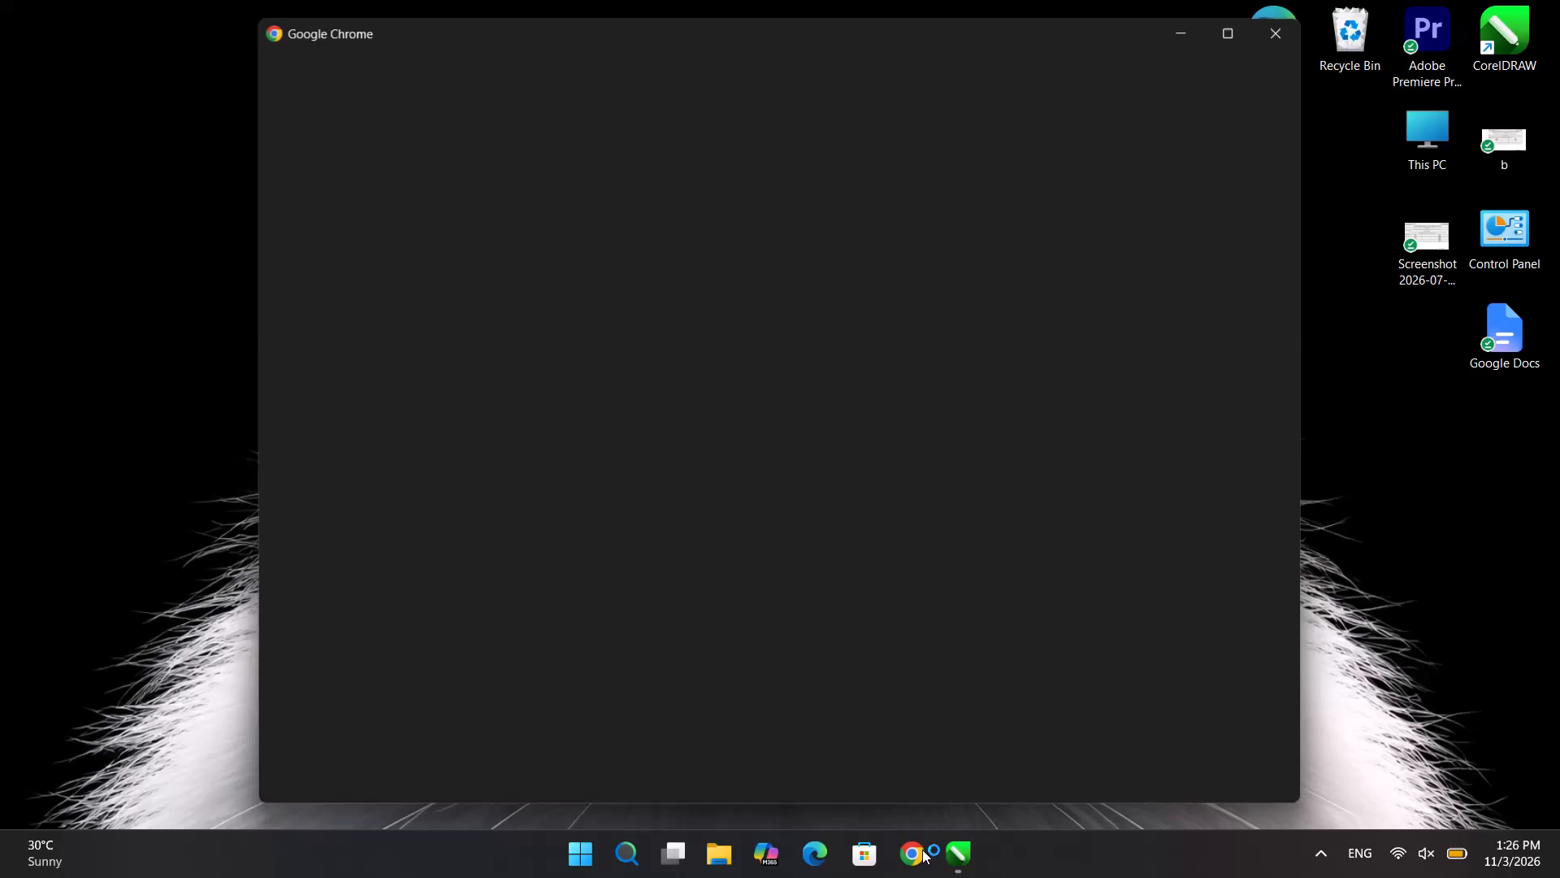
# Choose the existing user profile in Google Chrome so that a browser window opens.
pyautogui.click(852, 489)
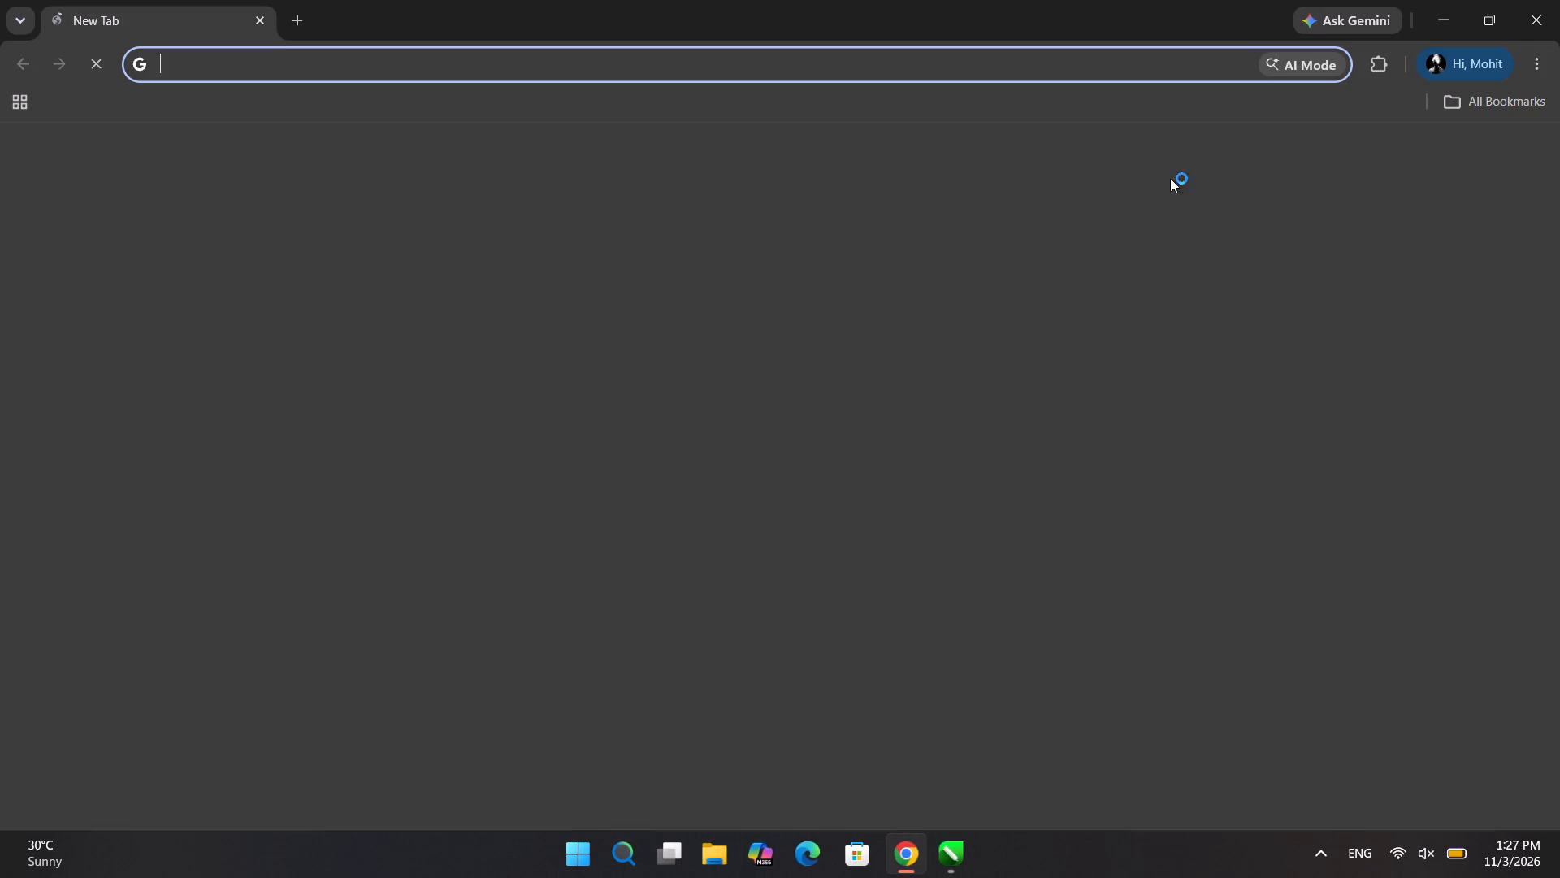
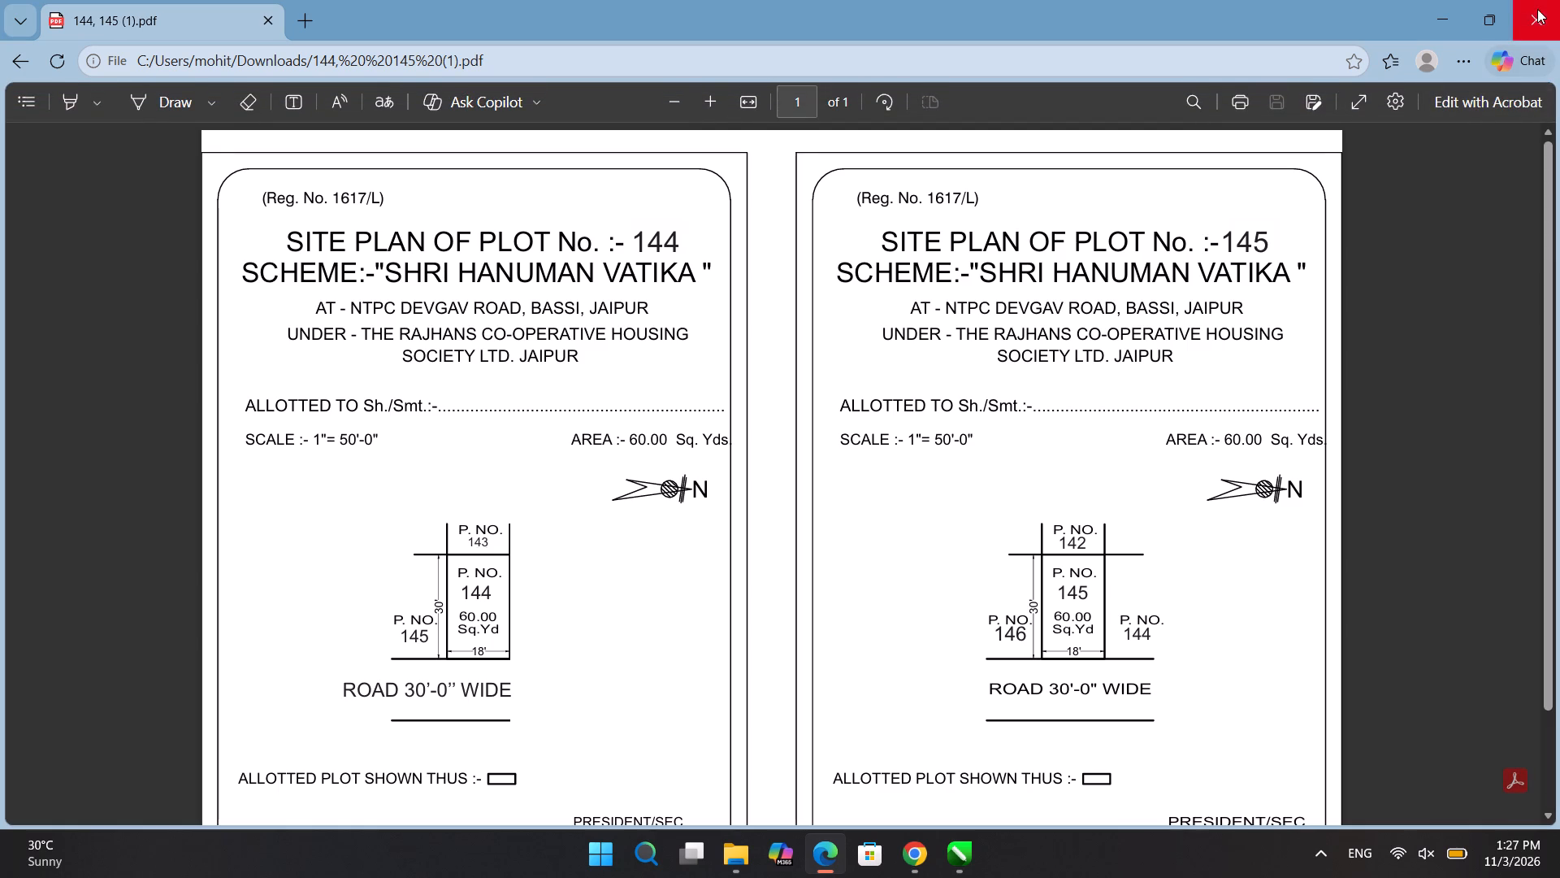
# Open the 152 PDF from Downloads in CorelDRAW, importing text as text and permanently accepting the suggested font substitutions.
pyautogui.click(1537, 9)
pyautogui.rightClick(282, 282)
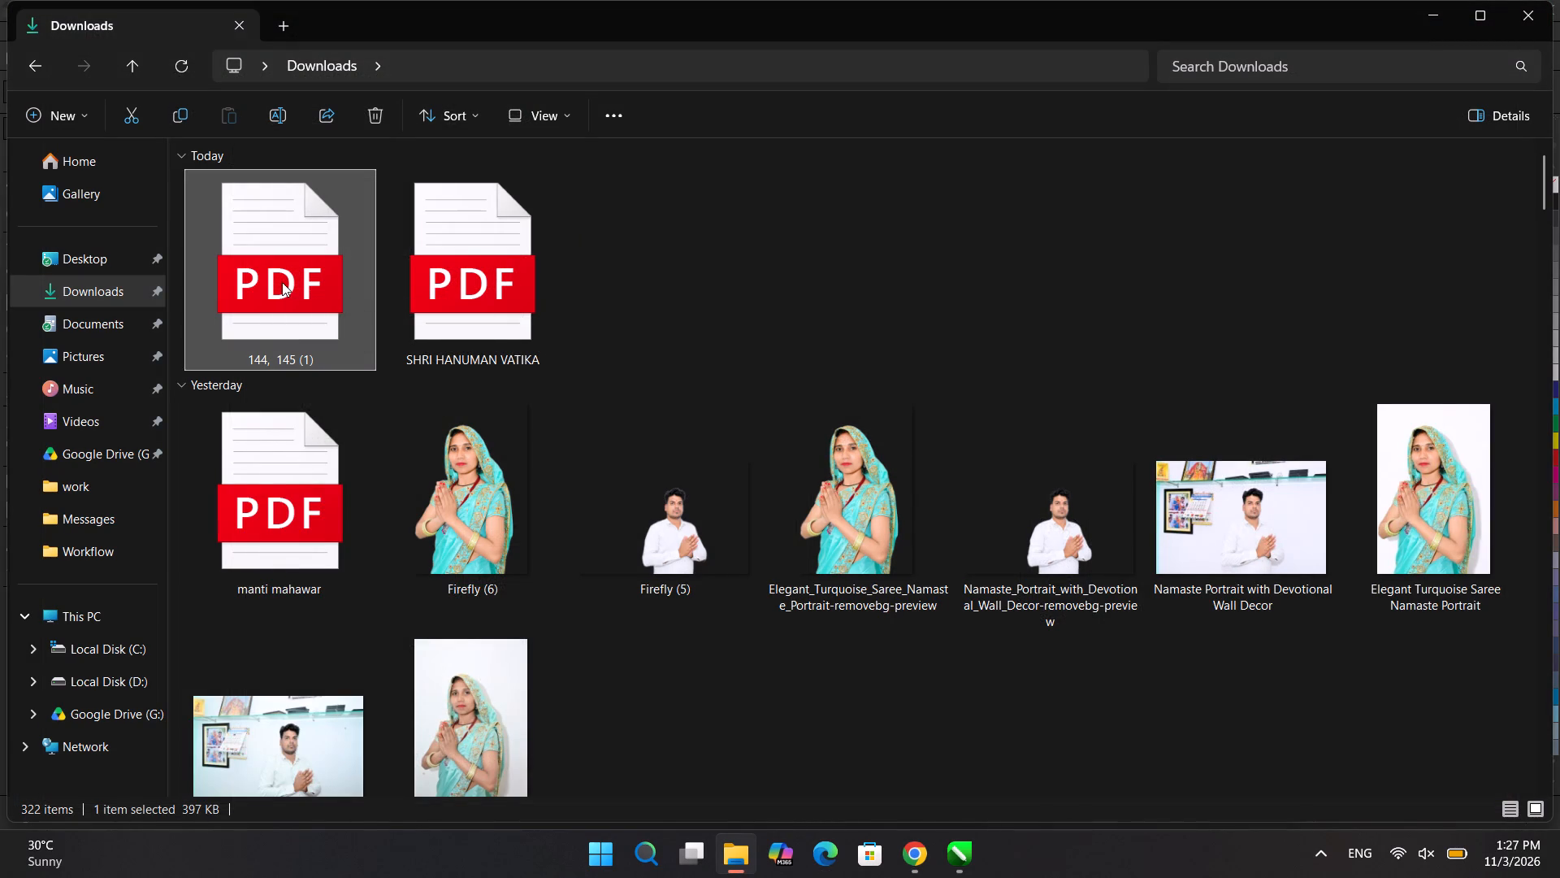
pyautogui.scroll(-3, 288, 290)
pyautogui.scroll(-2, 804, 463)
pyautogui.scroll(-2, 734, 424)
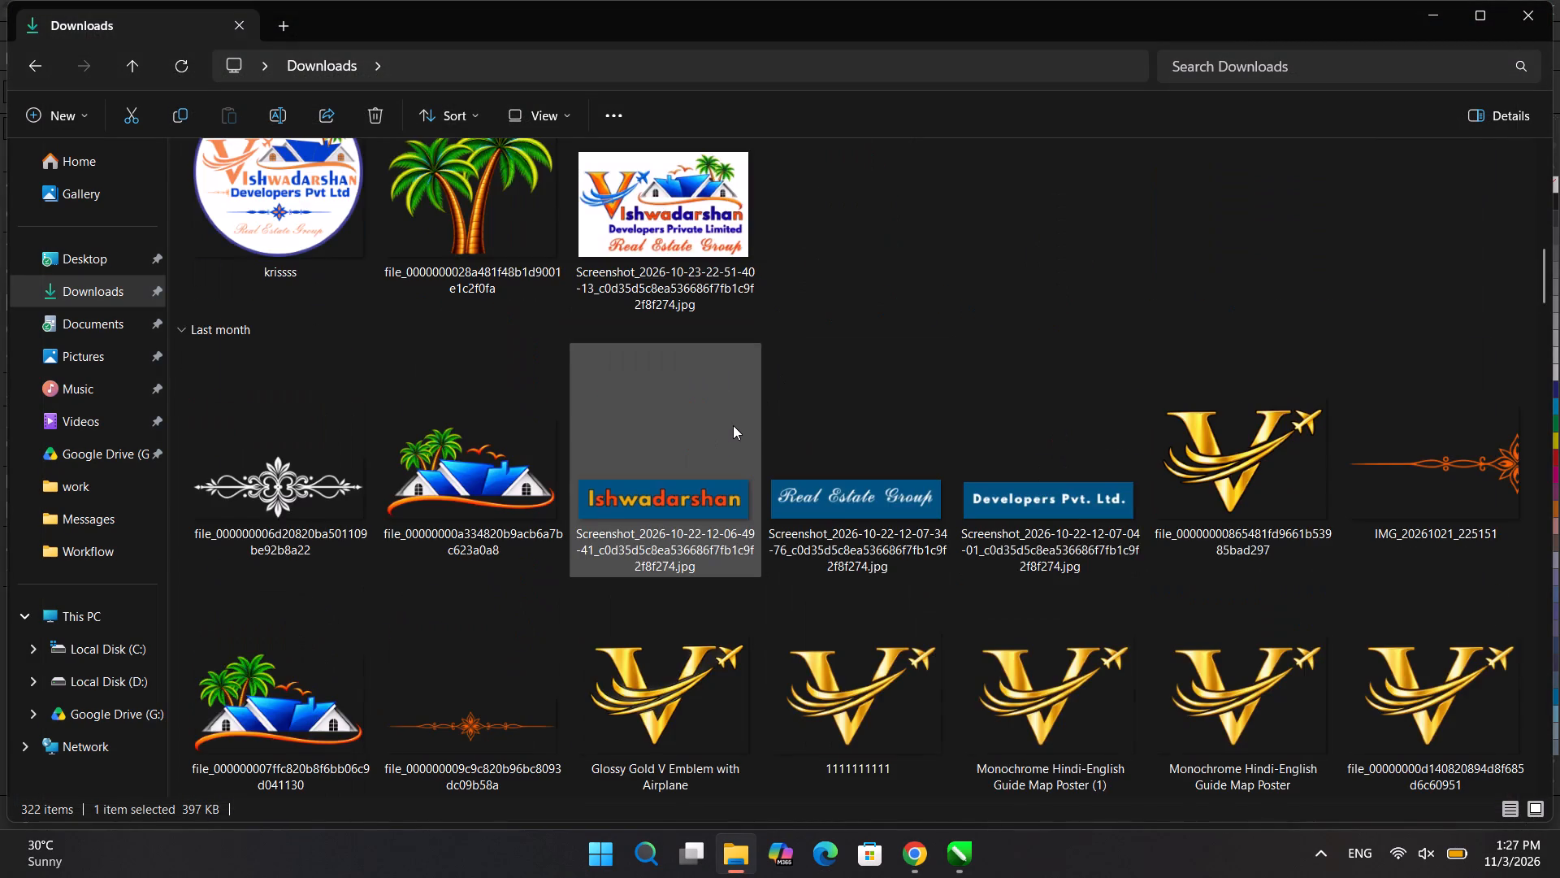
pyautogui.scroll(2, 728, 417)
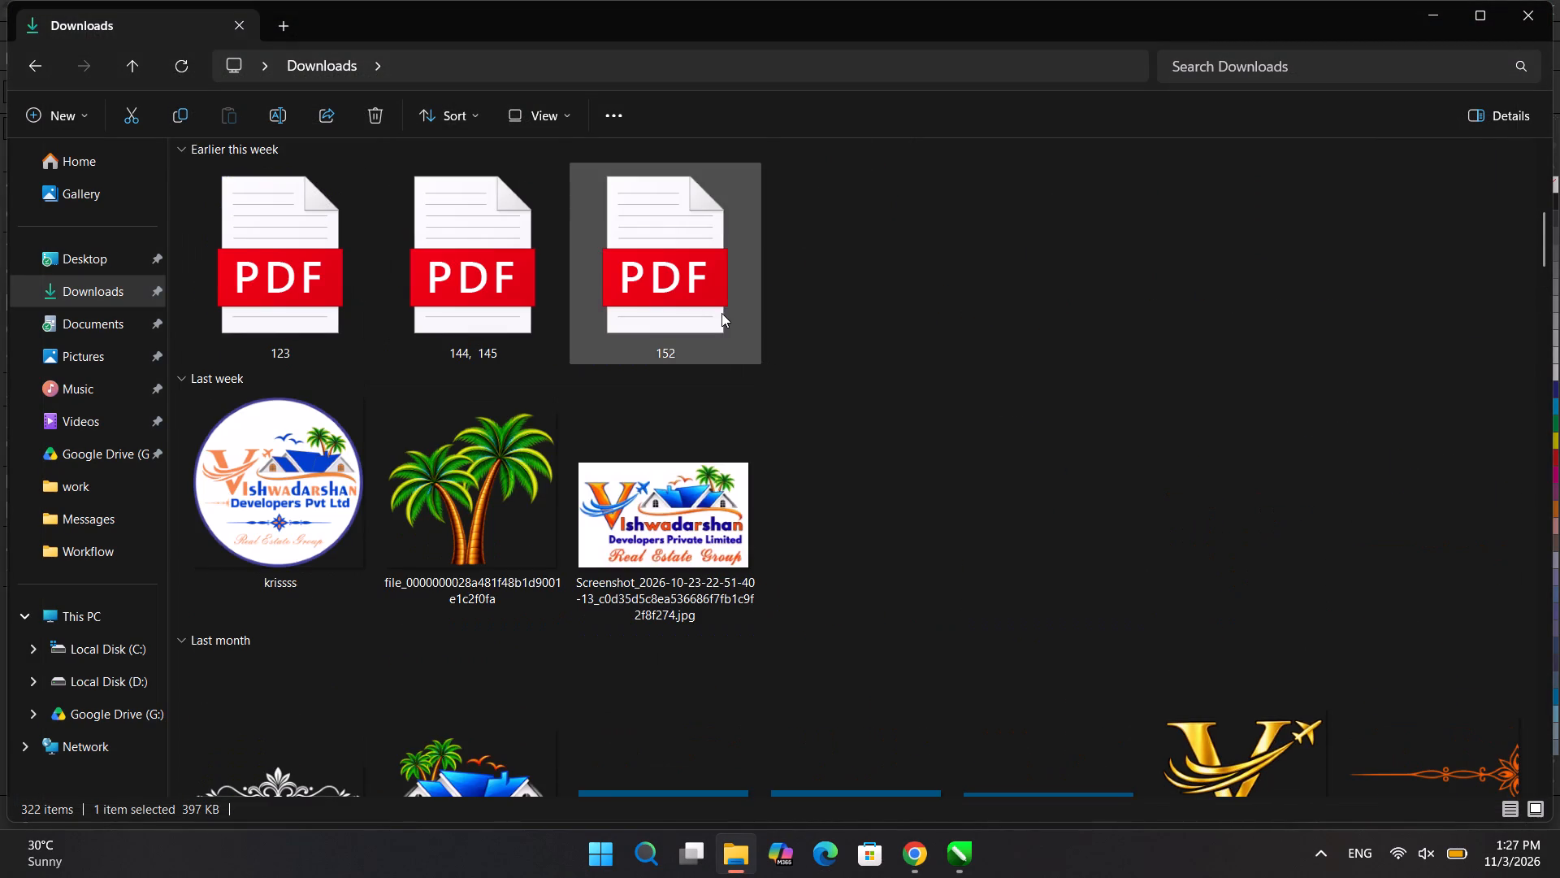
pyautogui.scroll(2, 721, 313)
pyautogui.scroll(-3, 713, 344)
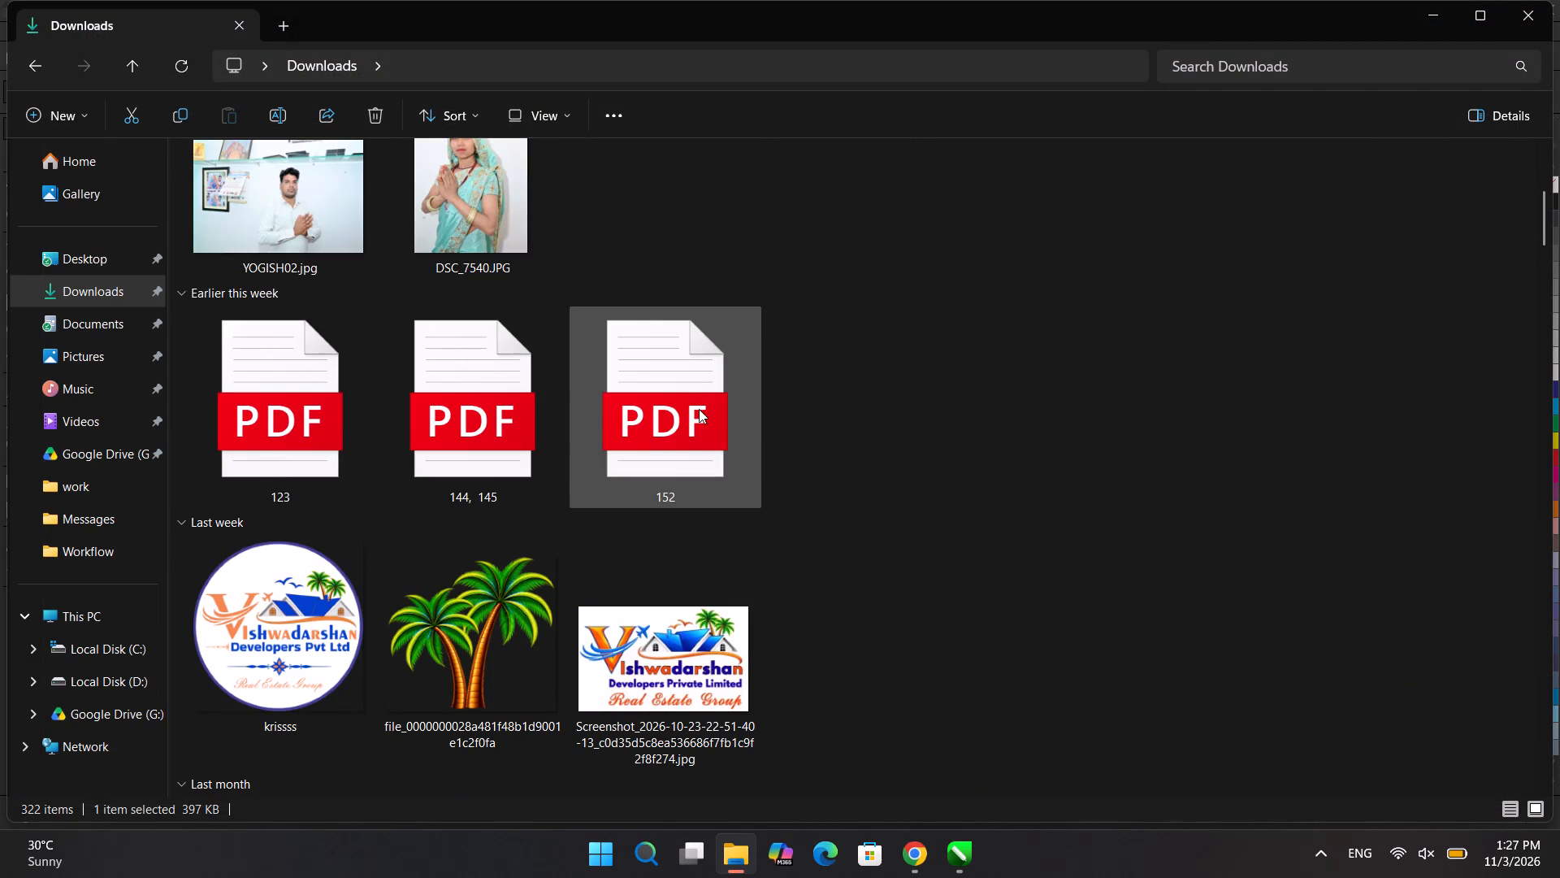
pyautogui.rightClick(686, 427)
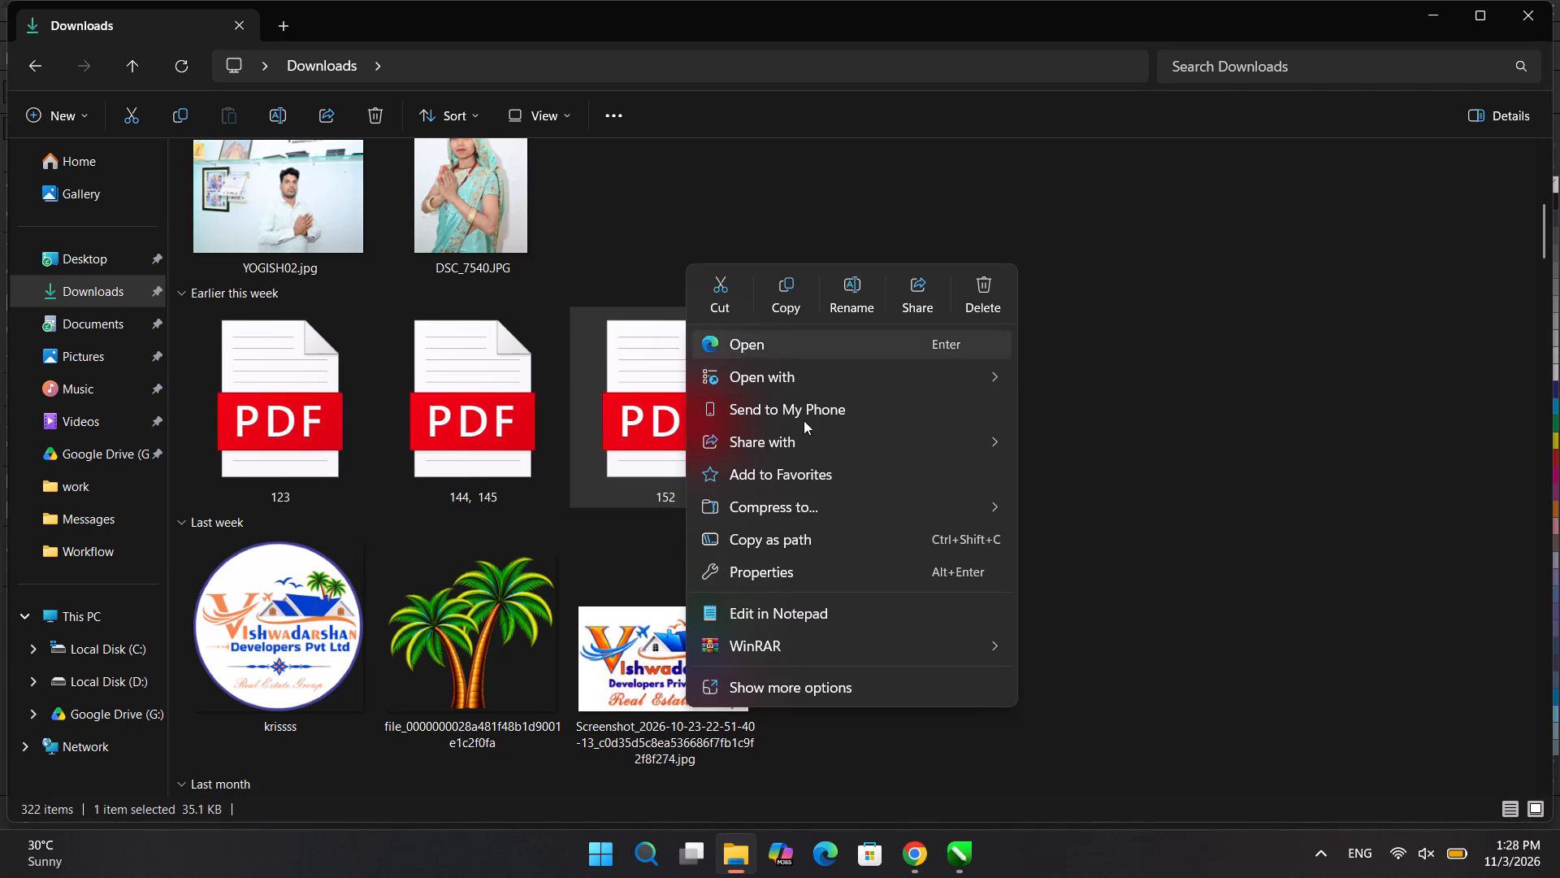
pyautogui.click(801, 372)
pyautogui.click(1068, 382)
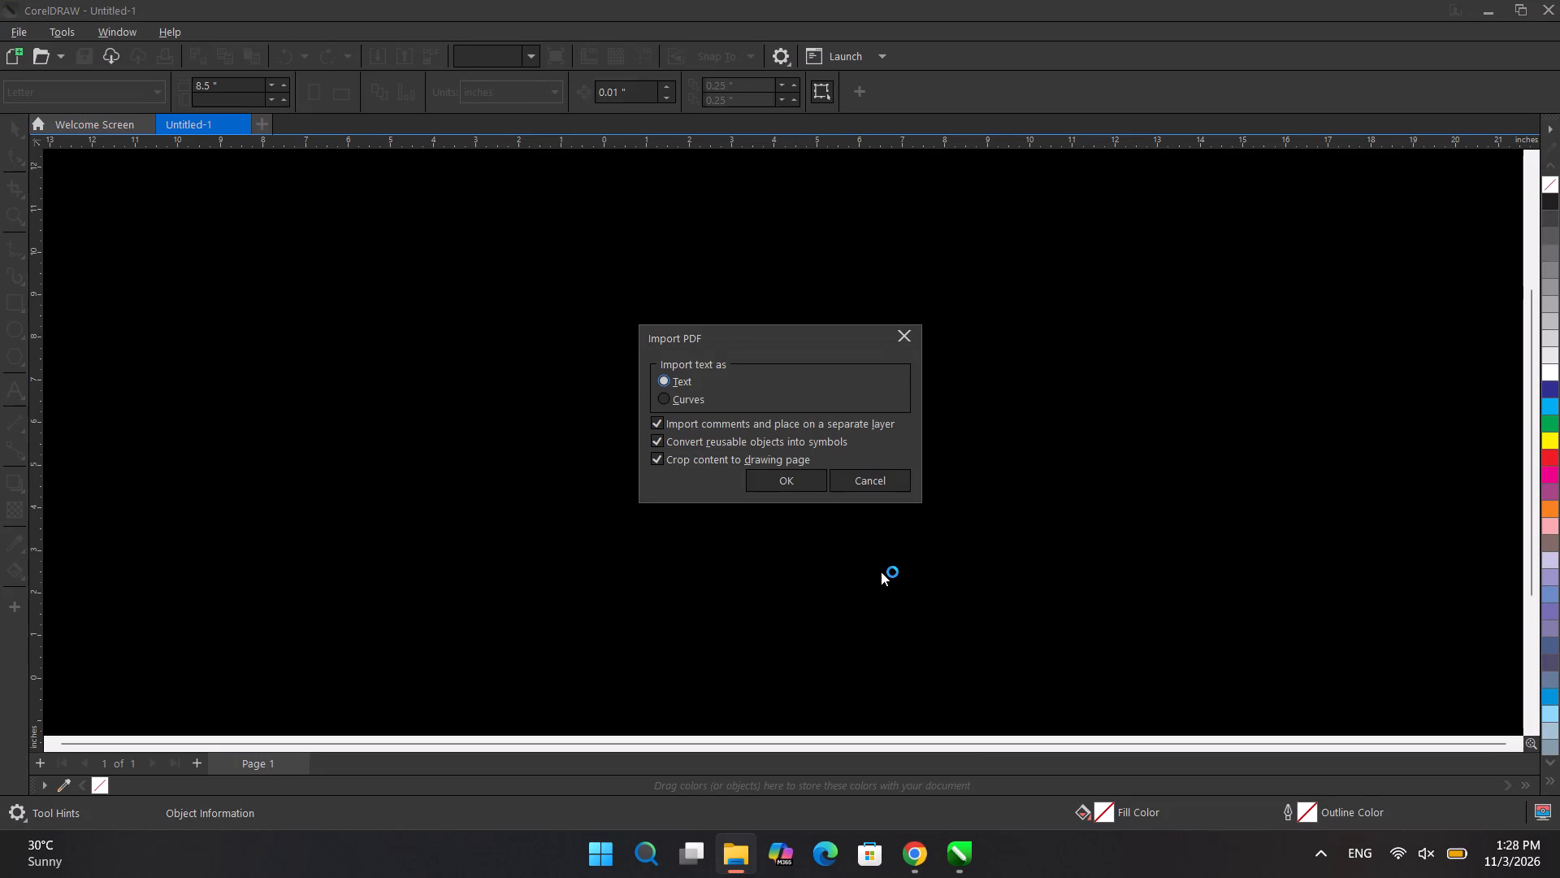
pyautogui.click(781, 472)
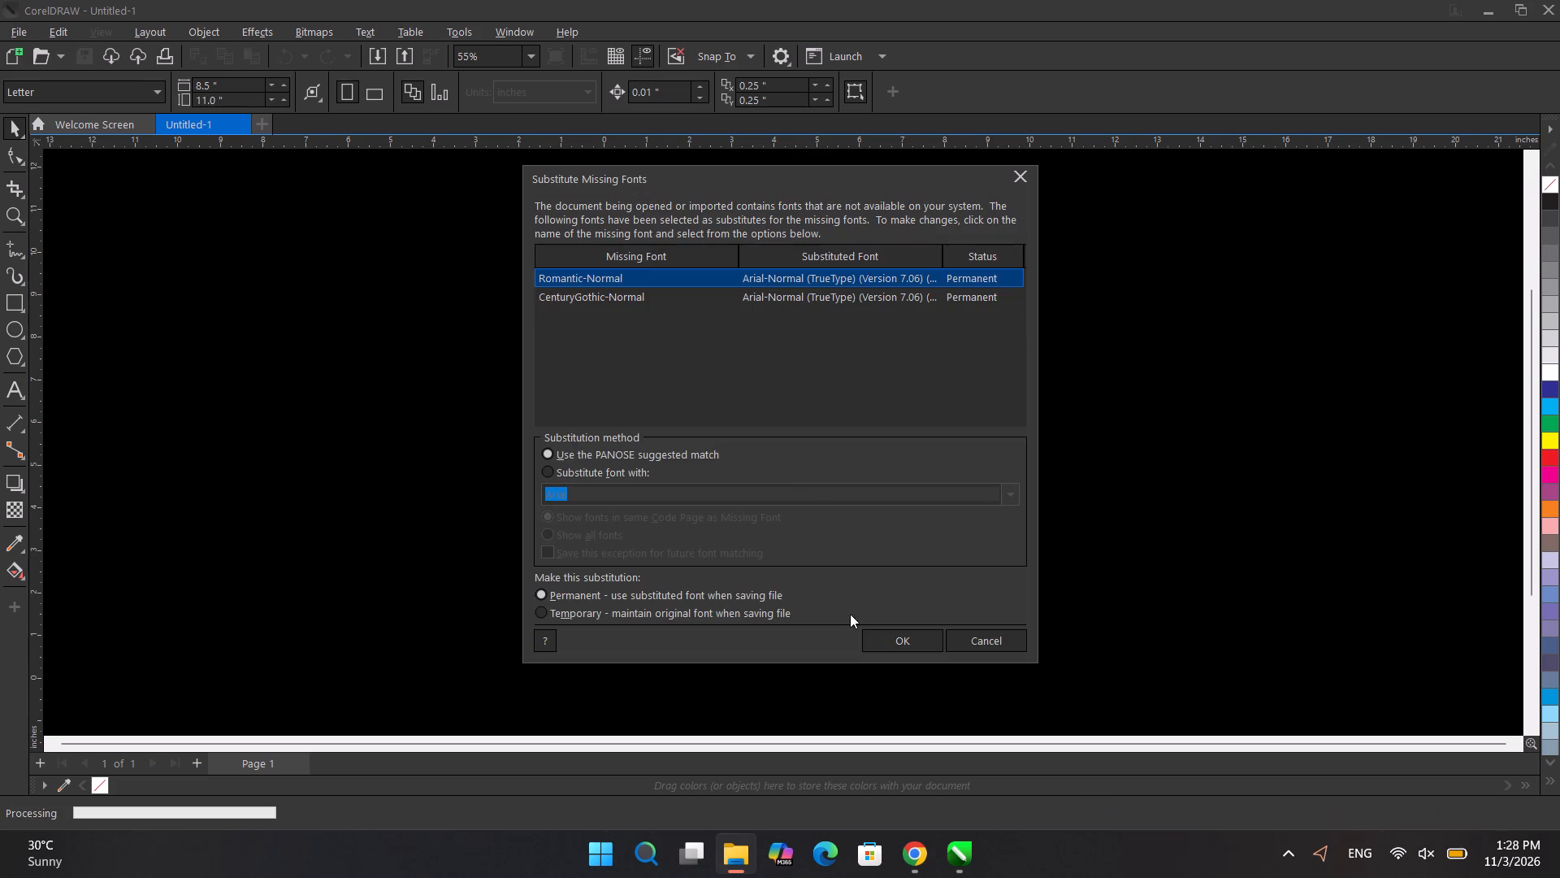
pyautogui.click(883, 642)
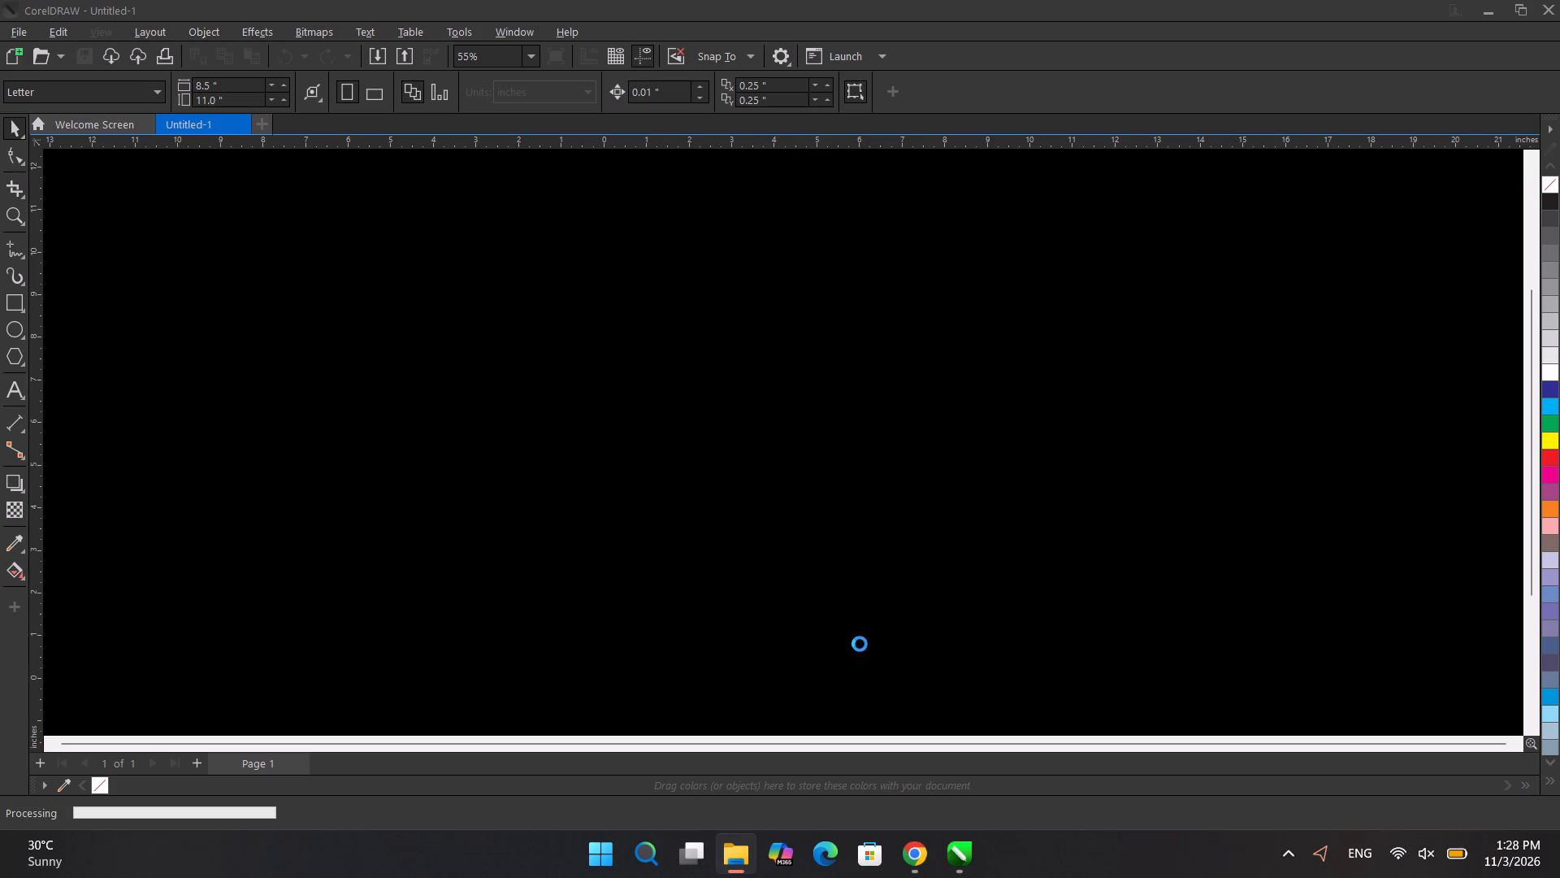
# Examine the two imported plot 152 site plan sheets, checking that the title and scheme lines are selectable objects.
pyautogui.scroll(2, 888, 522)
pyautogui.scroll(2, 932, 206)
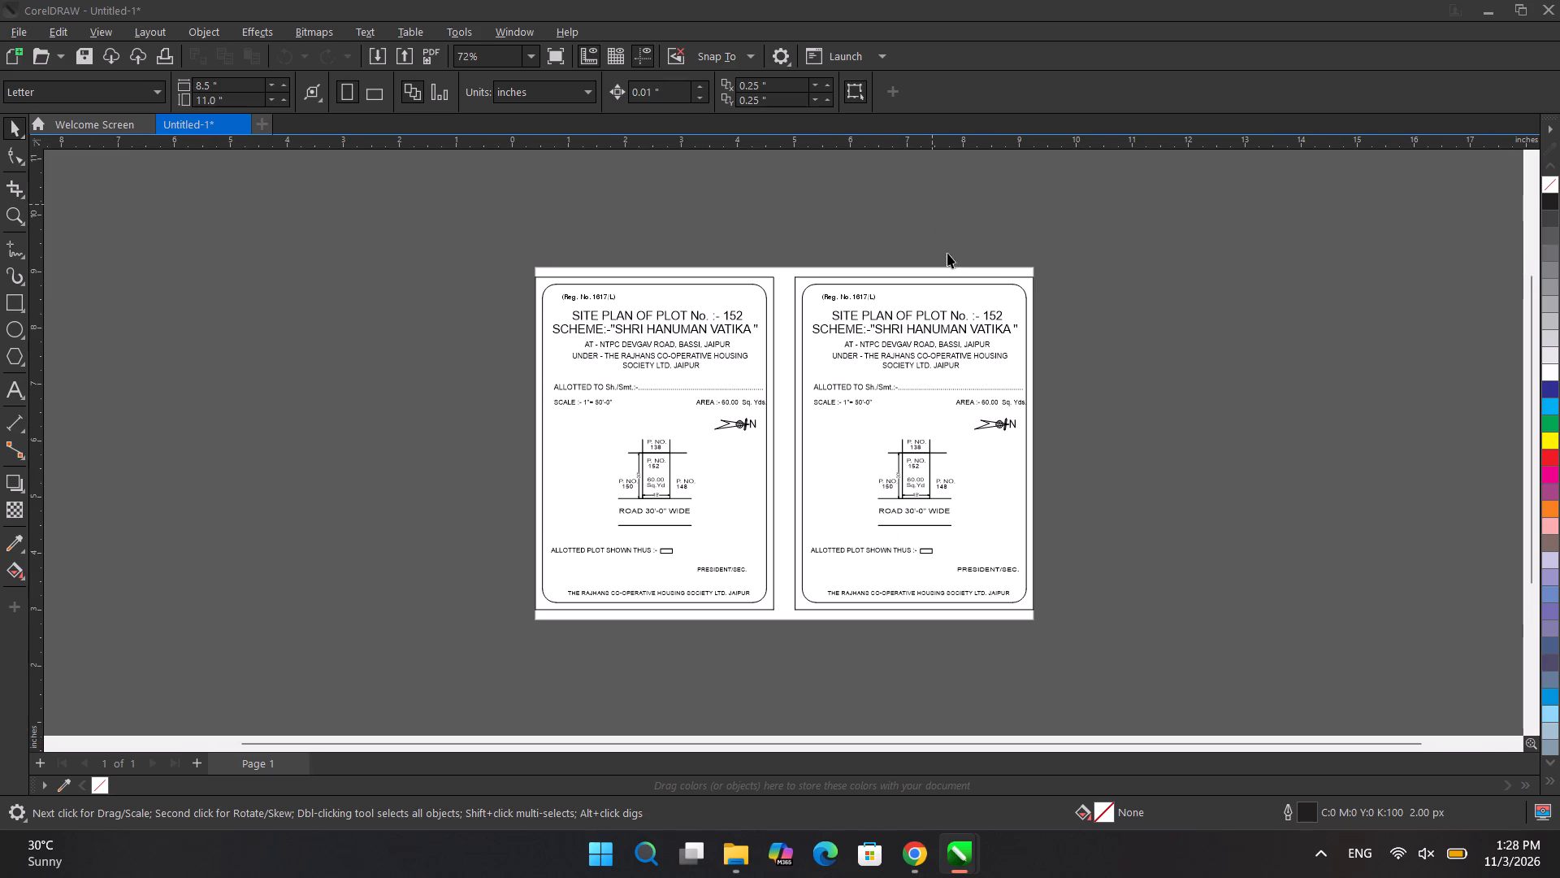
pyautogui.scroll(1, 947, 253)
pyautogui.scroll(4, 927, 363)
pyautogui.click(905, 322)
pyautogui.click(913, 333)
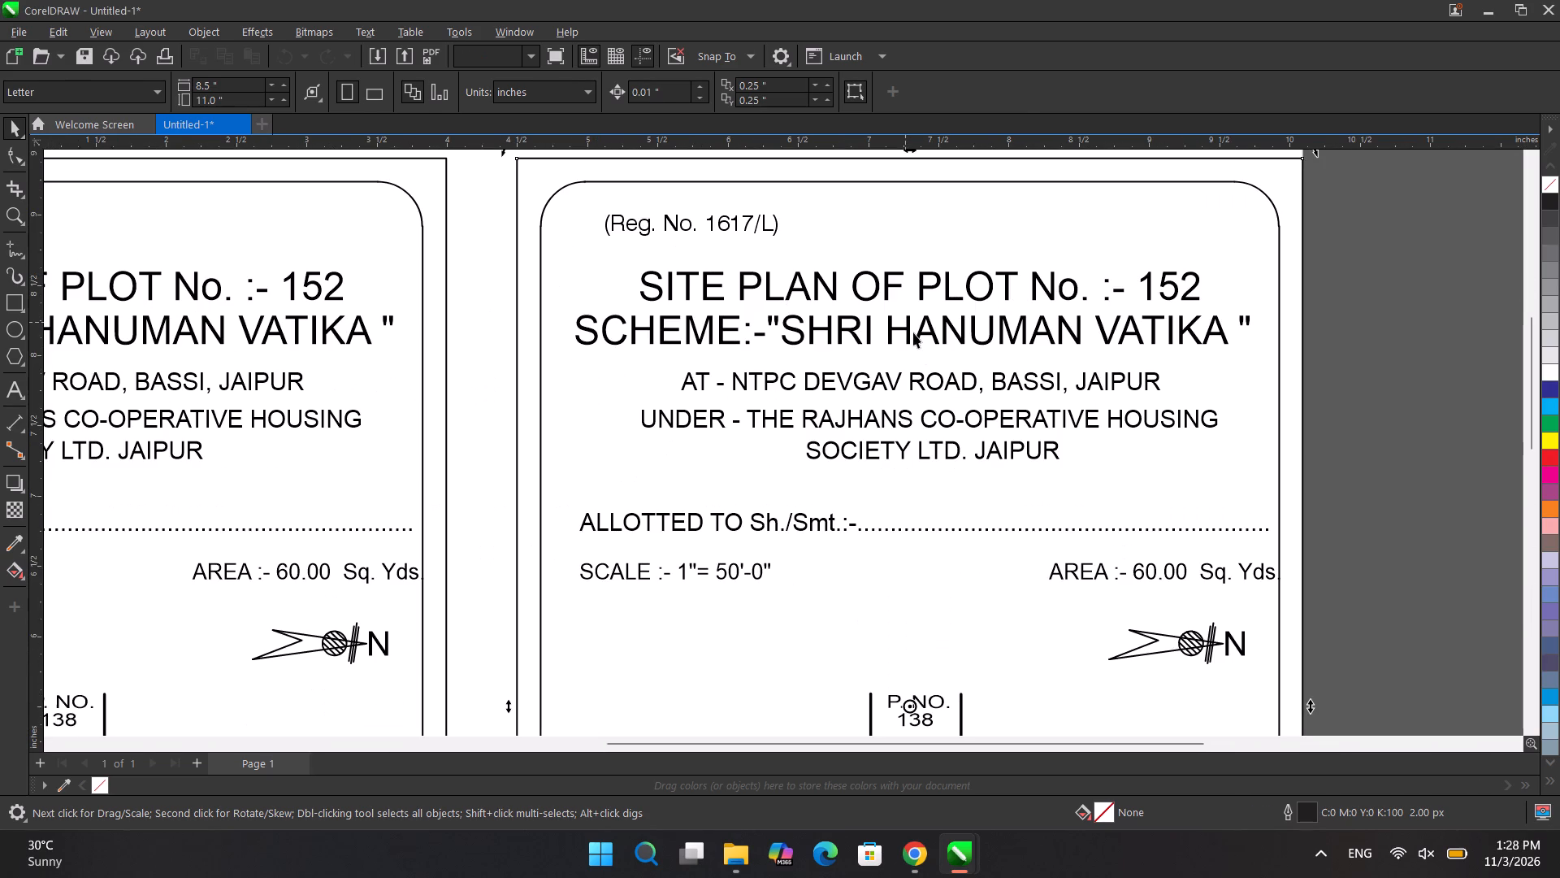
pyautogui.click(945, 333)
pyautogui.click(945, 333)
pyautogui.click(976, 296)
pyautogui.scroll(-2, 961, 351)
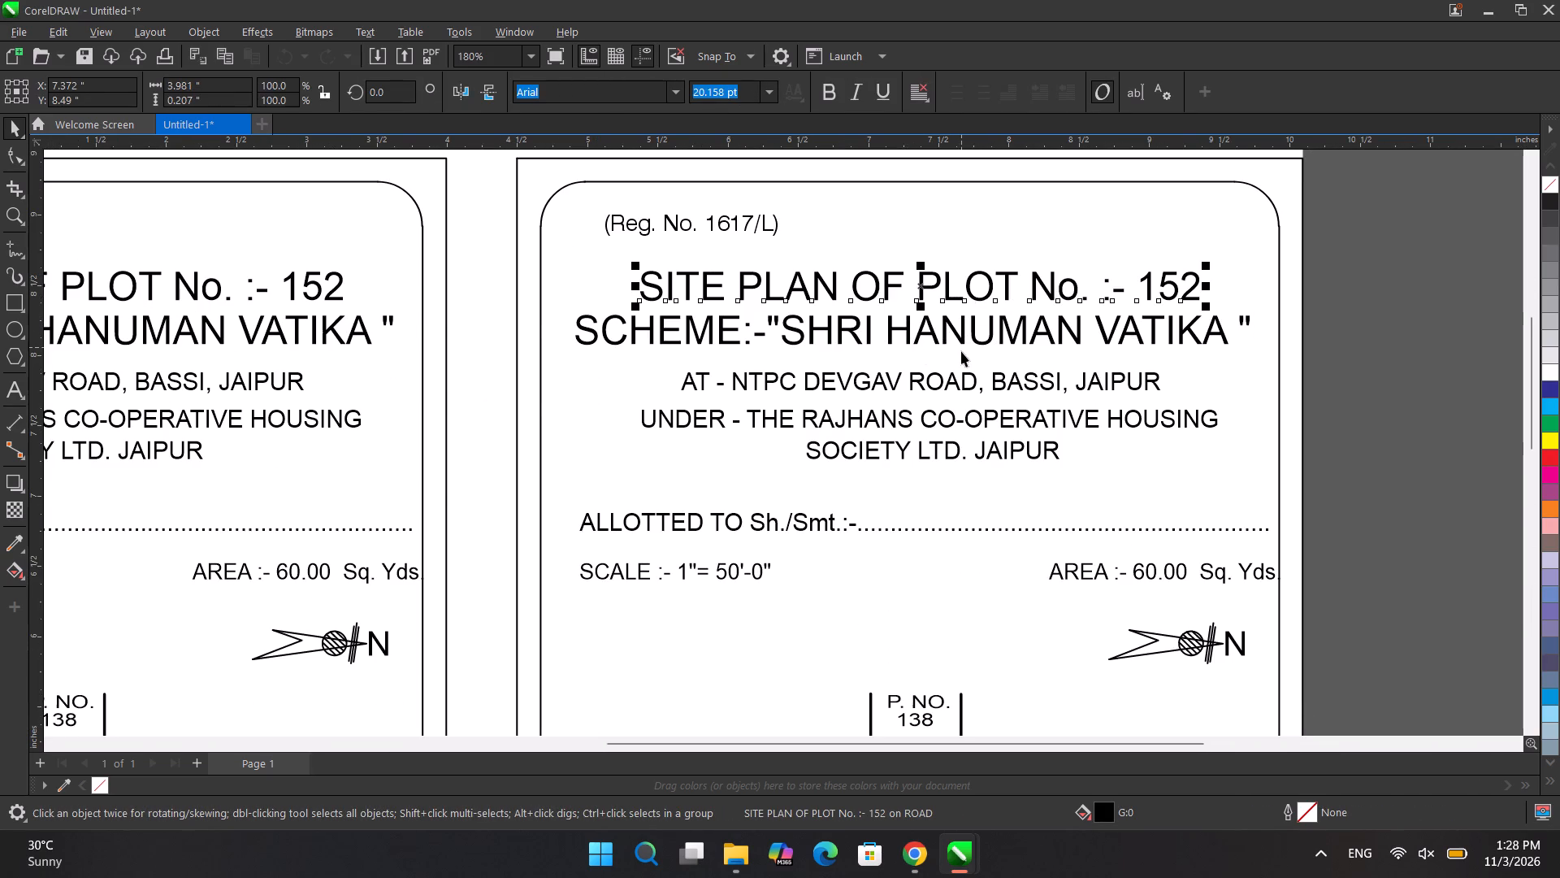
pyautogui.scroll(-6, 961, 351)
pyautogui.moveTo(1216, 393); pyautogui.dragTo(1196, 395)
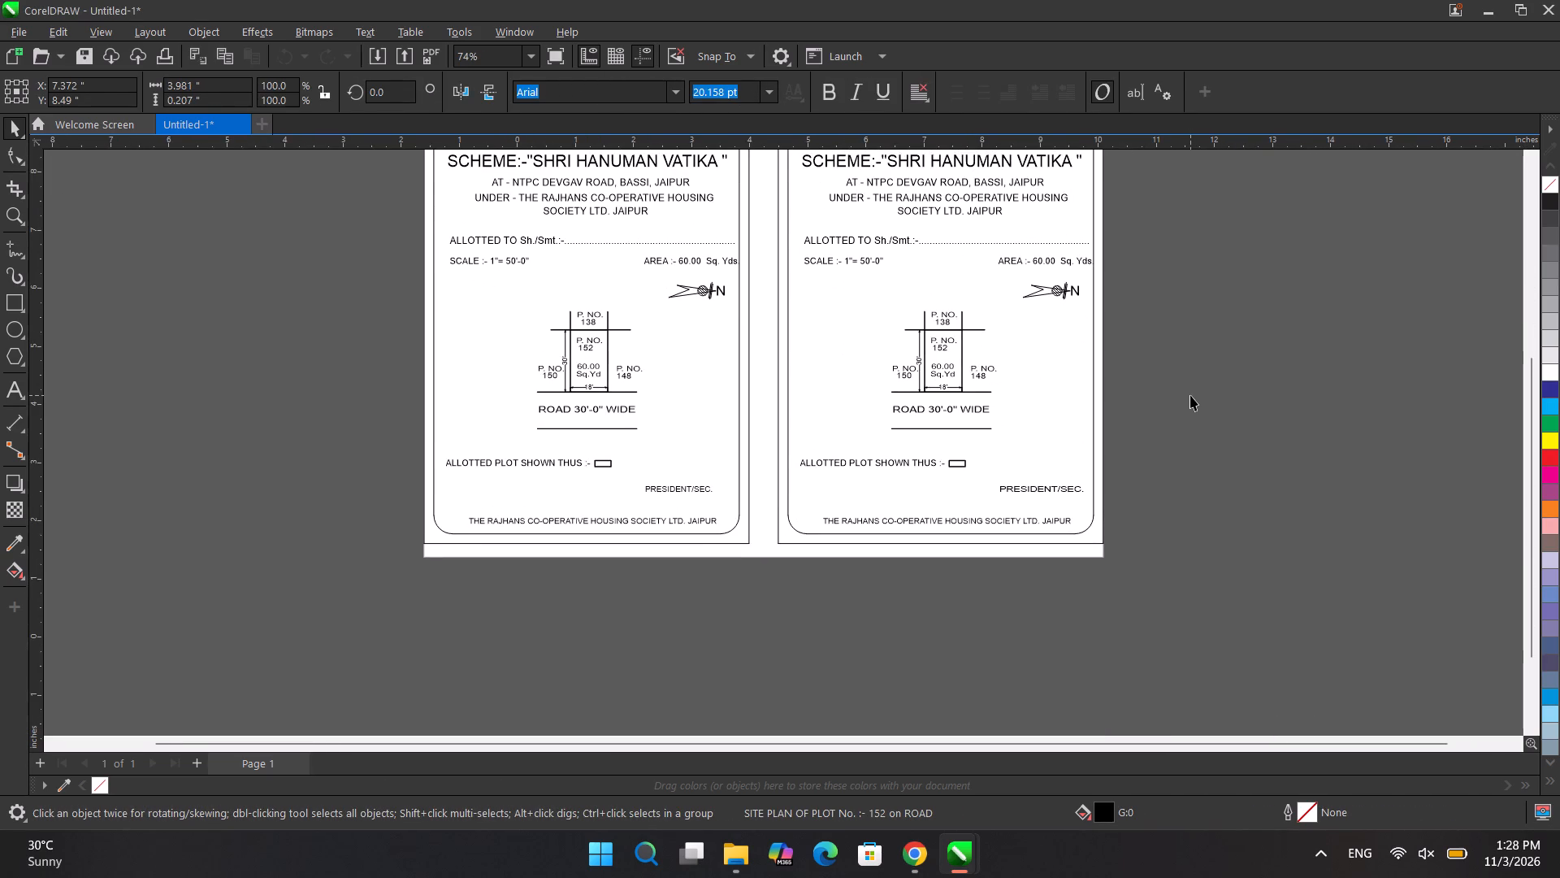
pyautogui.scroll(-2, 1190, 395)
pyautogui.scroll(1, 1190, 395)
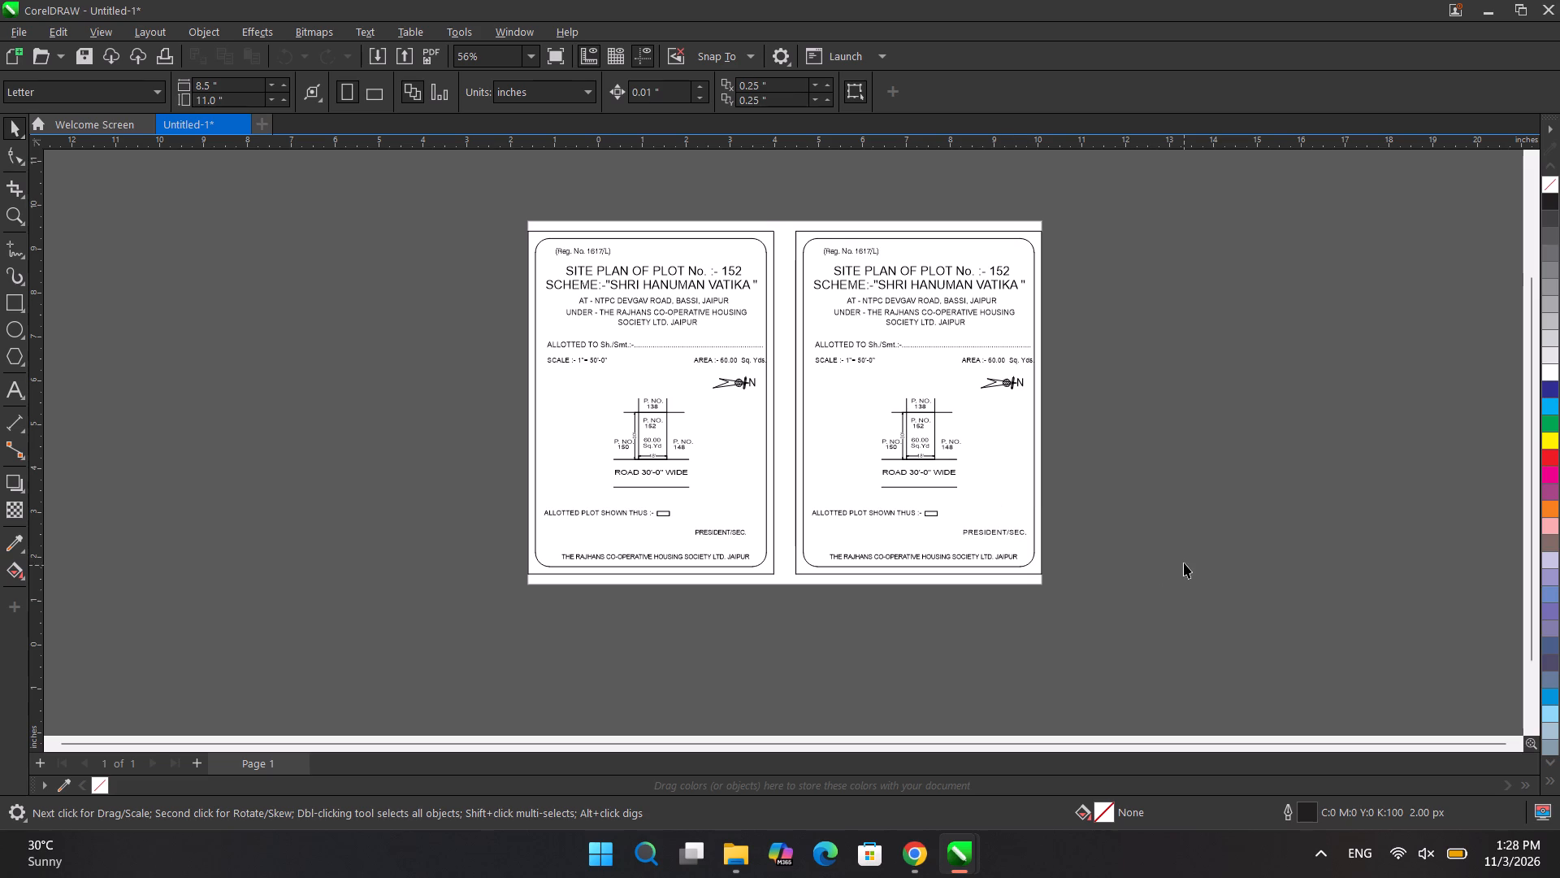
pyautogui.click(1184, 559)
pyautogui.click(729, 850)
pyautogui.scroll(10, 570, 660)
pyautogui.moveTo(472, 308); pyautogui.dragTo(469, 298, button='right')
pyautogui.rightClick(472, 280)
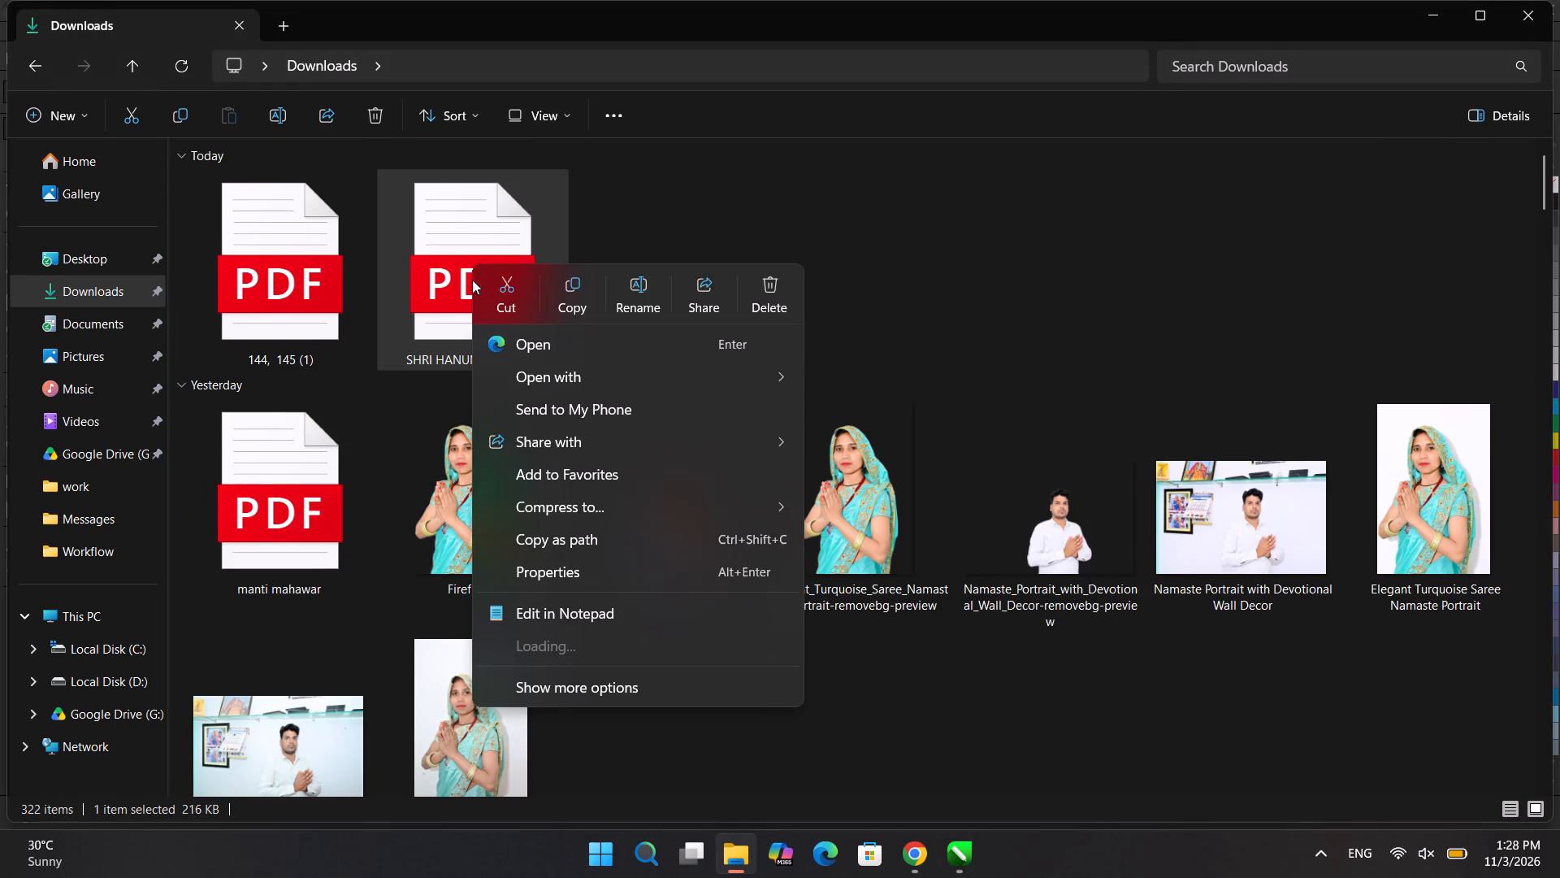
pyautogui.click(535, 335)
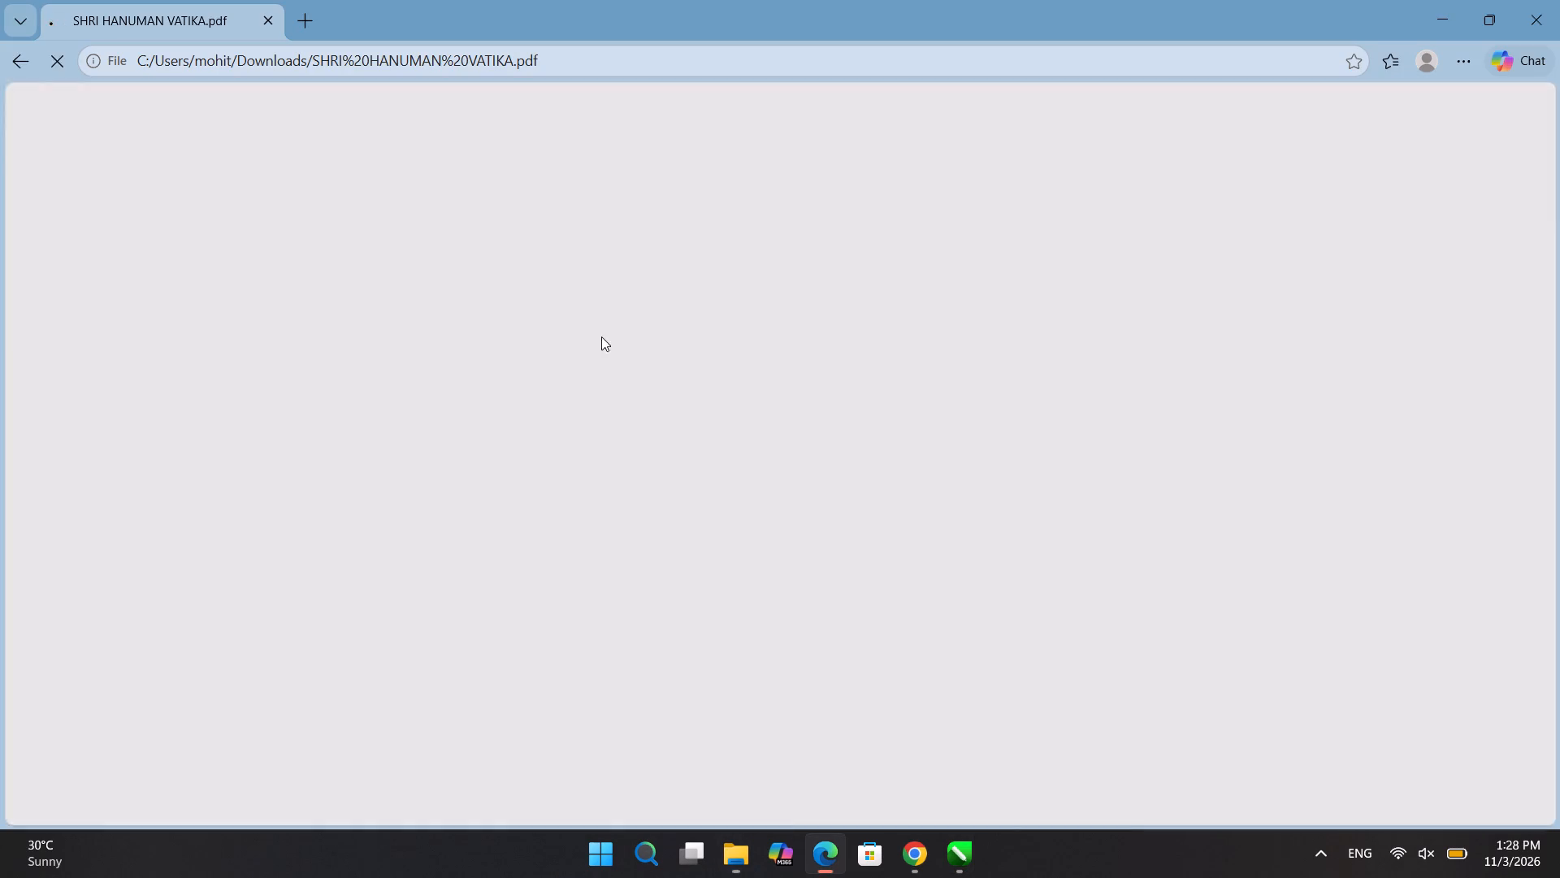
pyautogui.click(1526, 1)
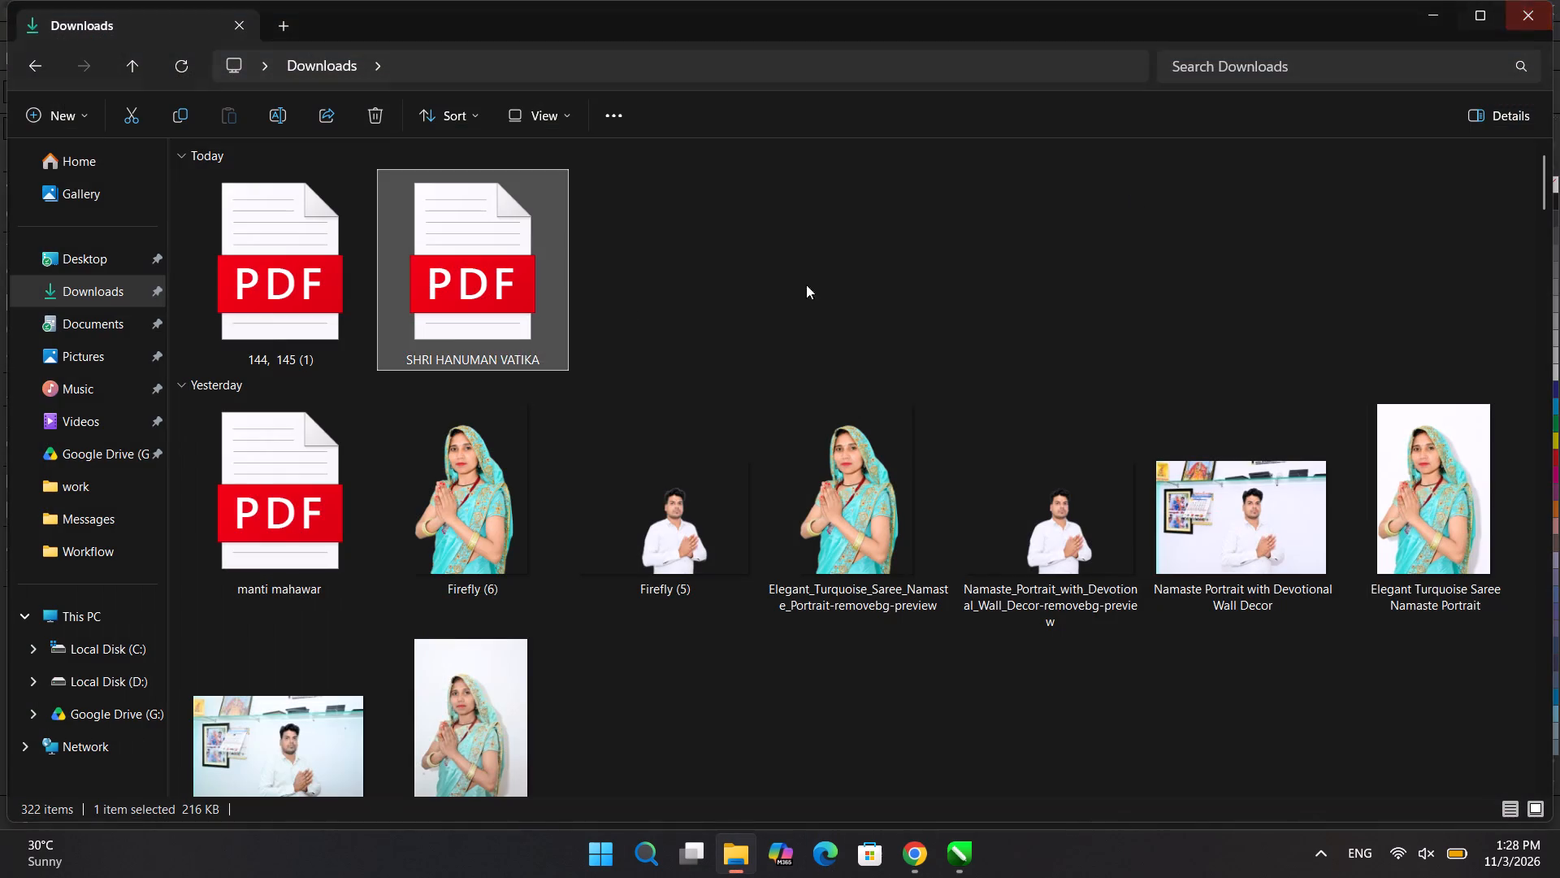
# Open the SHRI HANUMAN VATIKA PDF in CorelDRAW, importing text as text and permanently accepting the suggested font substitution.
pyautogui.rightClick(434, 270)
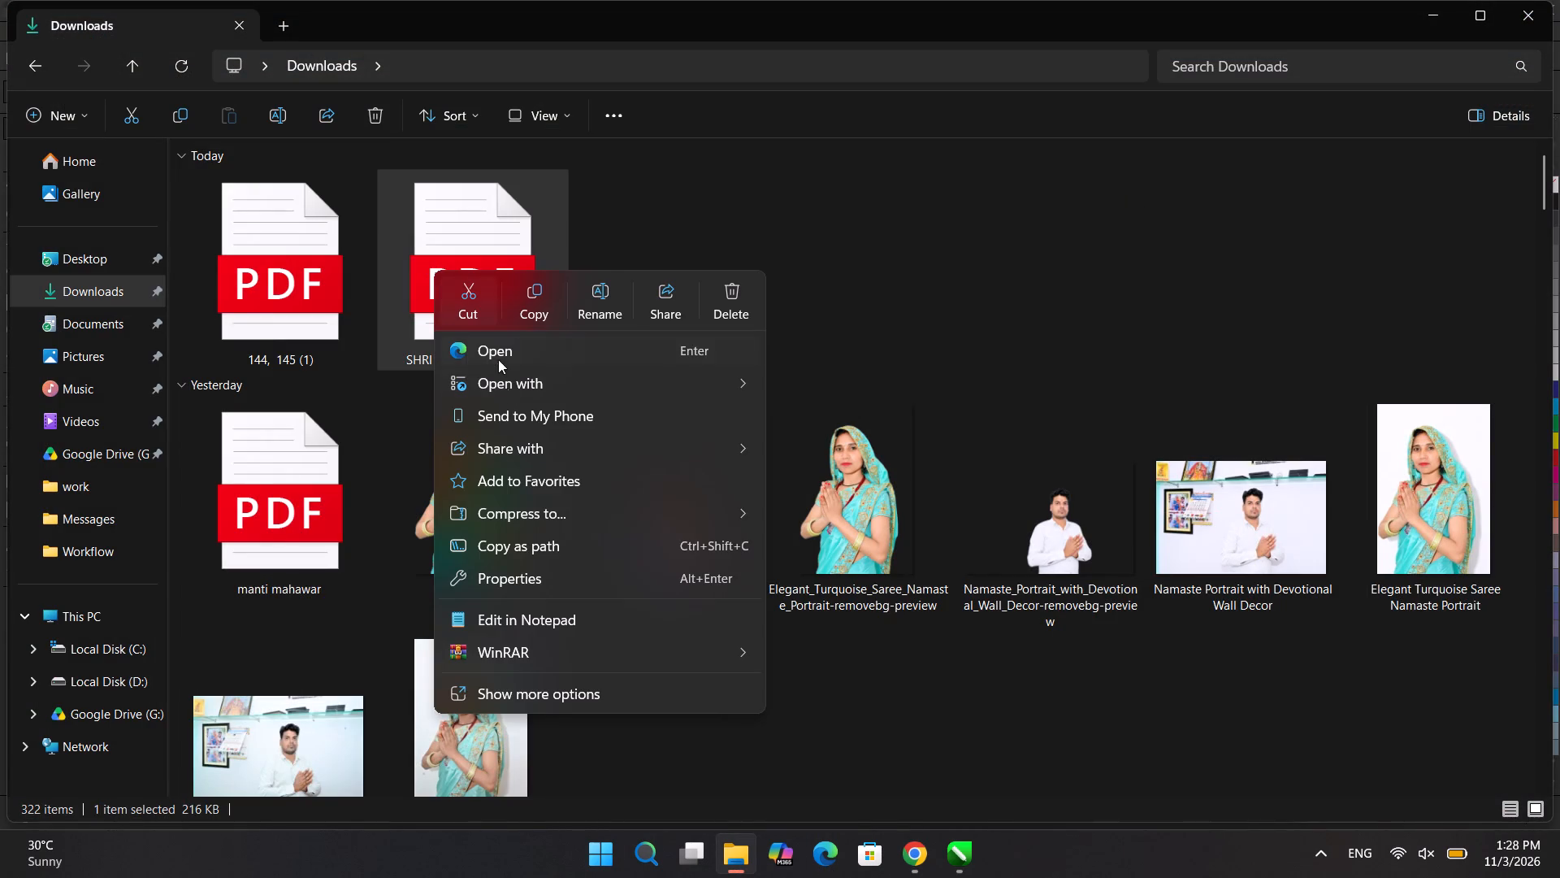
pyautogui.click(508, 396)
pyautogui.click(874, 394)
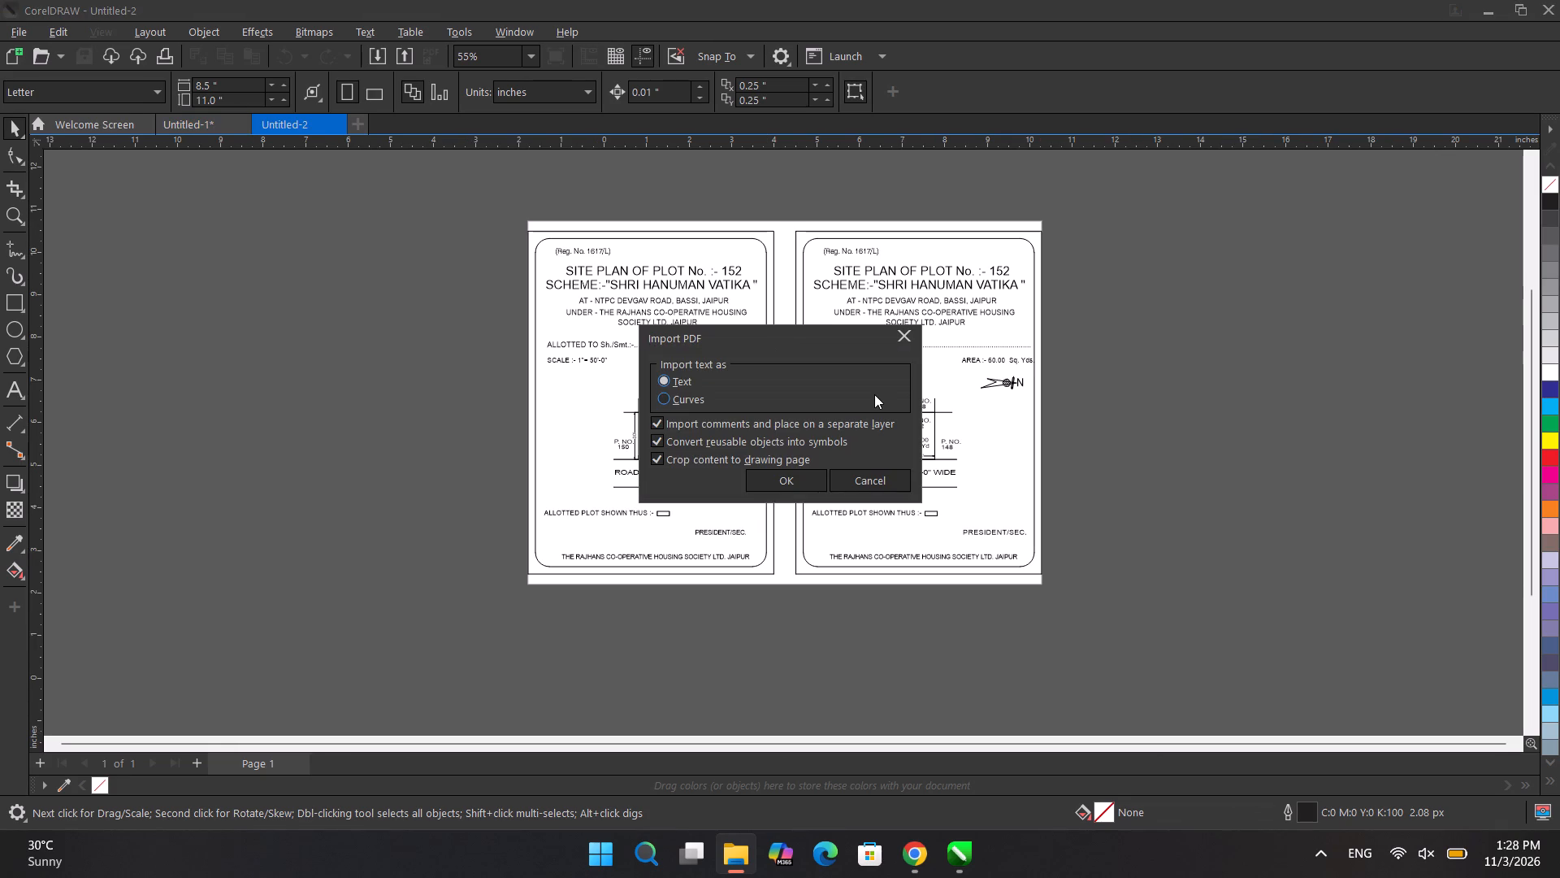
pyautogui.click(786, 476)
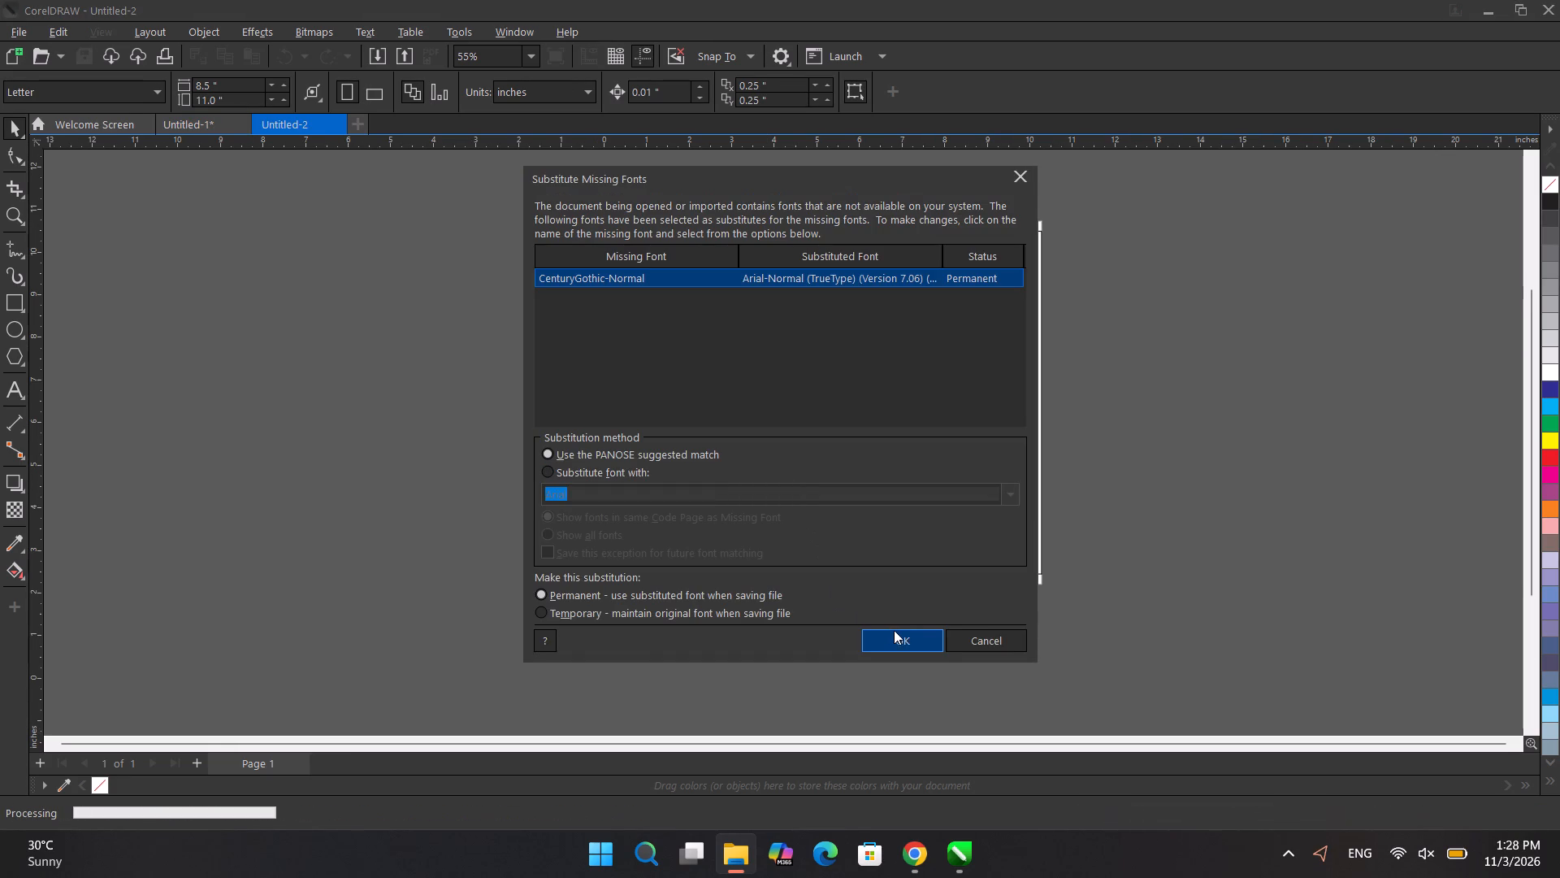
pyautogui.click(895, 637)
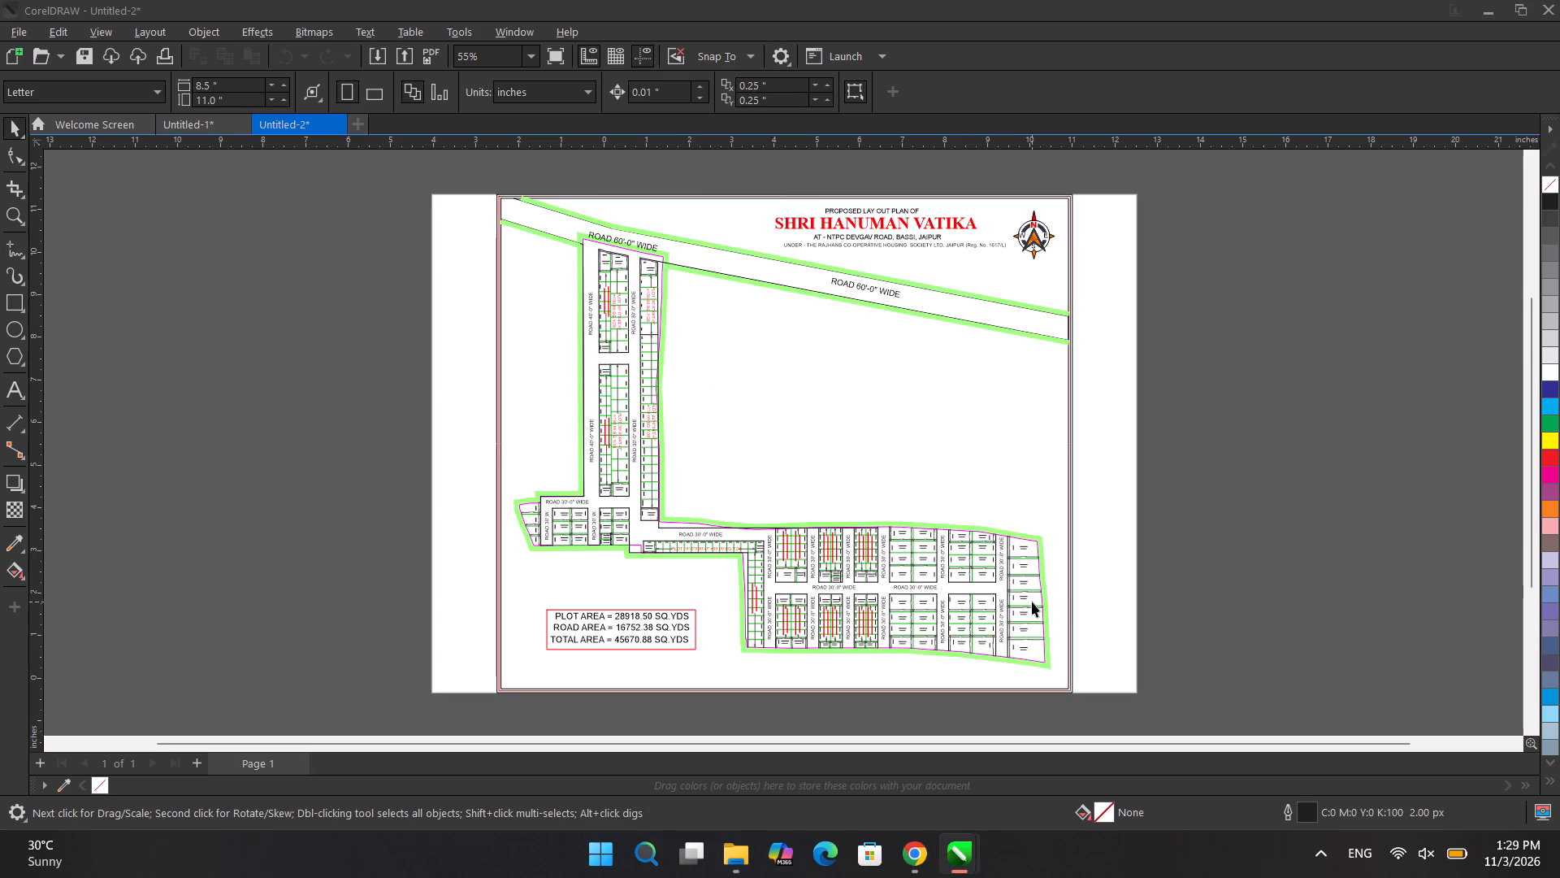
# Examine the Shri Hanuman Vatika layout plan, inspecting the plot labels and lines around plots 162 and 177.
pyautogui.scroll(-4, 1026, 602)
pyautogui.scroll(-3, 1057, 533)
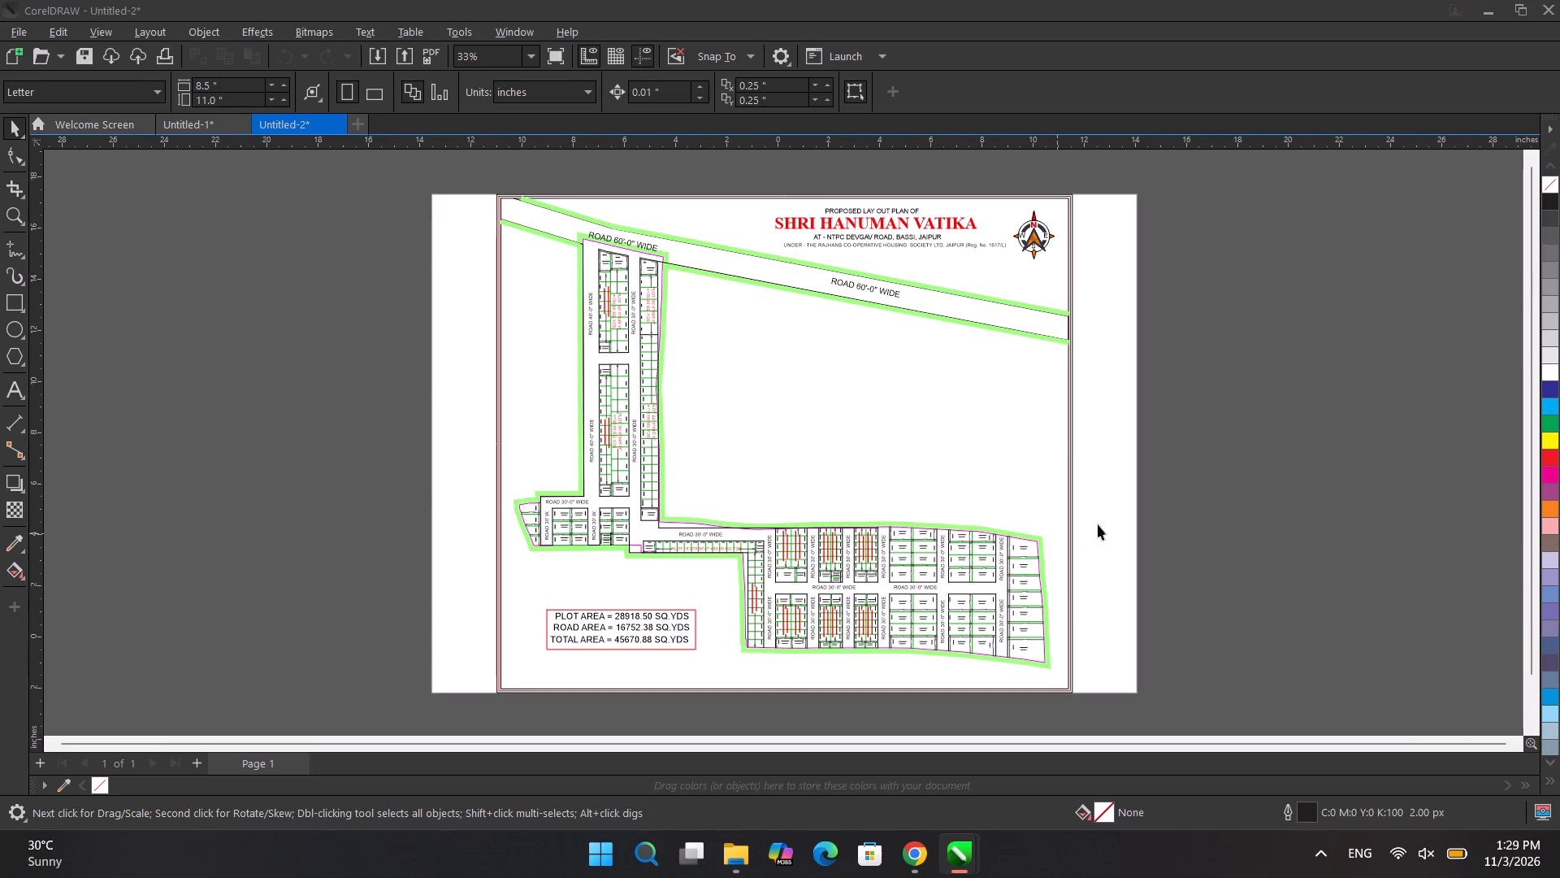
pyautogui.scroll(-3, 1104, 513)
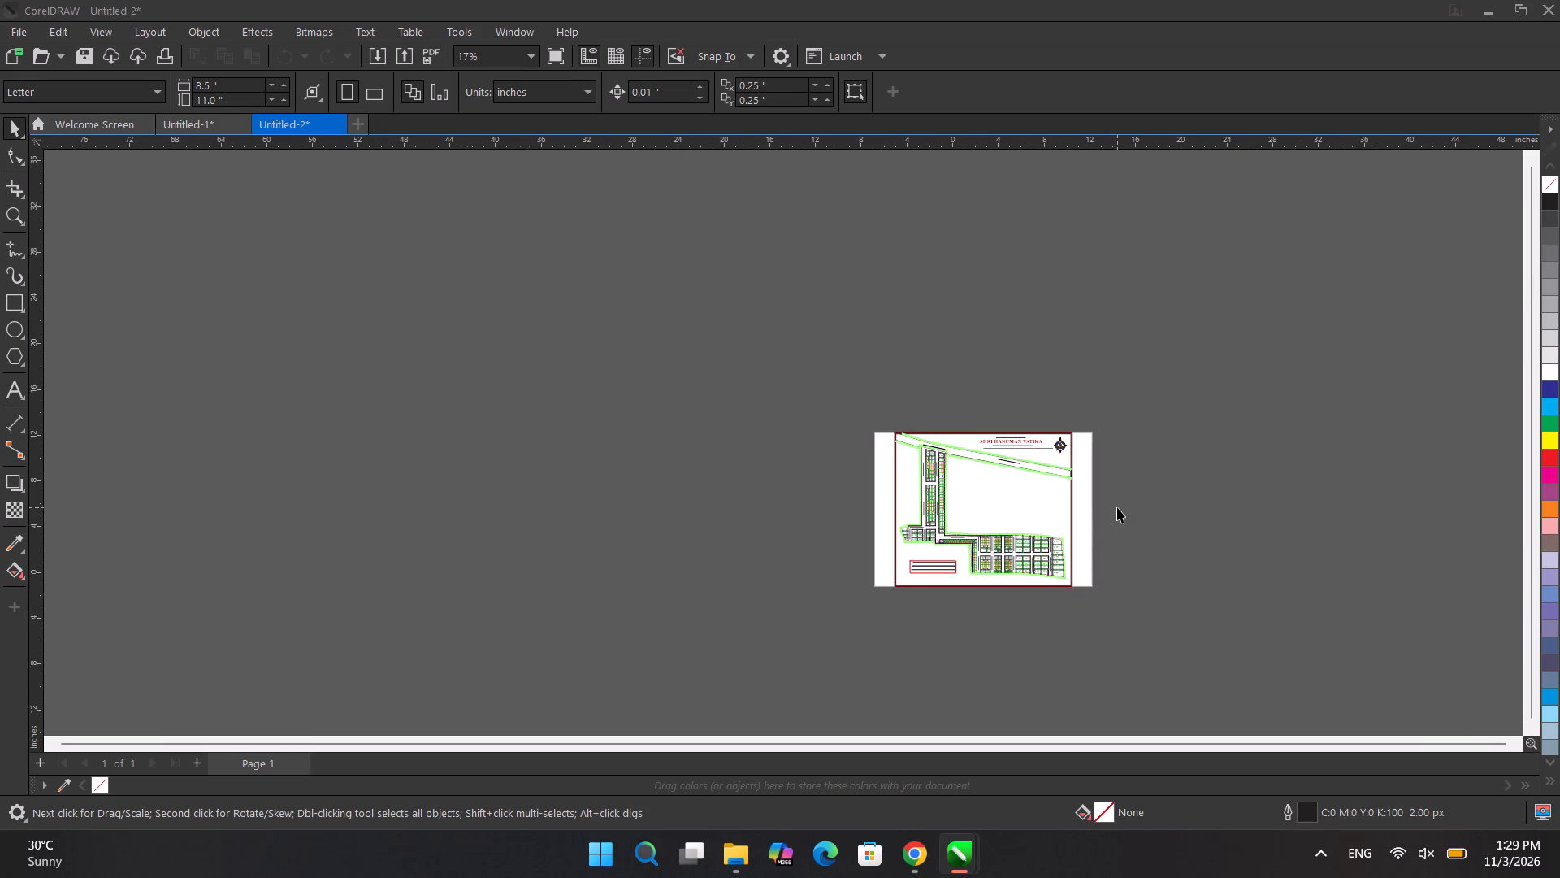
pyautogui.scroll(4, 1123, 548)
pyautogui.scroll(8, 988, 582)
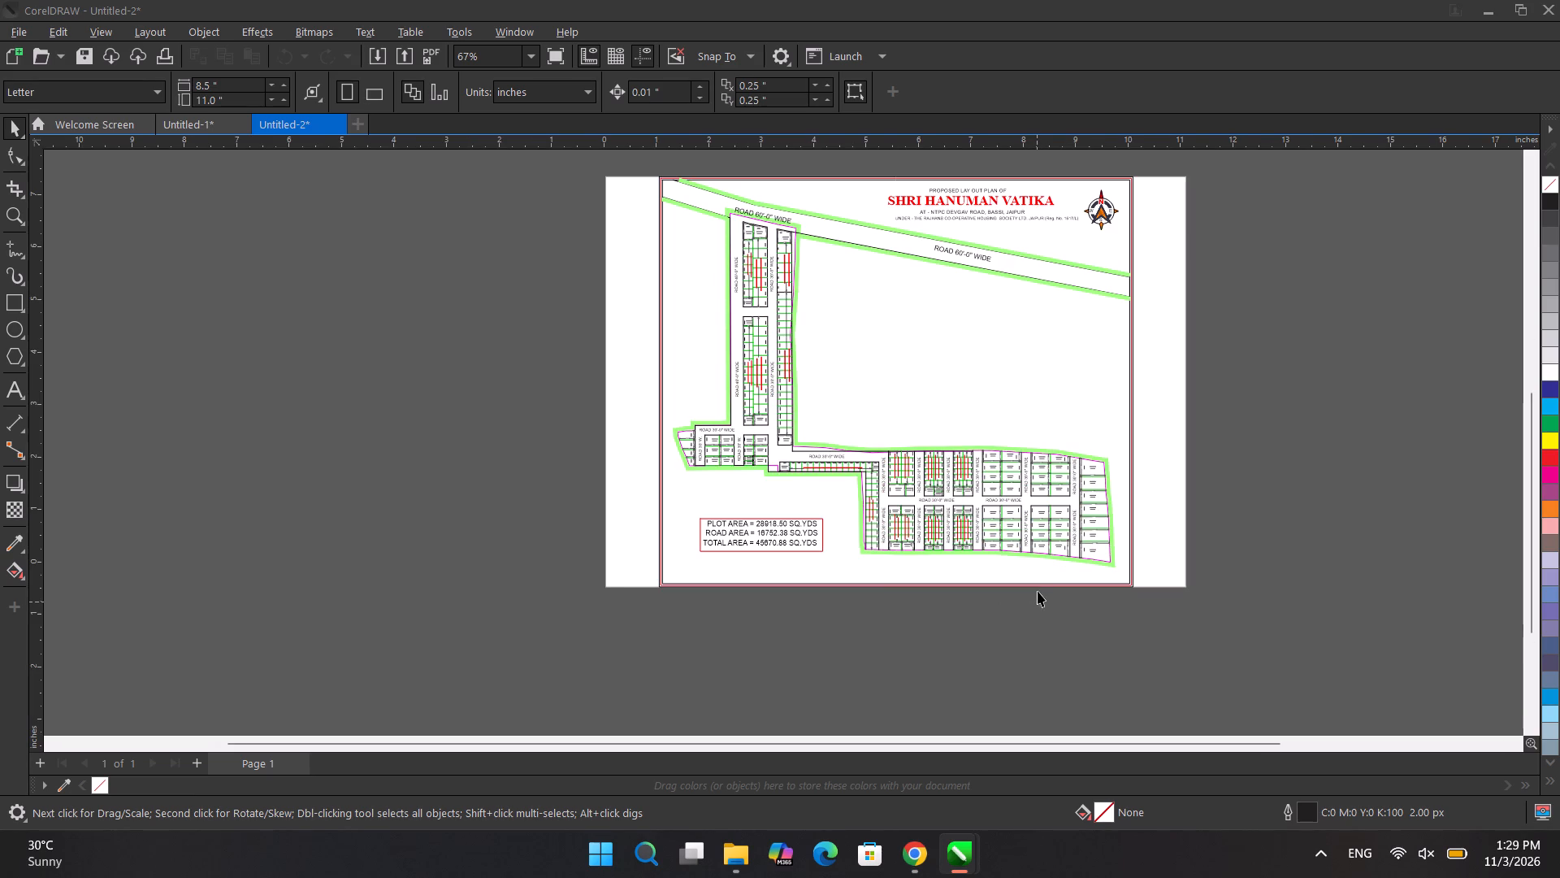
pyautogui.scroll(1, 1040, 541)
pyautogui.scroll(5, 916, 551)
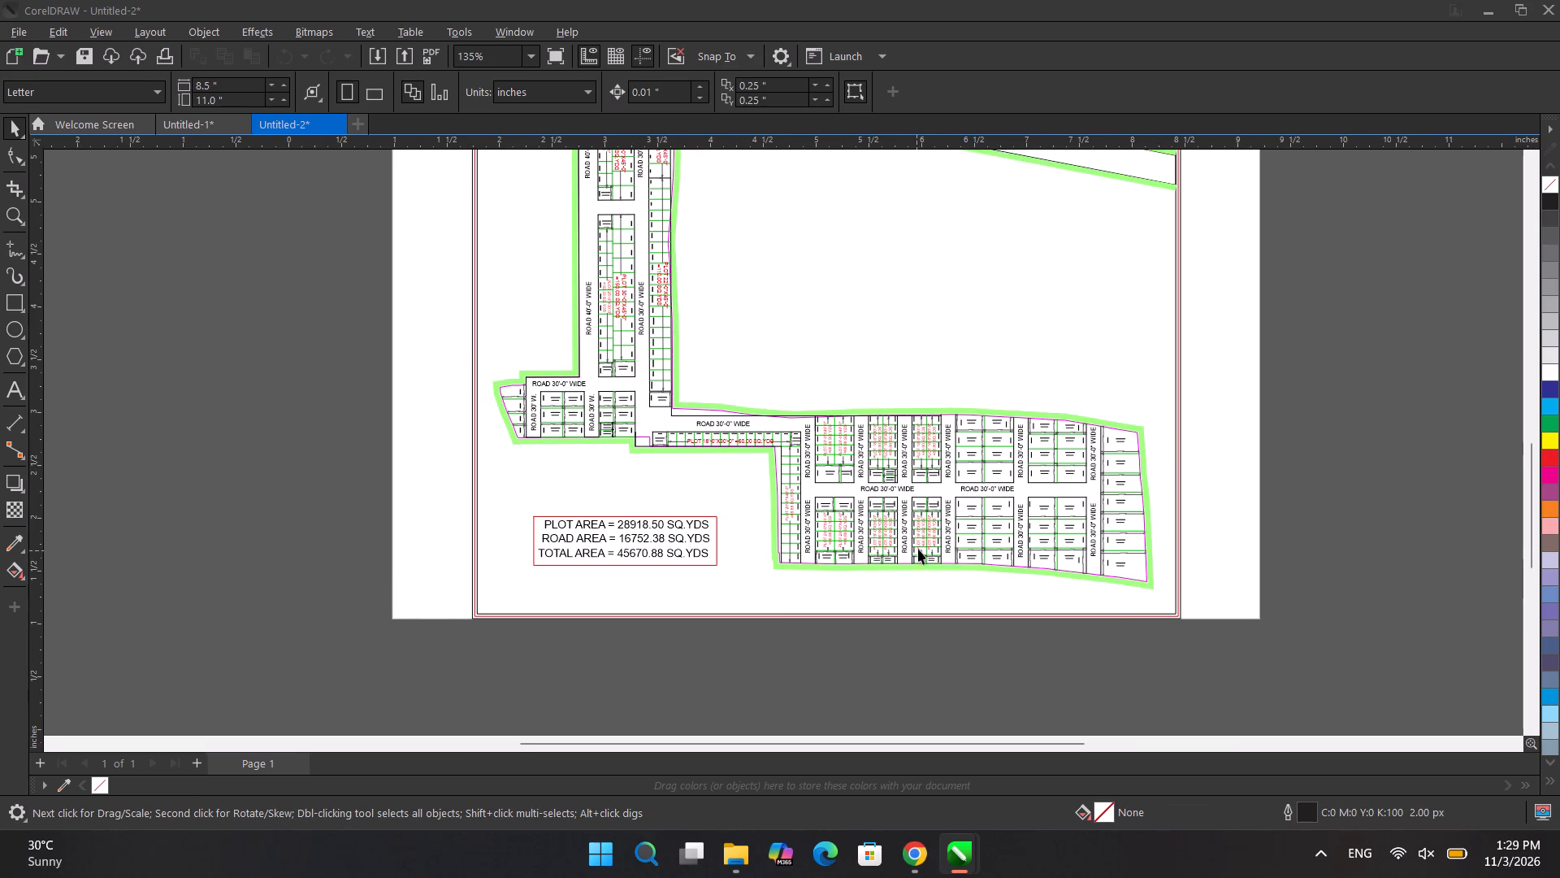
pyautogui.scroll(4, 925, 541)
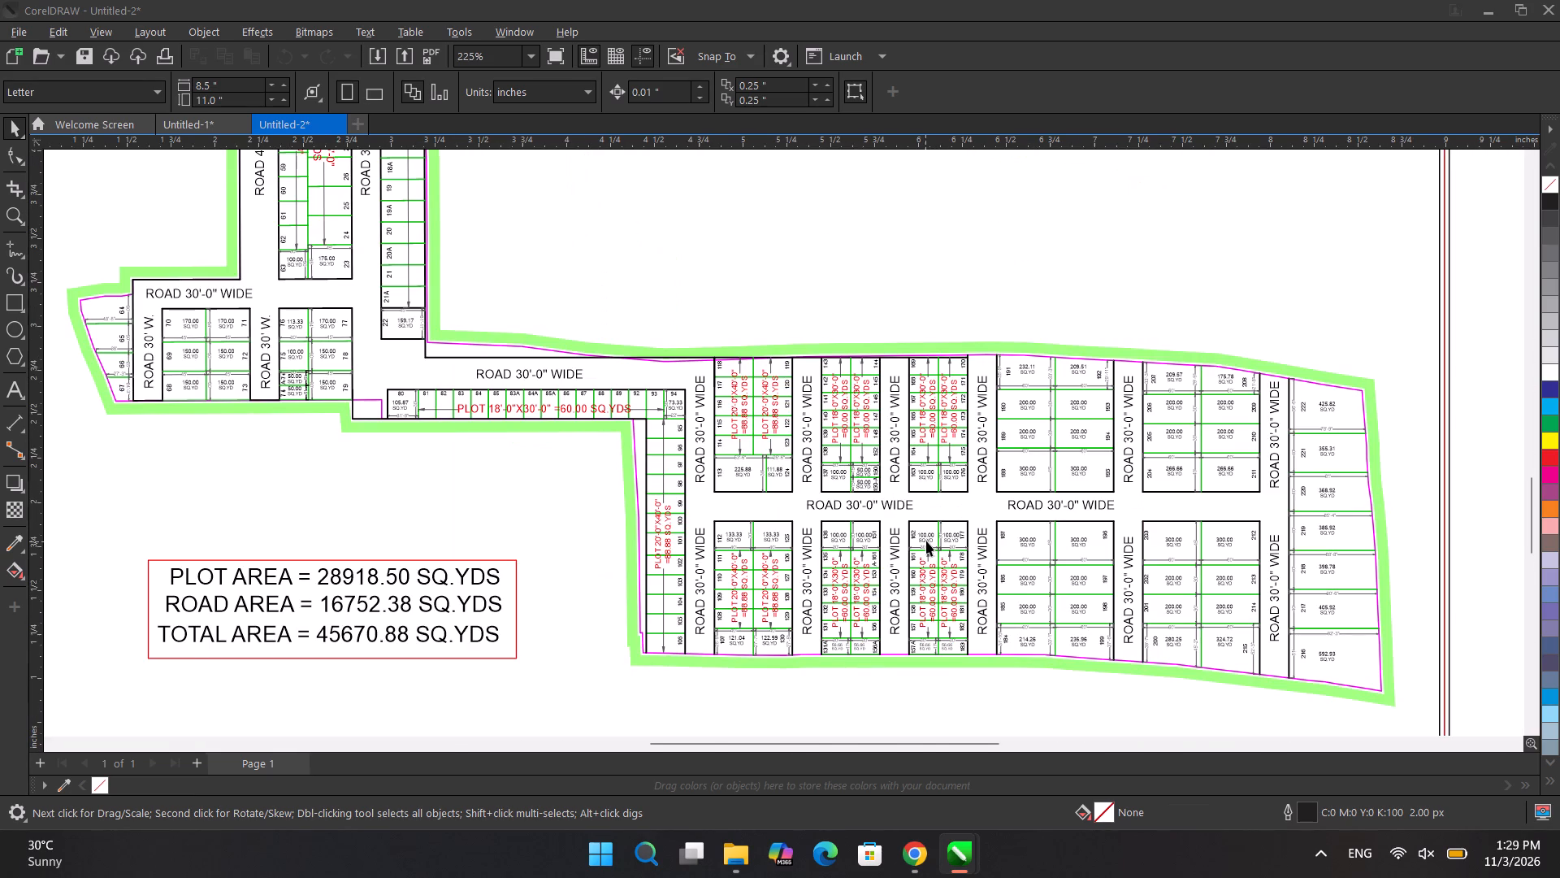
pyautogui.click(926, 541)
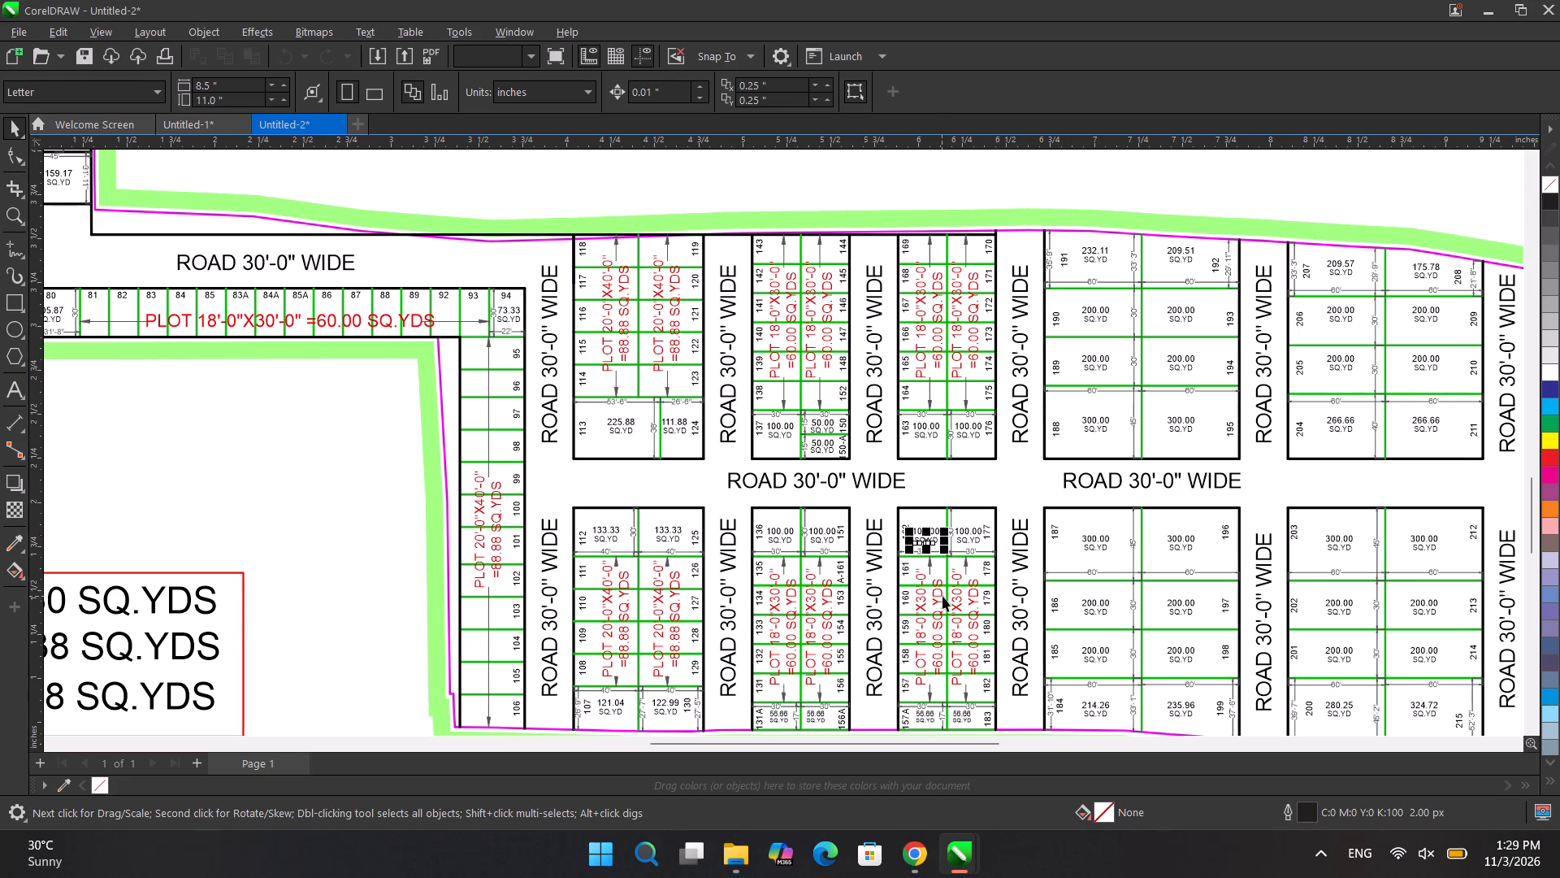
pyautogui.click(951, 554)
pyautogui.click(964, 558)
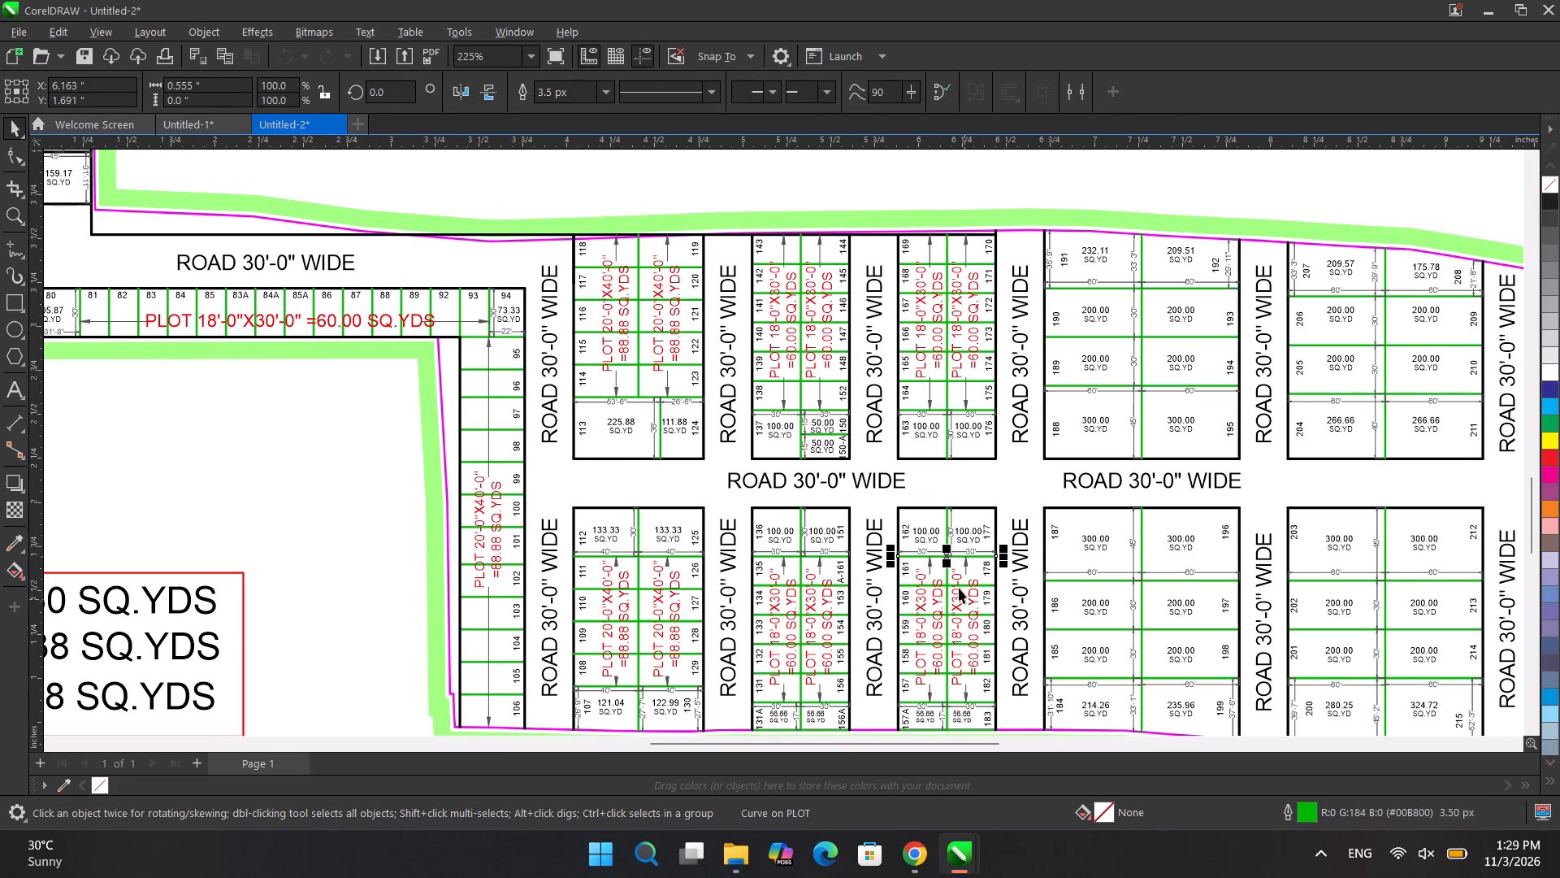
pyautogui.click(955, 588)
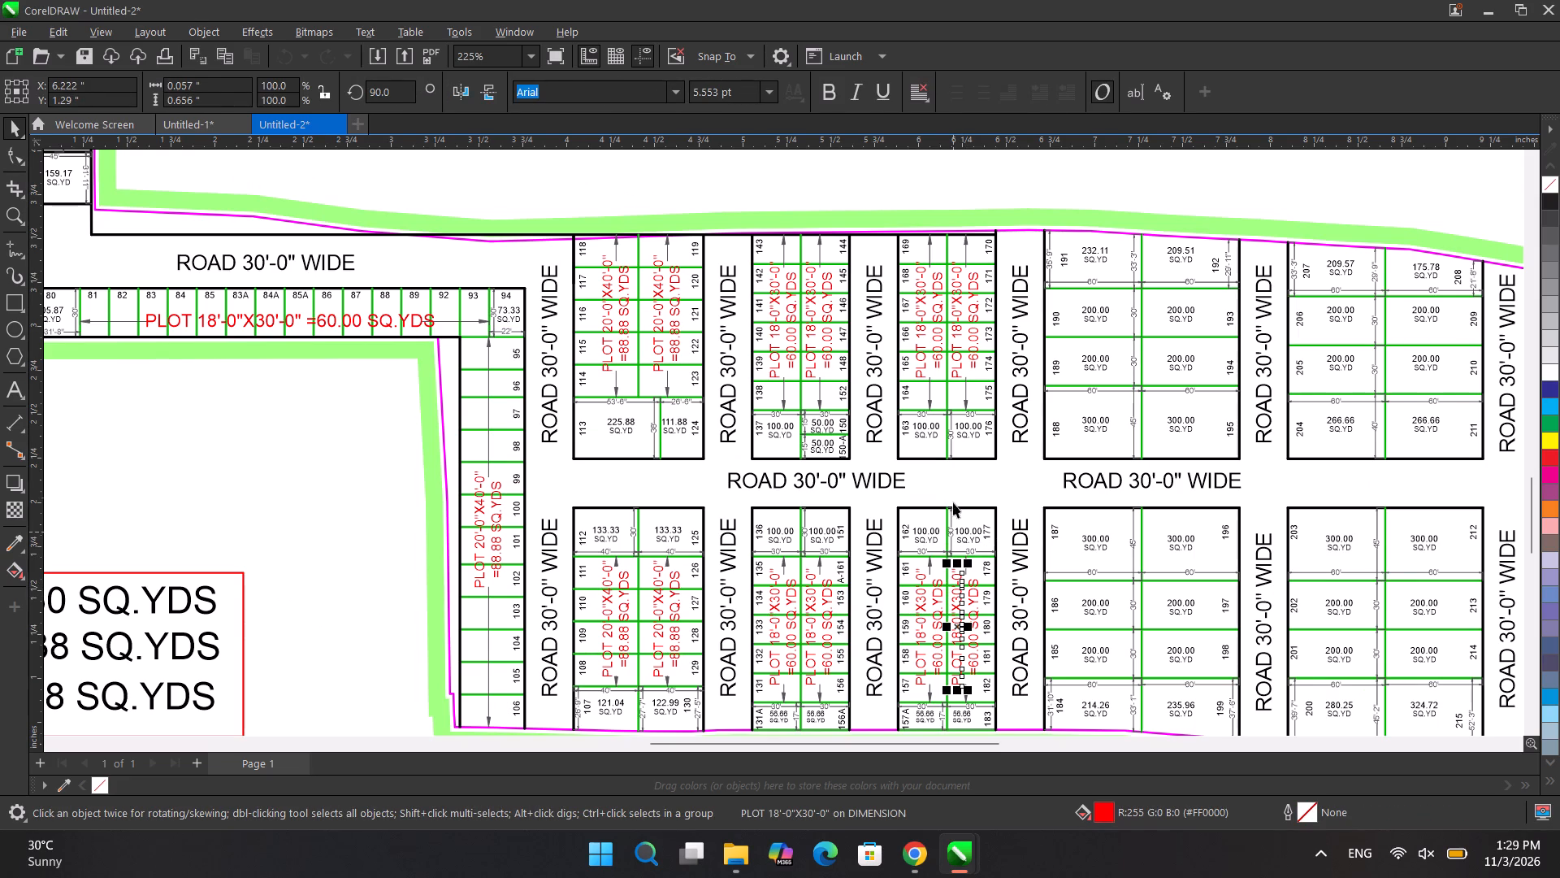
pyautogui.click(953, 506)
pyautogui.click(1037, 480)
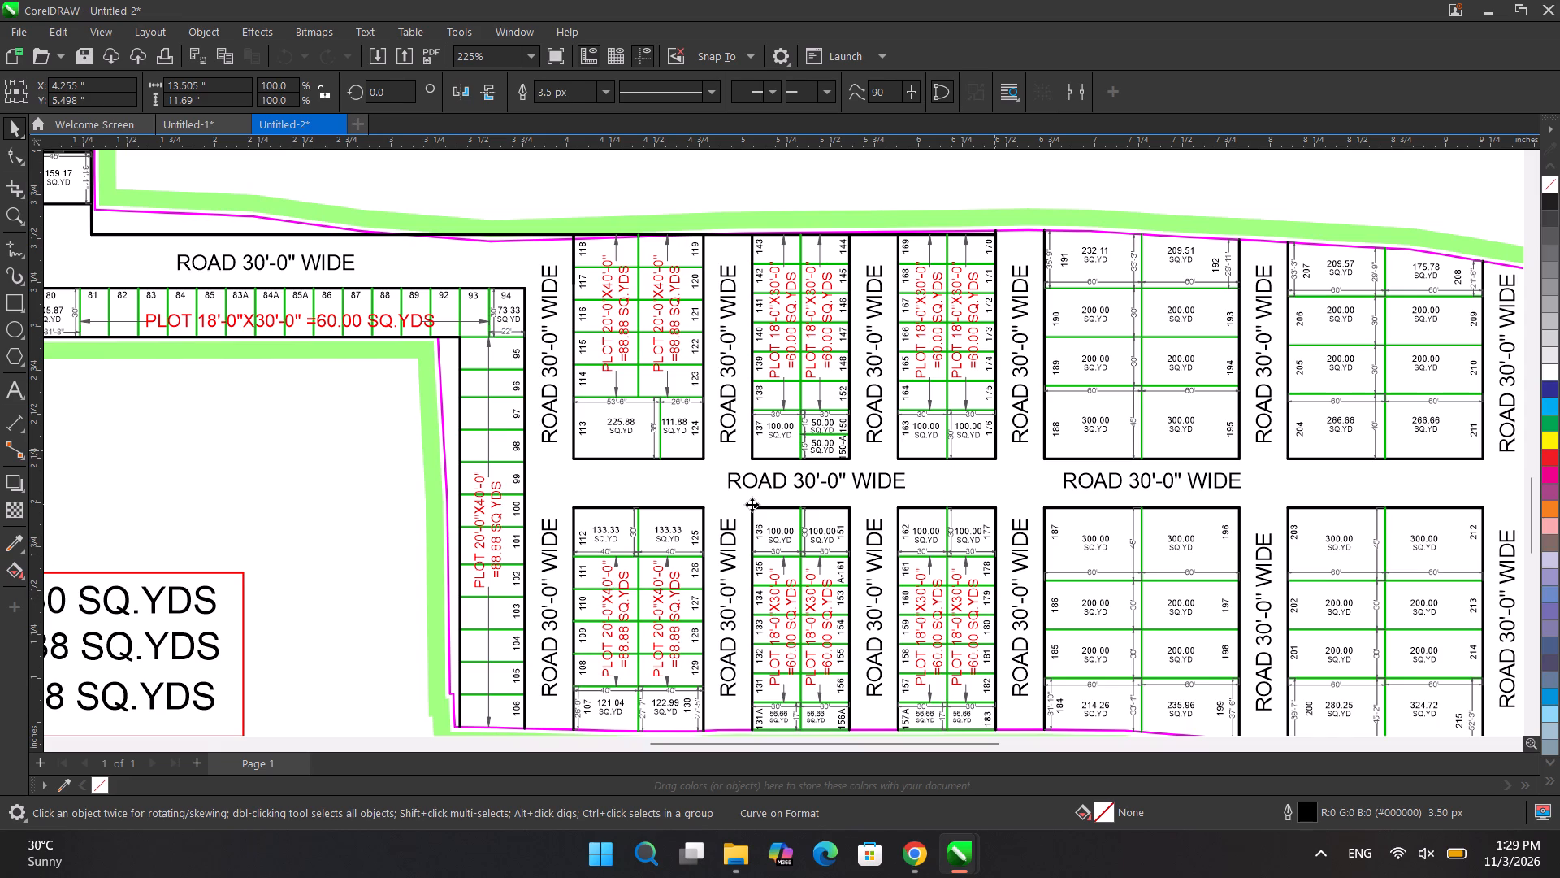
# Examine the overall Shri Hanuman Vatika layout plan, from the southern plot blocks out to the full sheet, and deselect the selected curve.
pyautogui.scroll(-1, 740, 463)
pyautogui.scroll(-1, 799, 388)
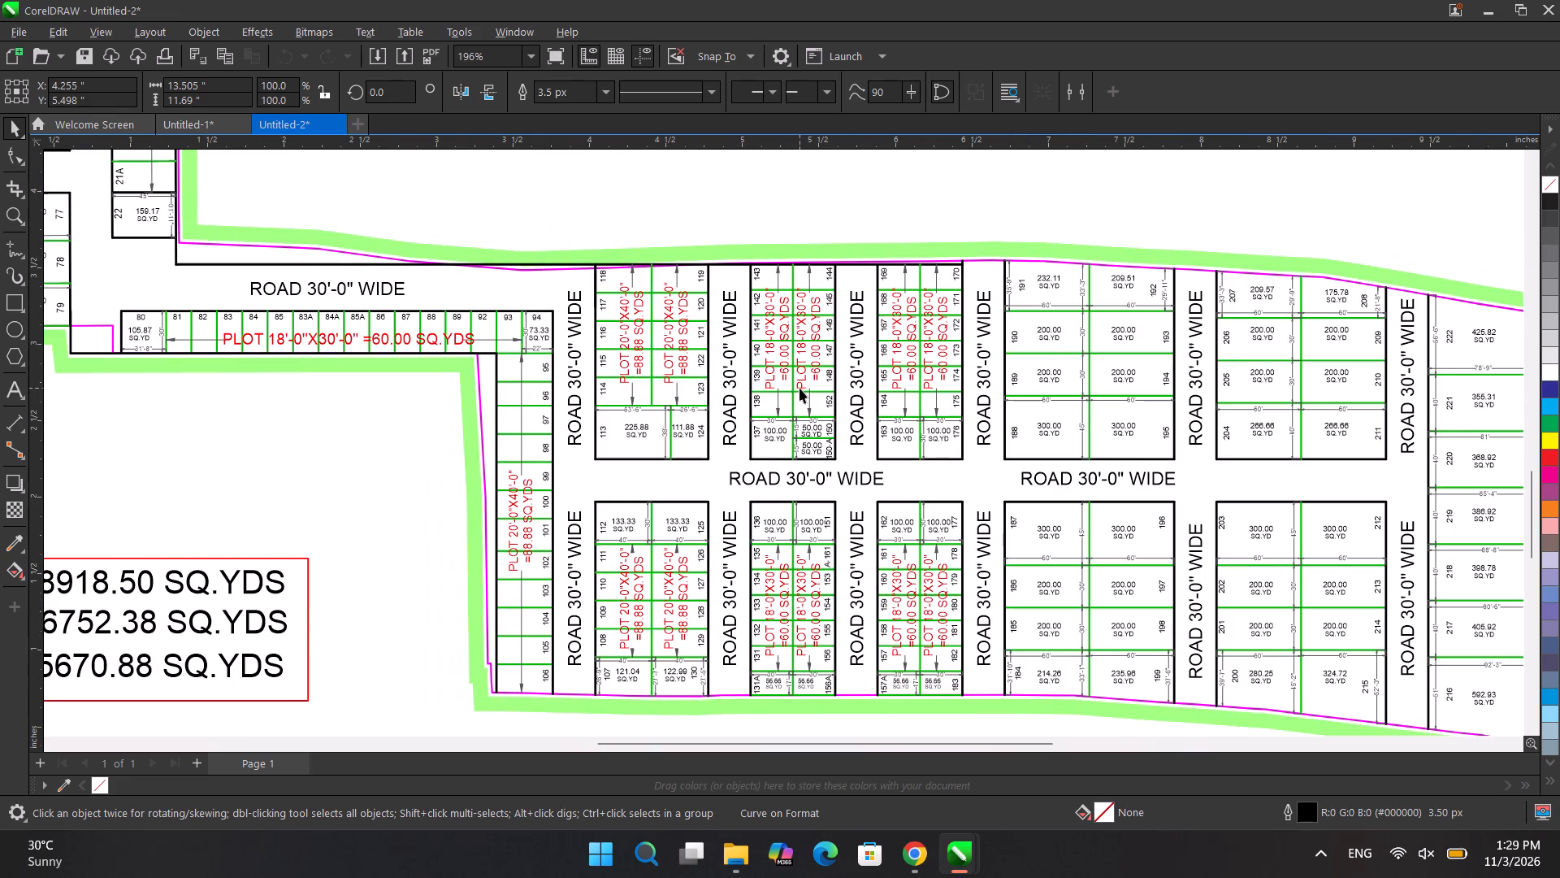
pyautogui.scroll(-2, 799, 388)
pyautogui.scroll(1, 799, 388)
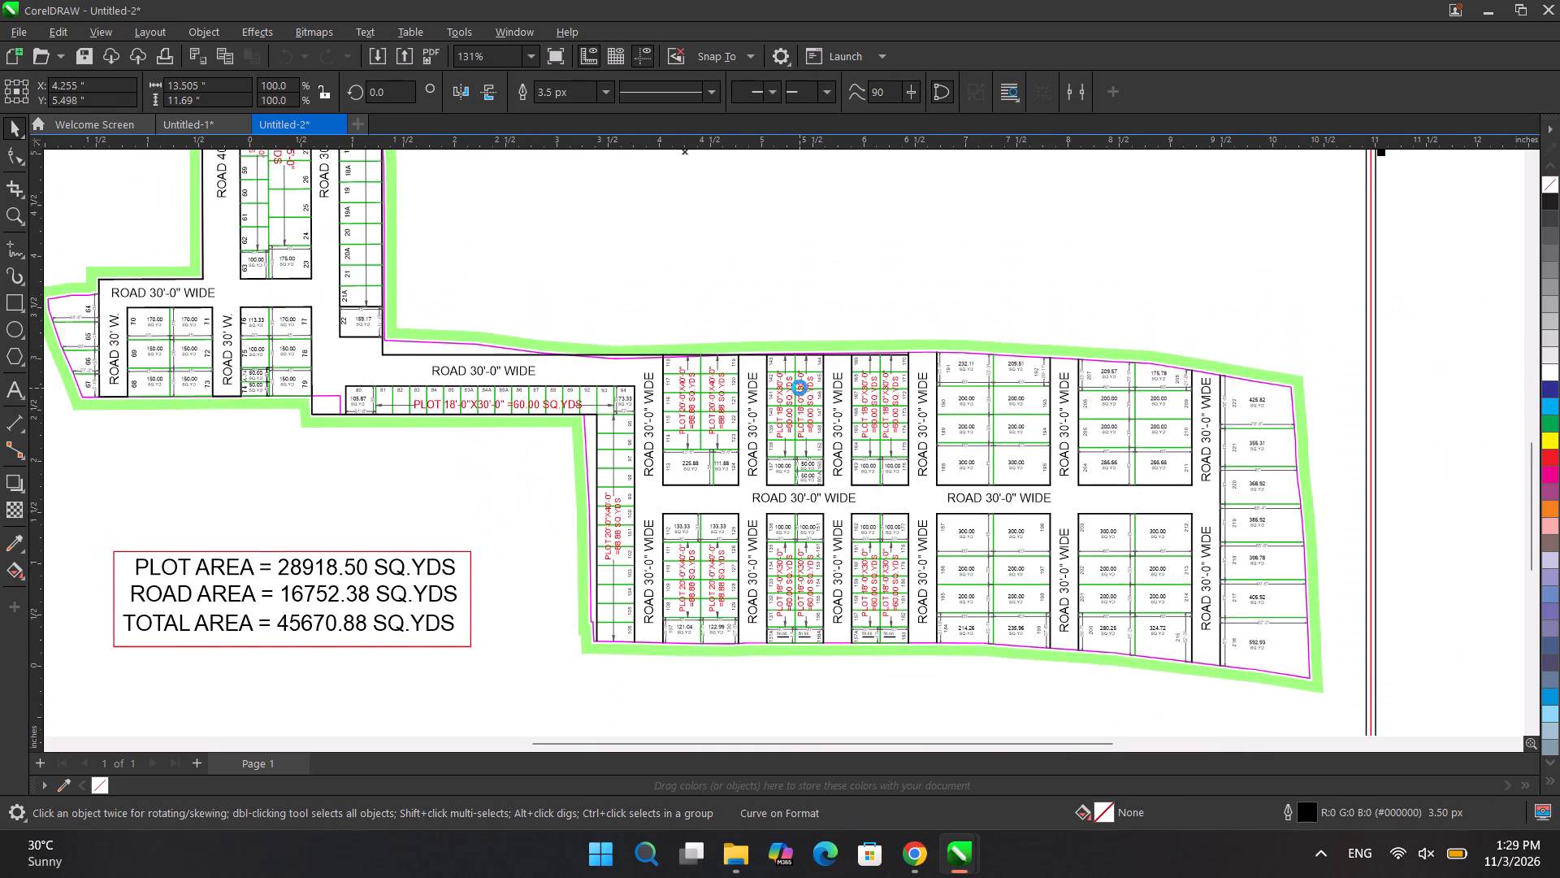
pyautogui.scroll(2, 799, 388)
pyautogui.scroll(-4, 799, 388)
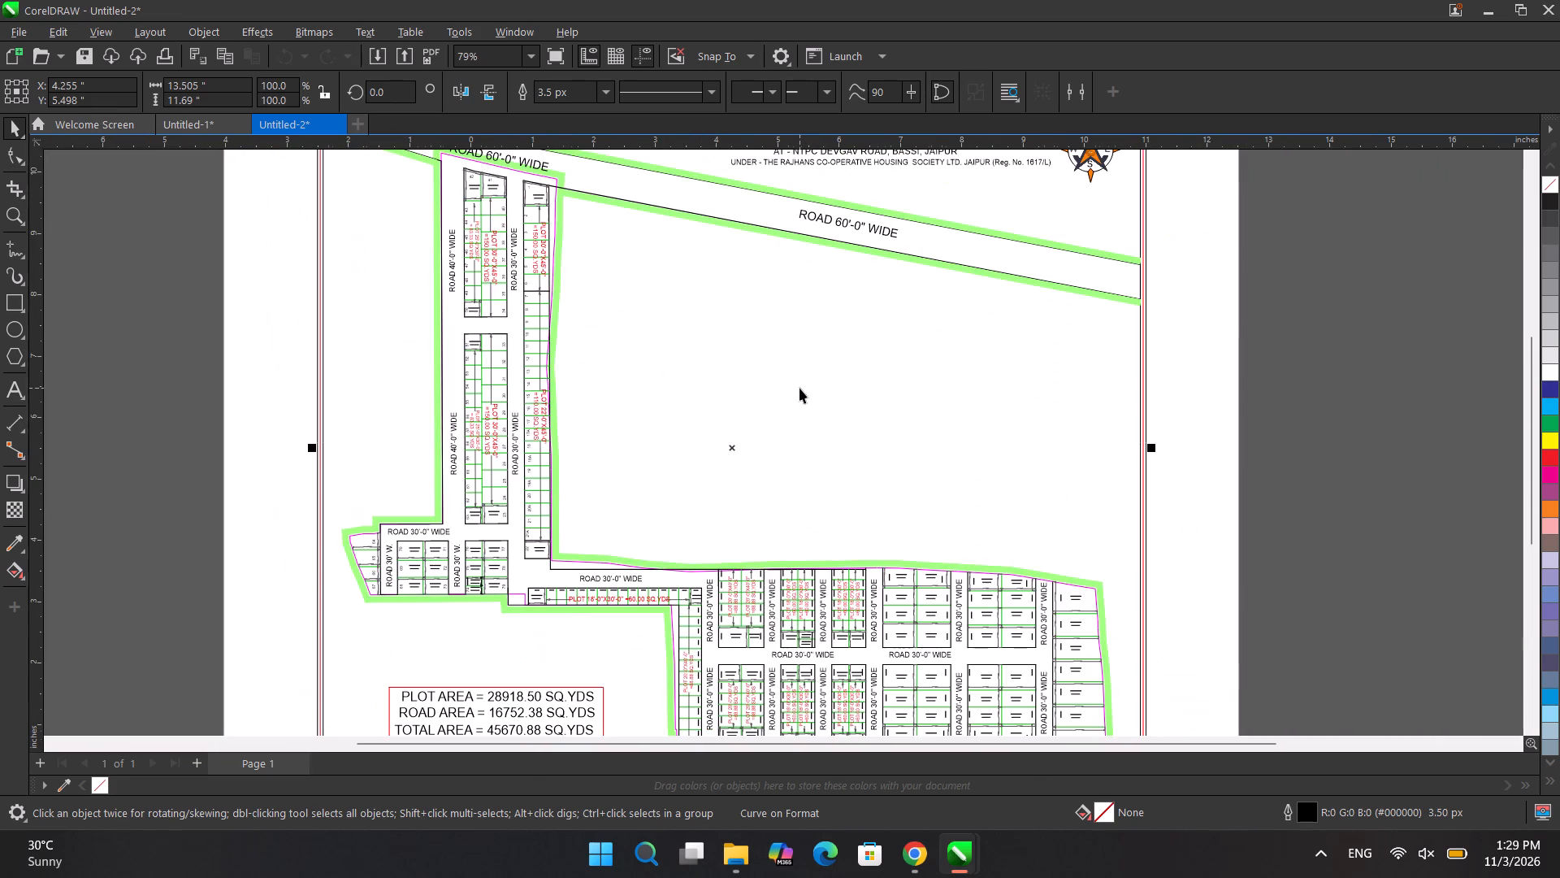
pyautogui.scroll(-1, 799, 388)
pyautogui.rightClick(799, 388)
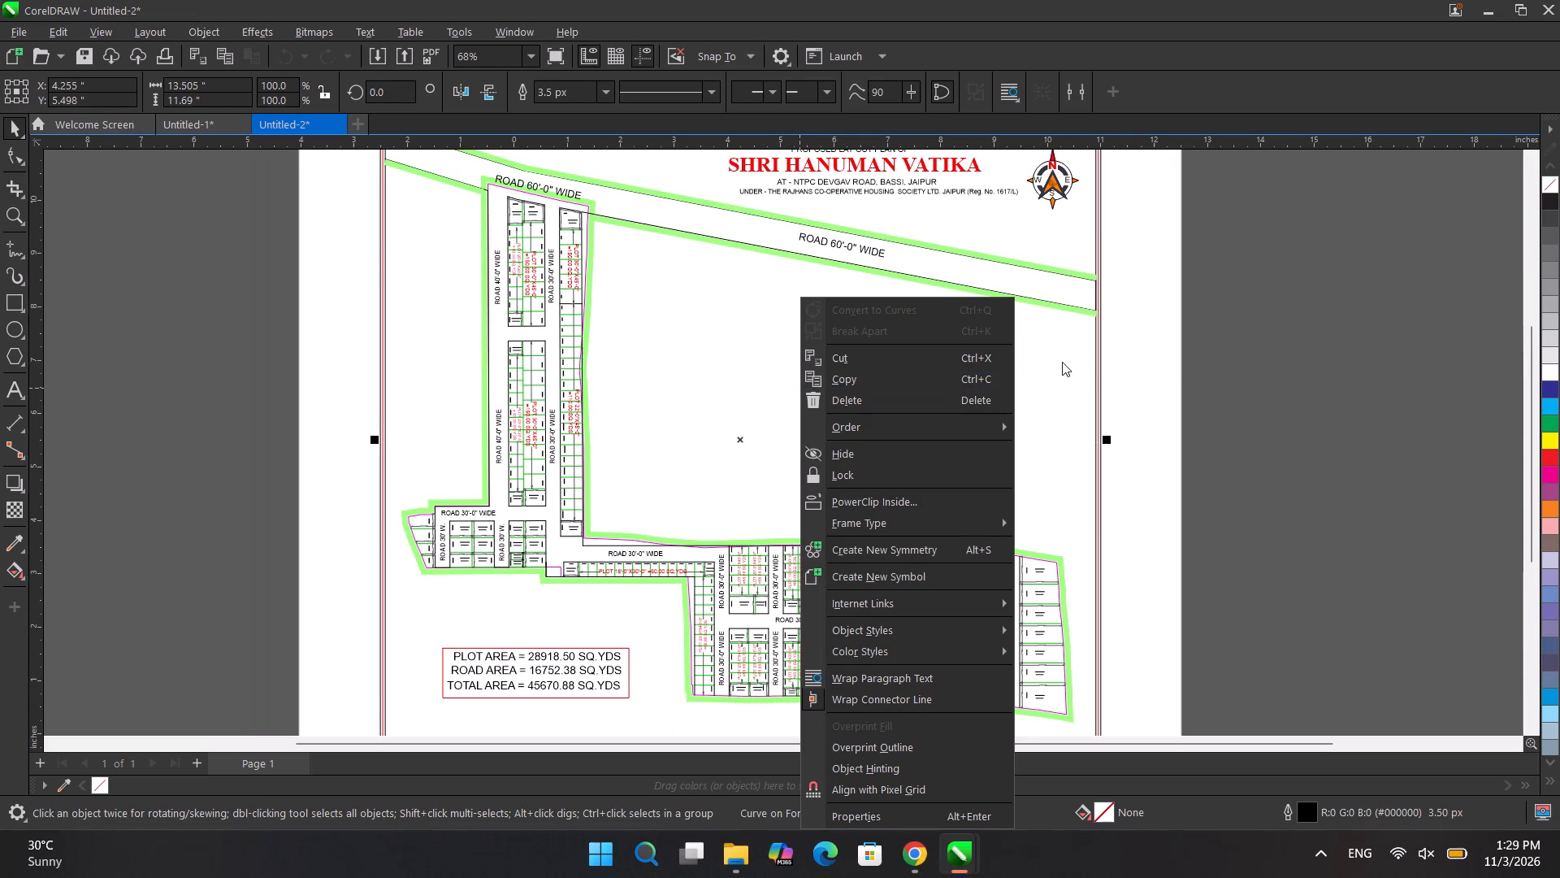
pyautogui.click(1230, 363)
pyautogui.scroll(-1, 1029, 399)
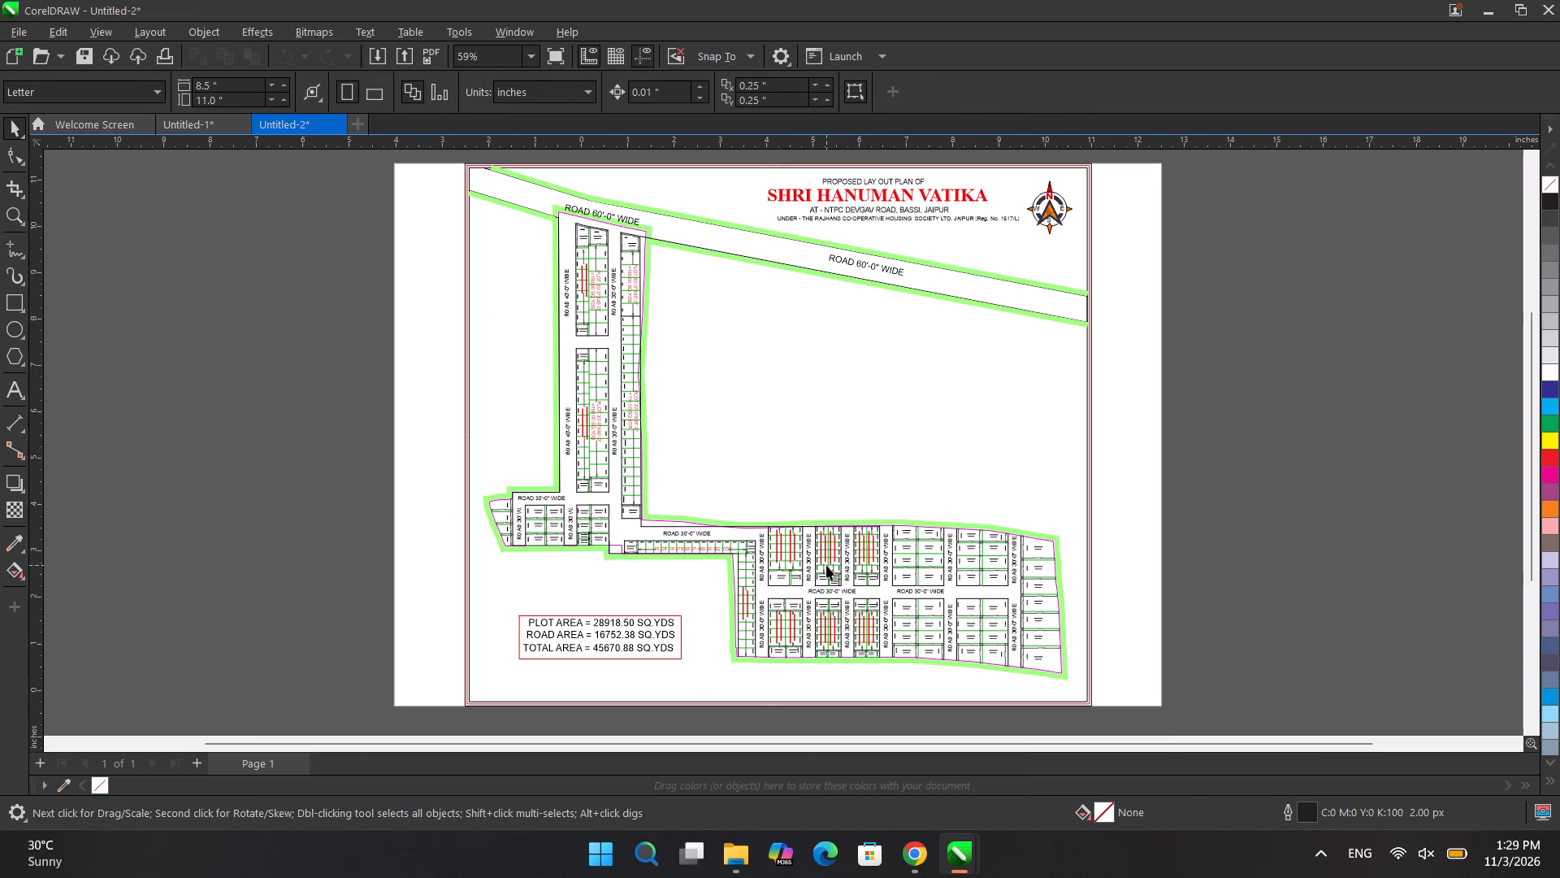
pyautogui.scroll(-1, 825, 566)
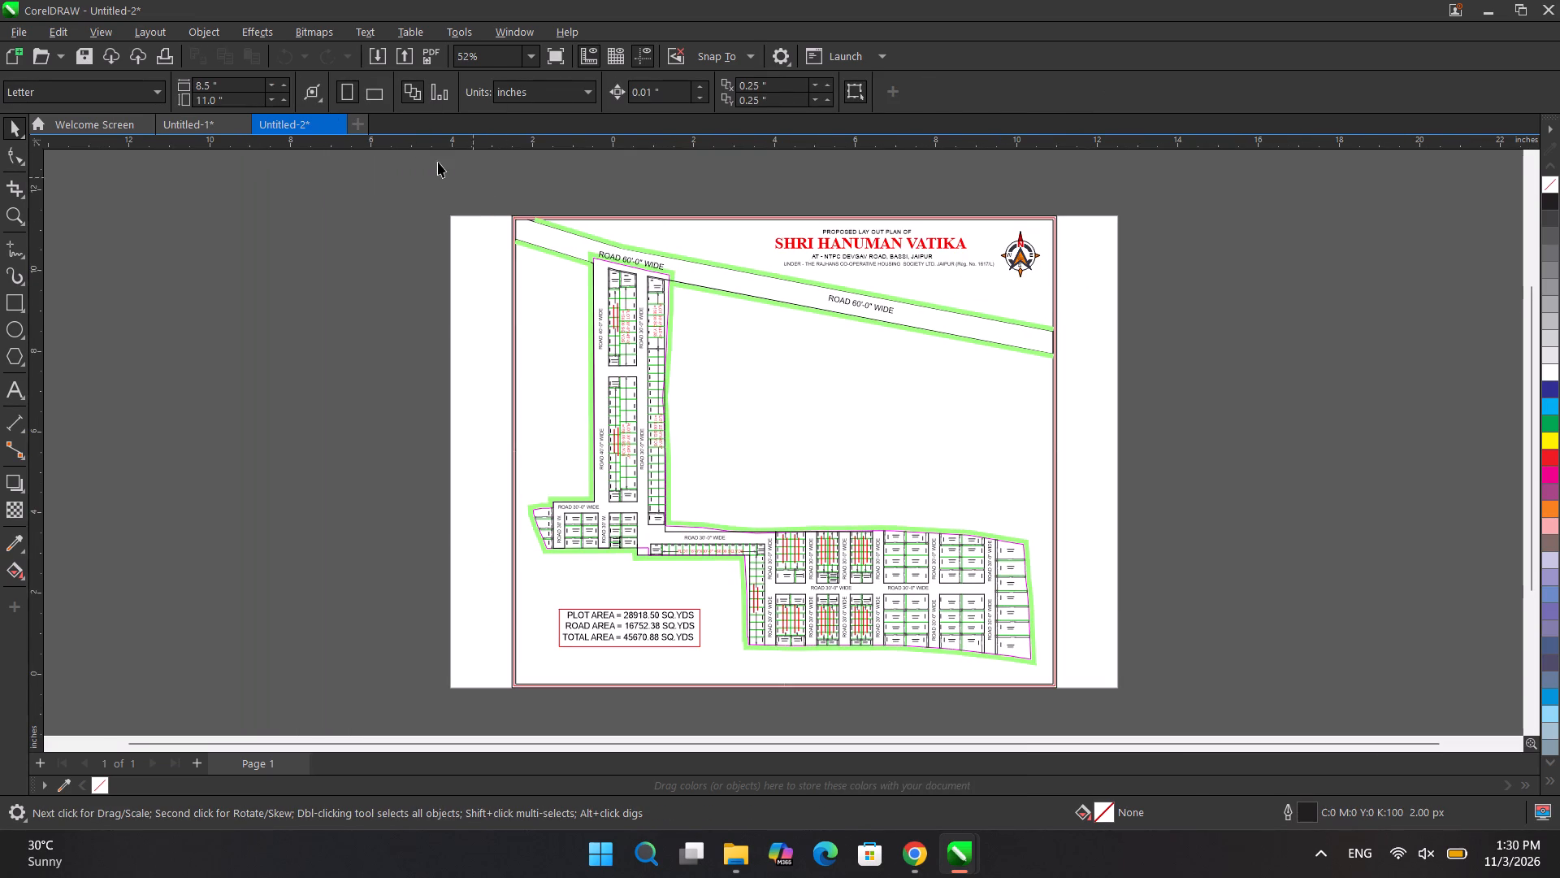
# Check the two plot 152 site plan sheets against the layout plan, examining the numbered plot blocks around plots 107 to 222.
pyautogui.click(196, 125)
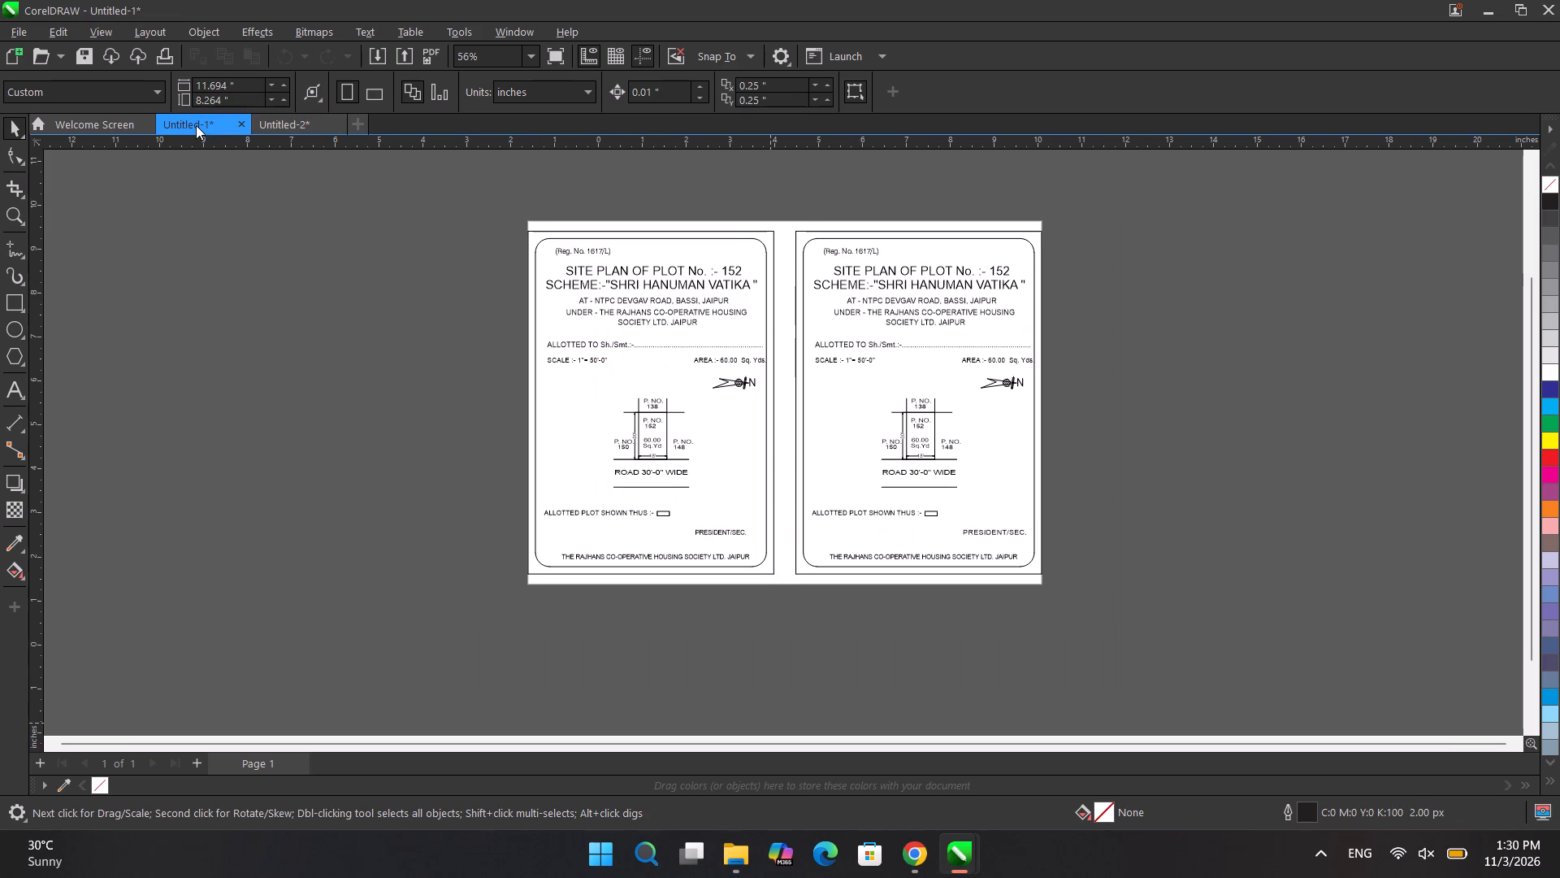
pyautogui.scroll(1, 958, 413)
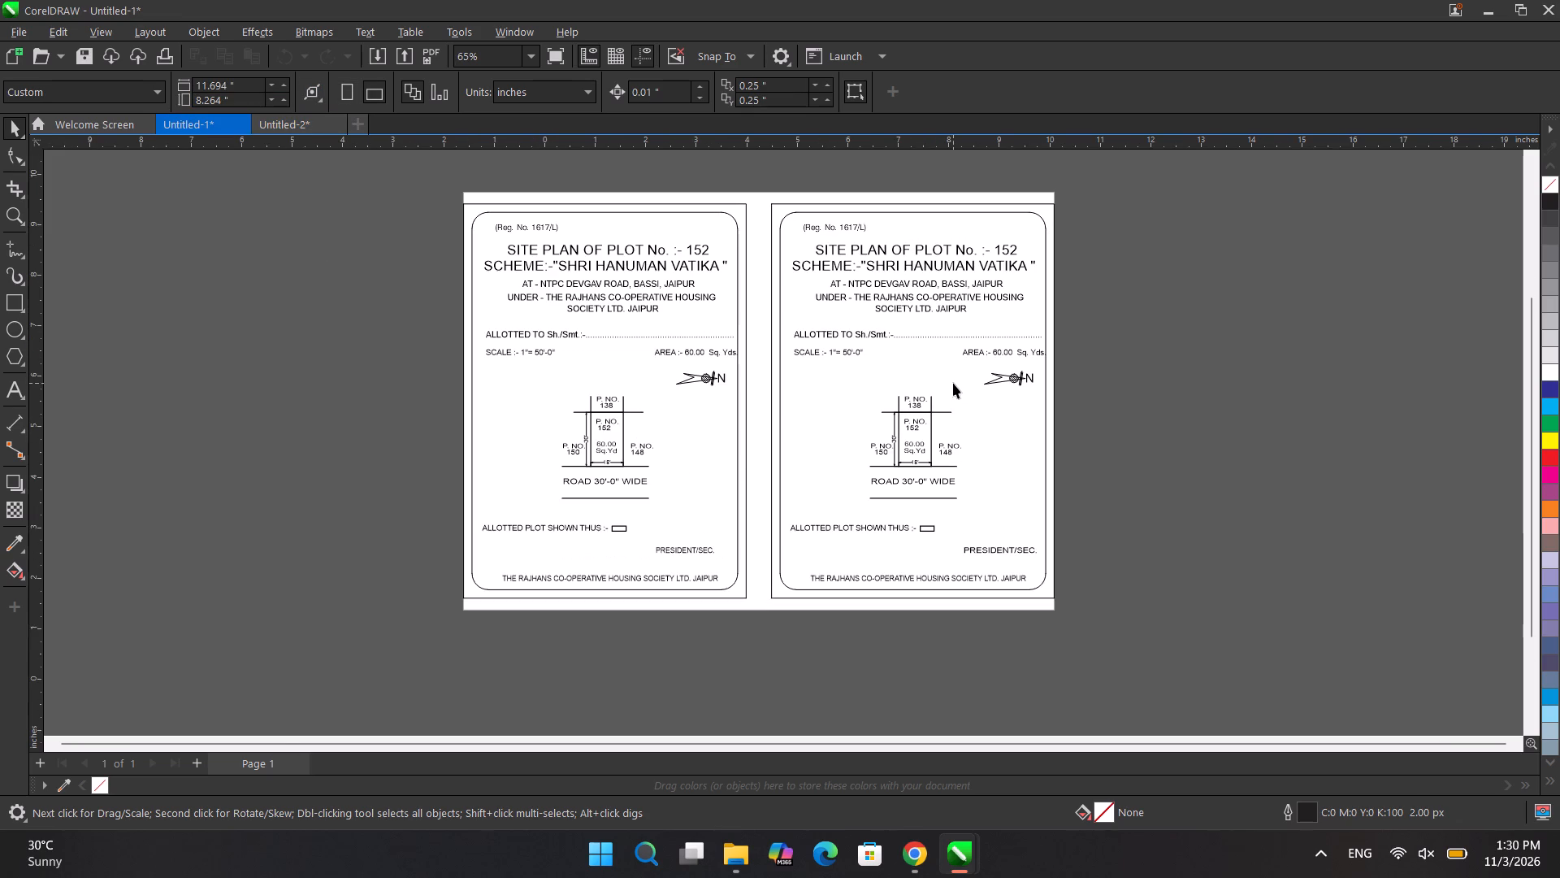
pyautogui.scroll(2, 972, 382)
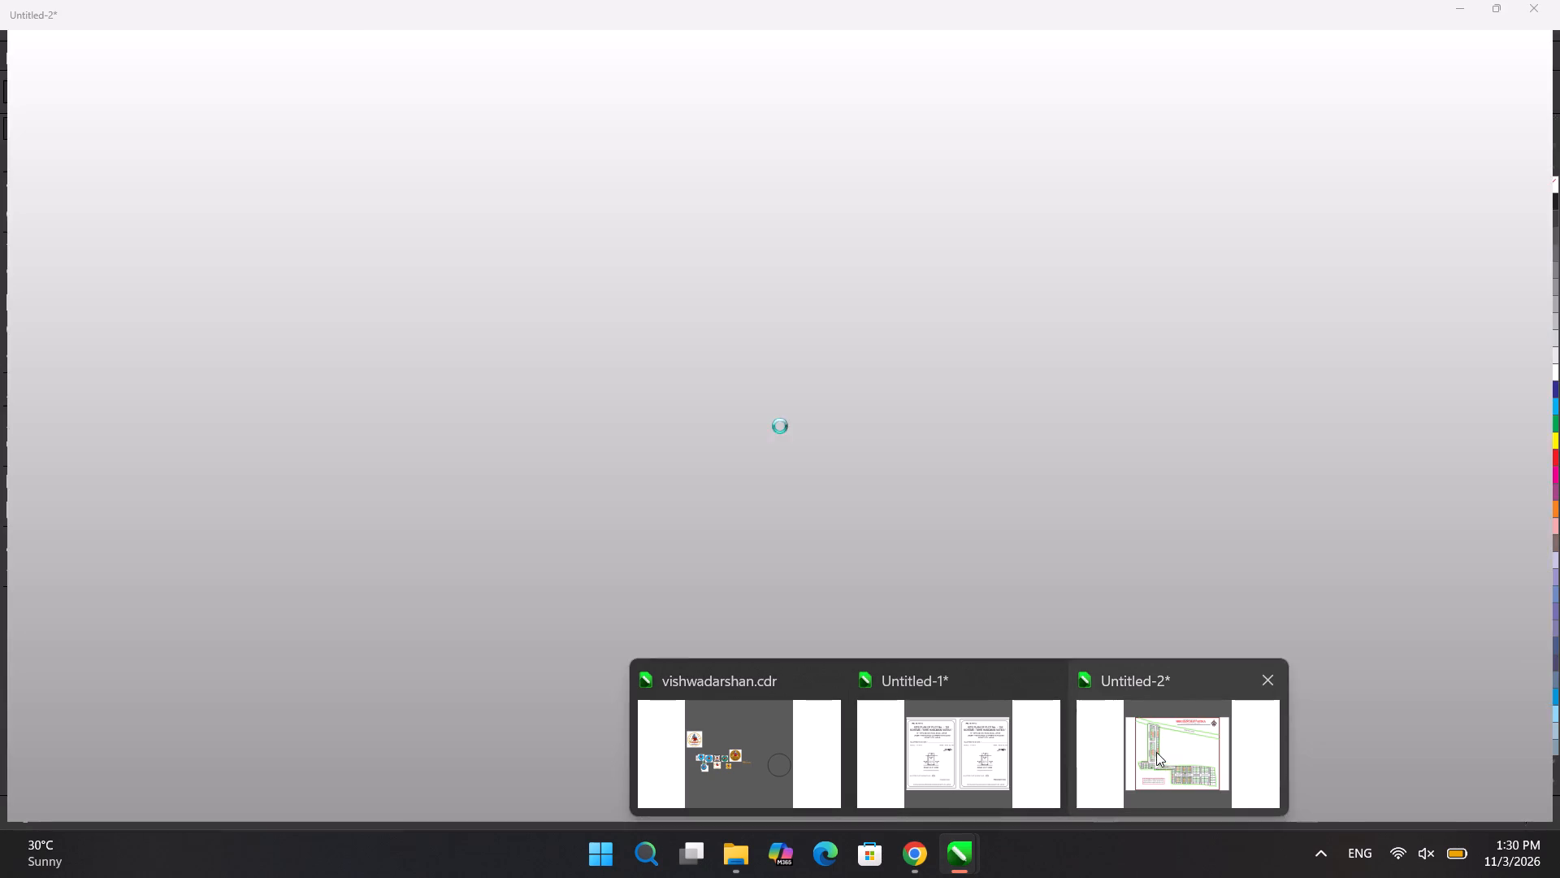
pyautogui.click(1156, 752)
pyautogui.scroll(3, 1037, 425)
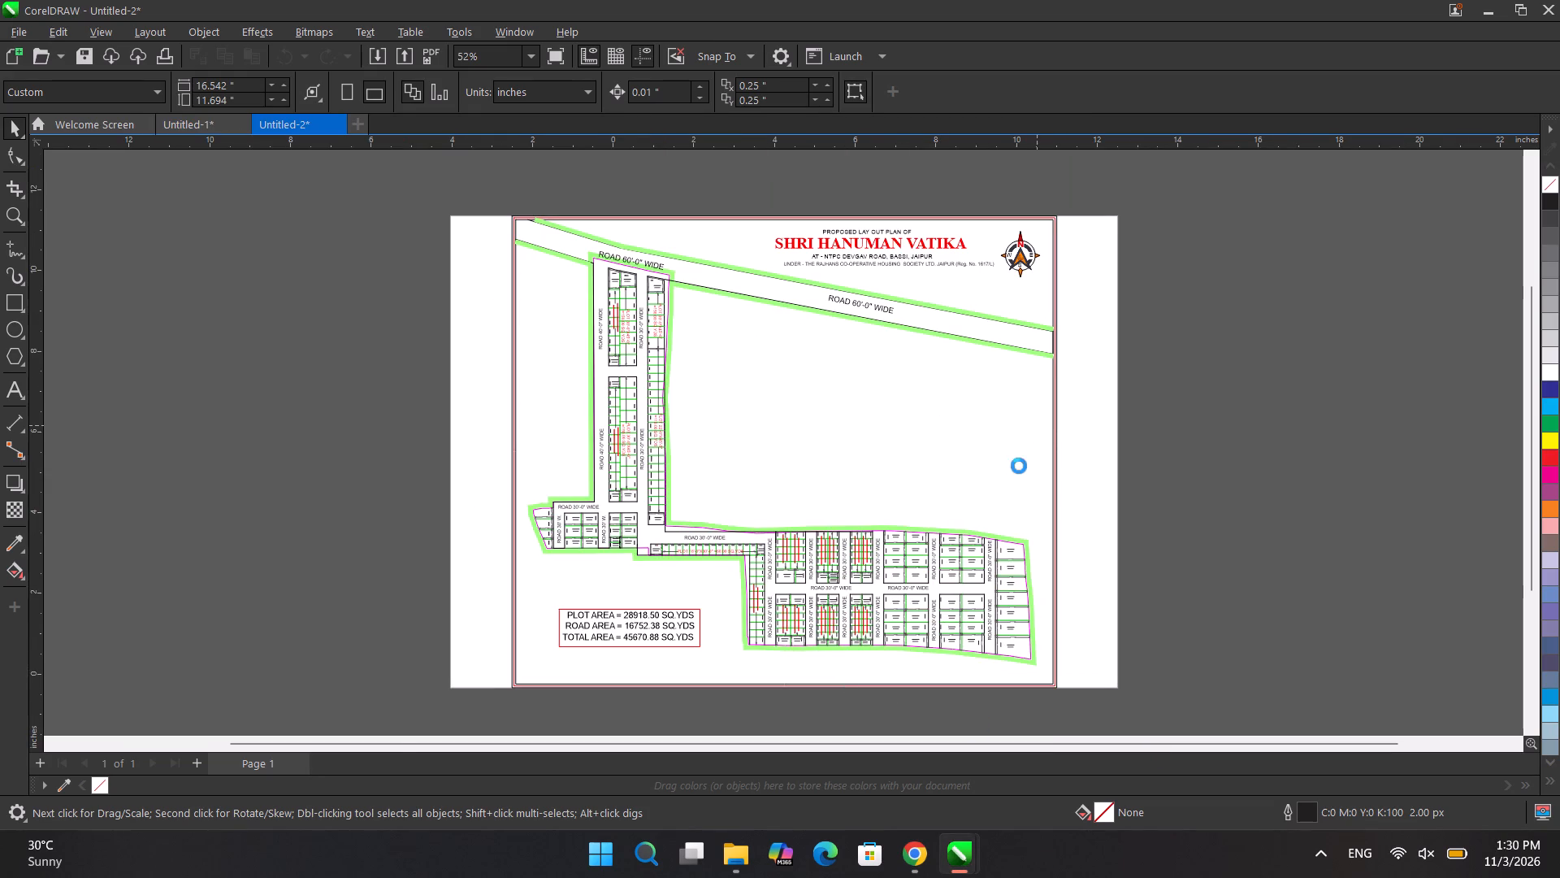
pyautogui.scroll(3, 831, 660)
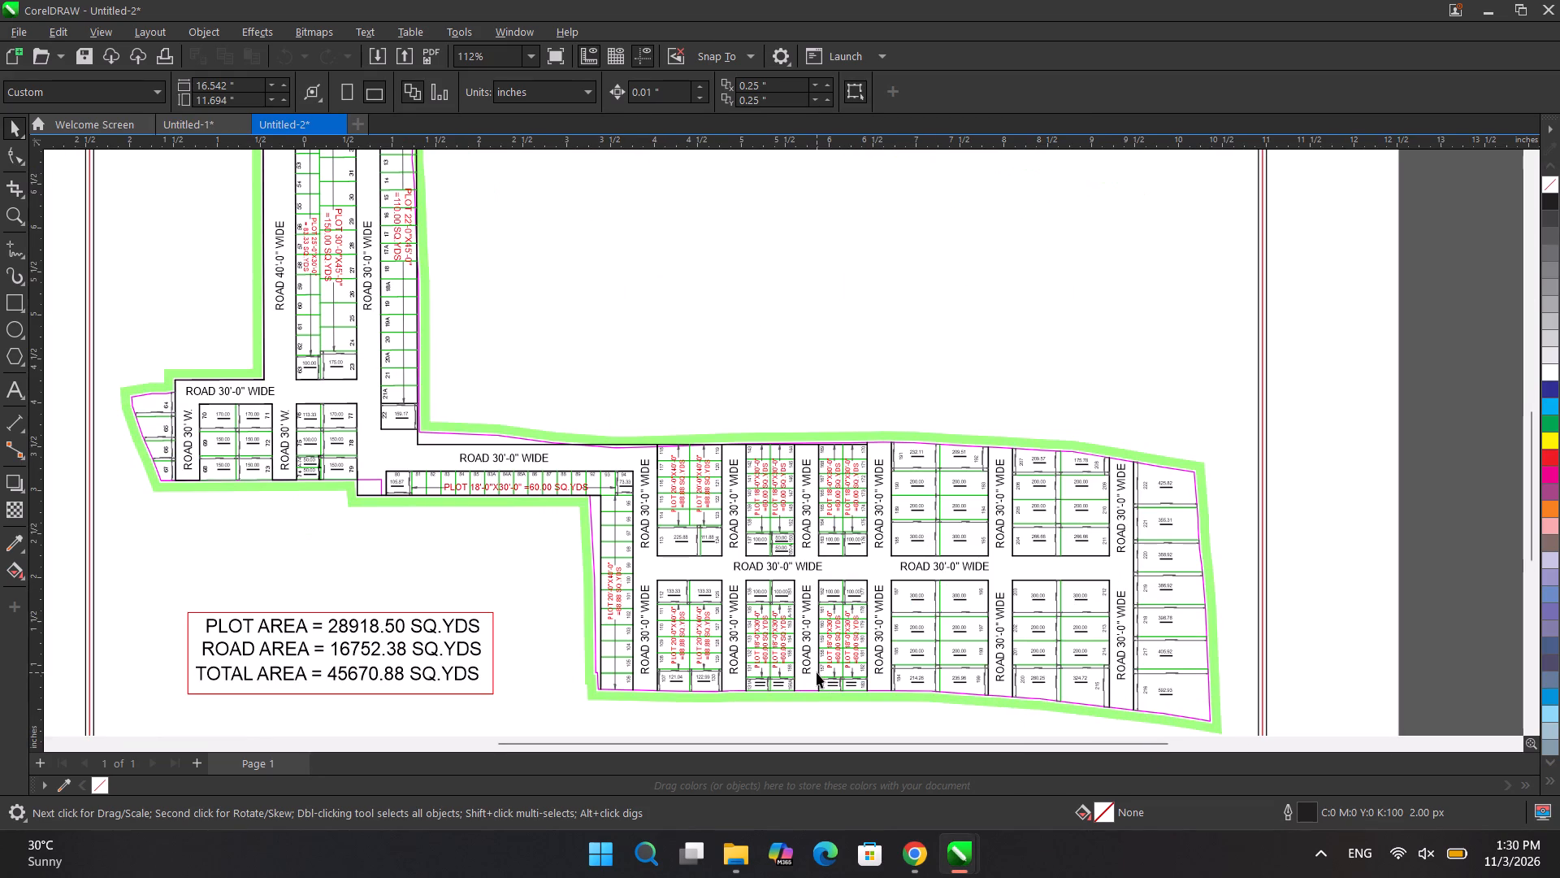
pyautogui.scroll(4, 764, 602)
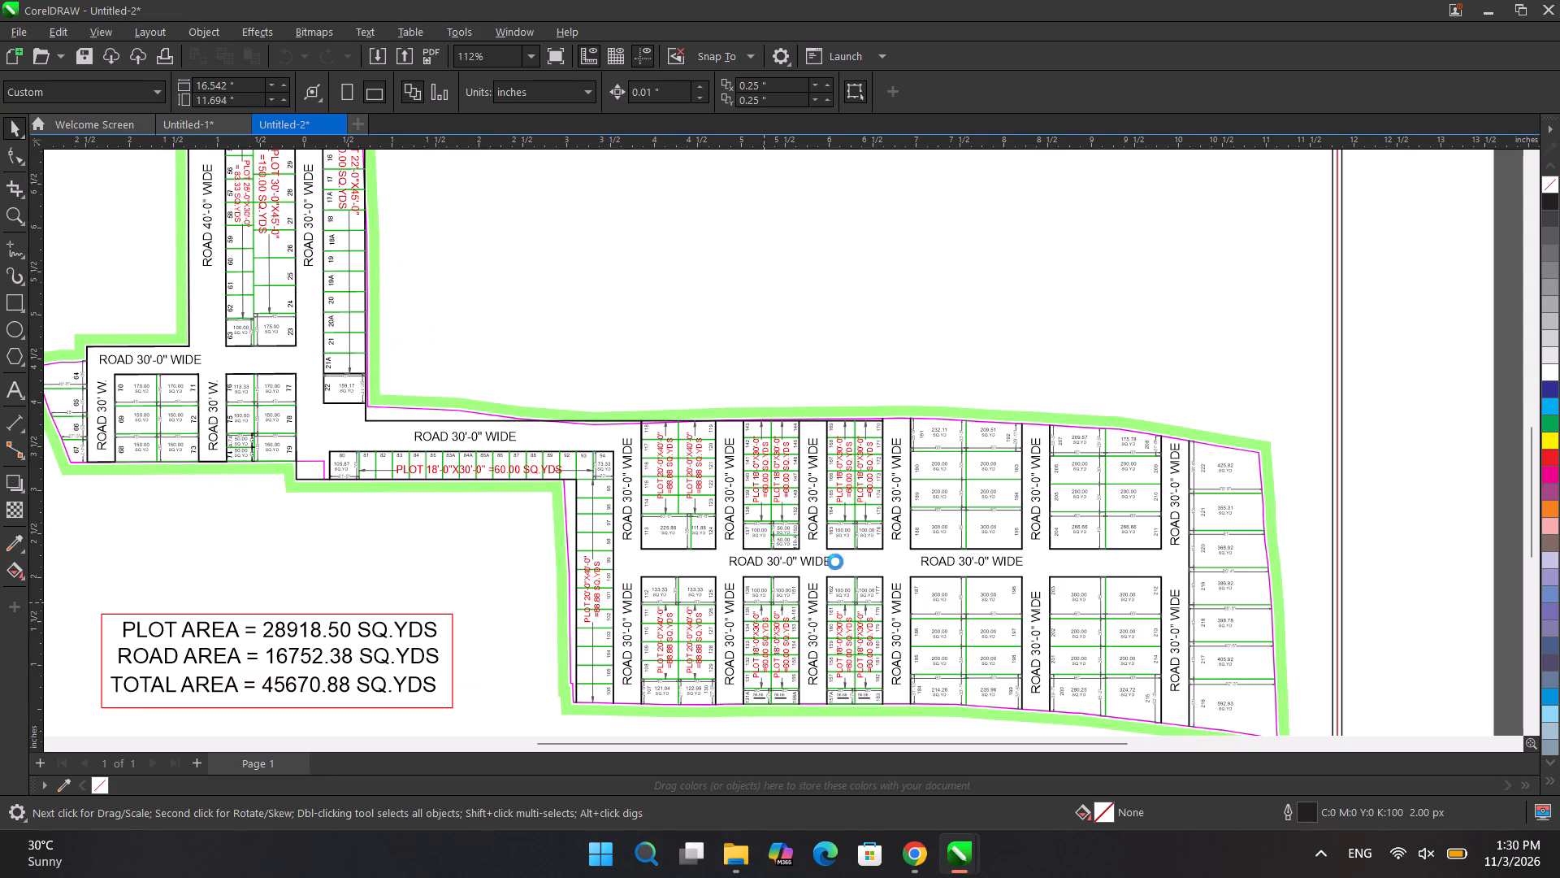
pyautogui.scroll(3, 872, 488)
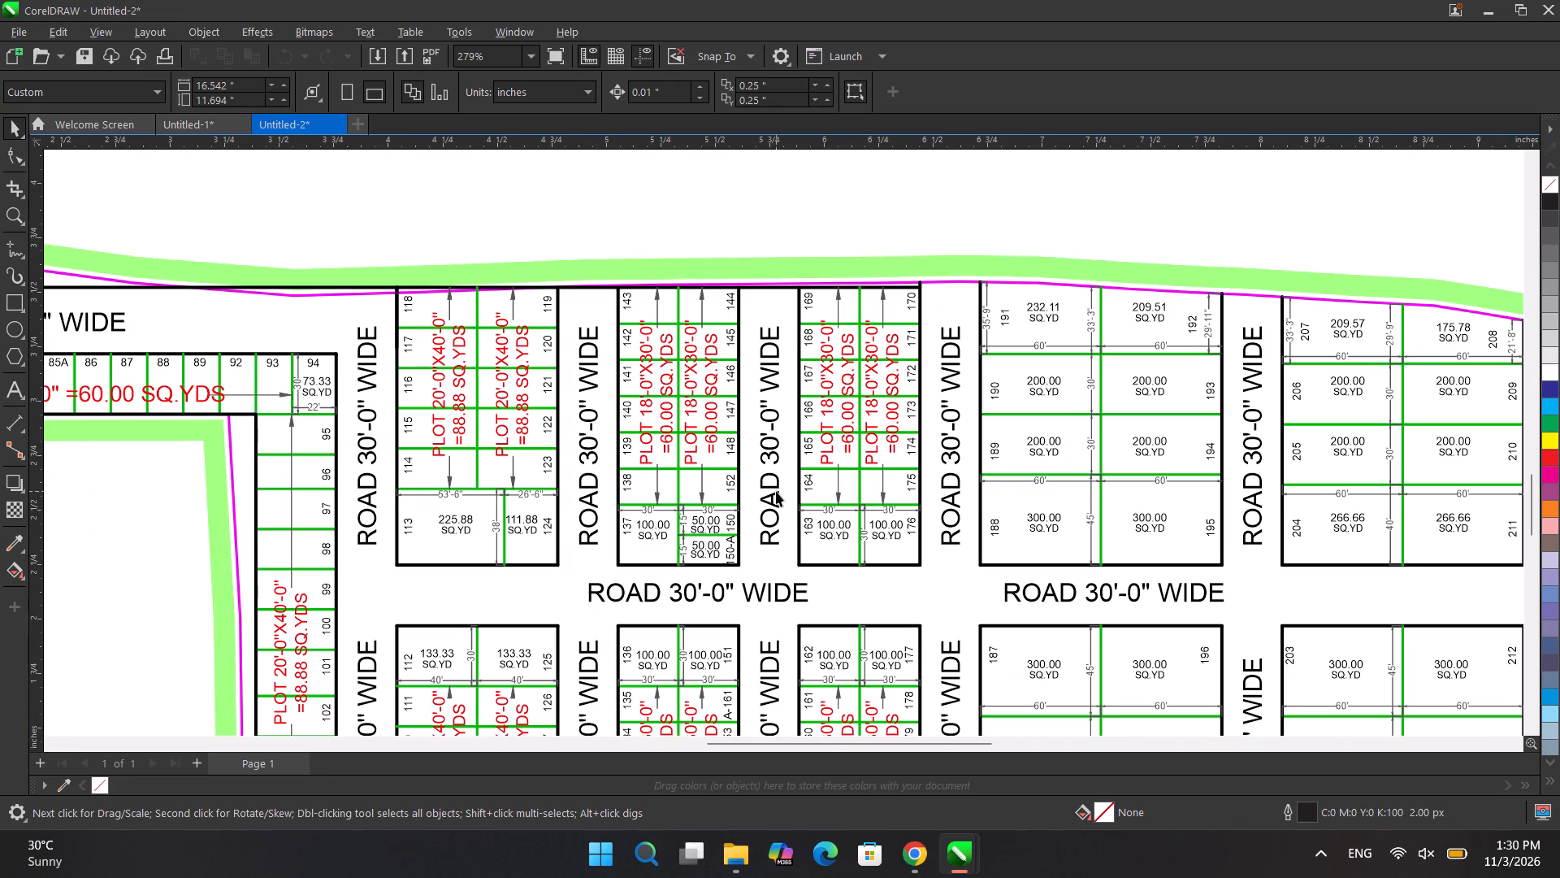
pyautogui.scroll(-1, 747, 636)
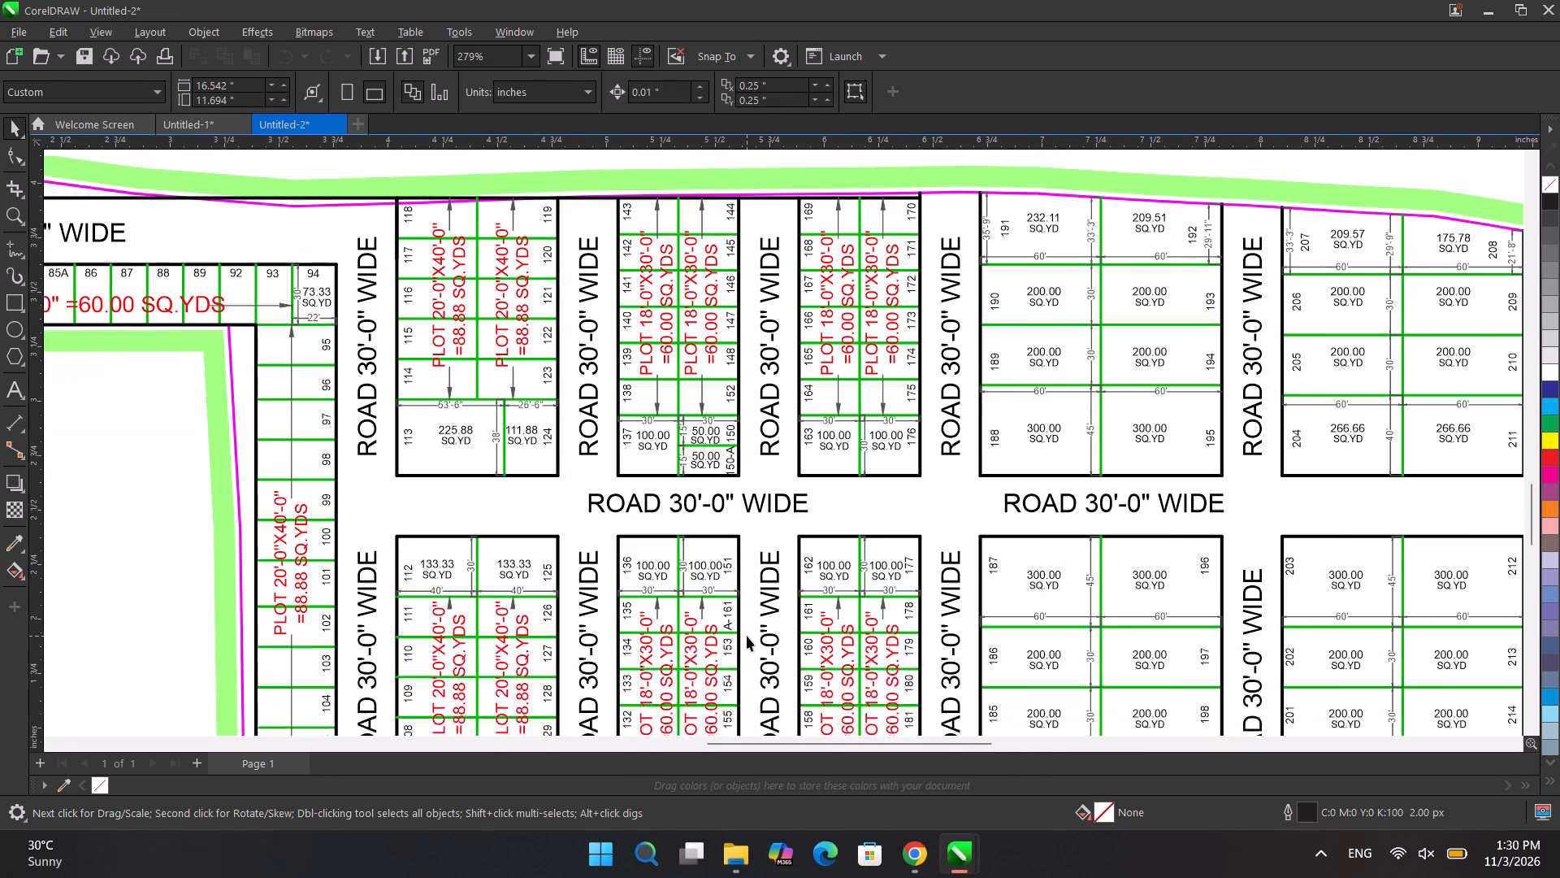
pyautogui.scroll(-2, 747, 636)
pyautogui.scroll(1, 835, 372)
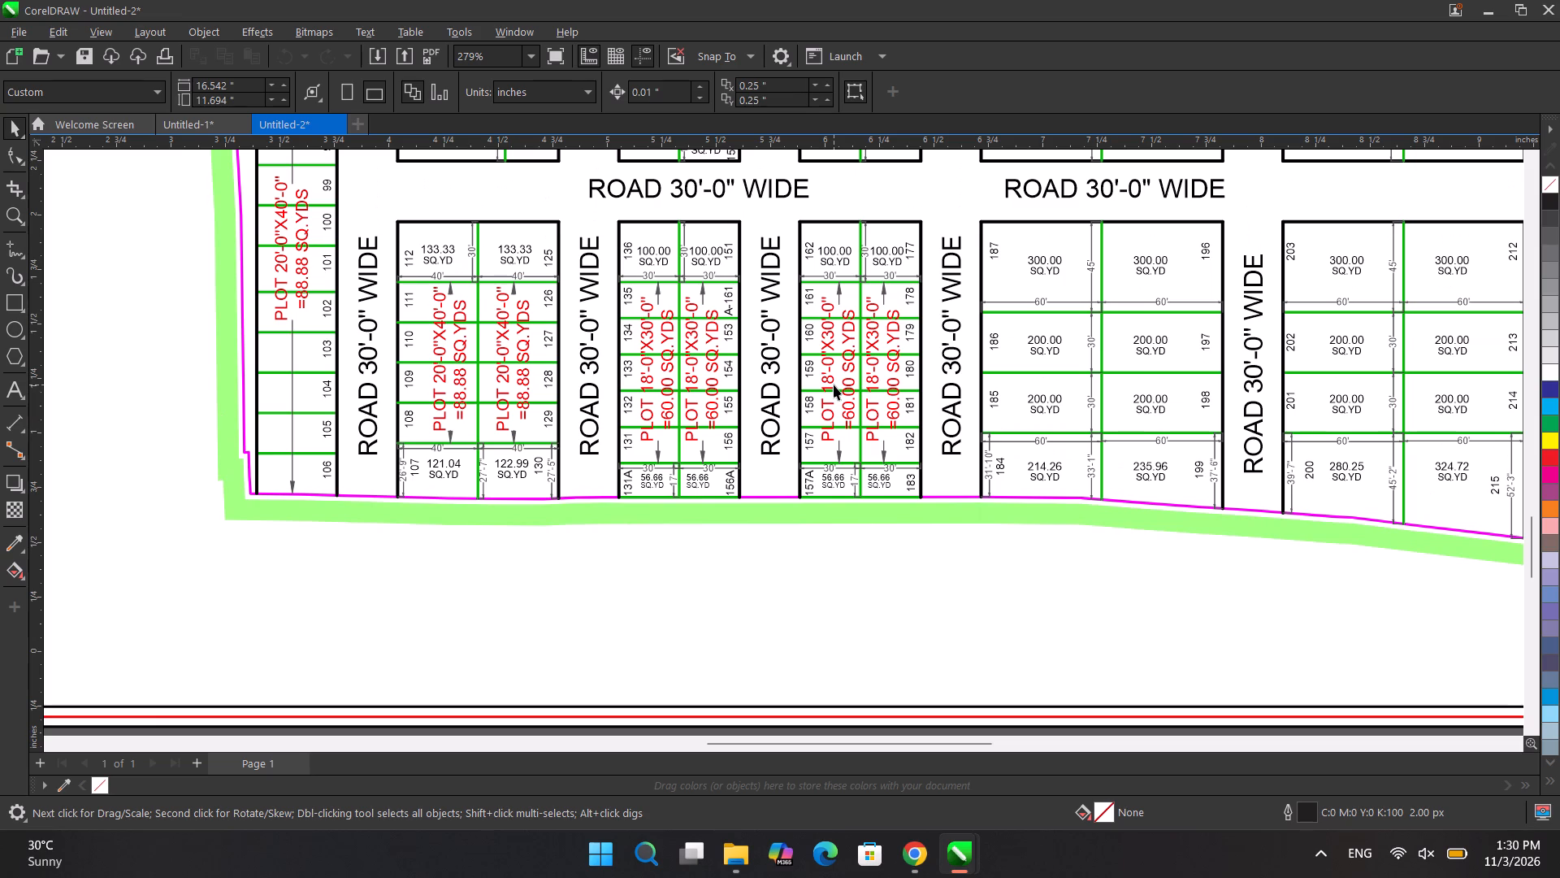
pyautogui.scroll(4, 834, 385)
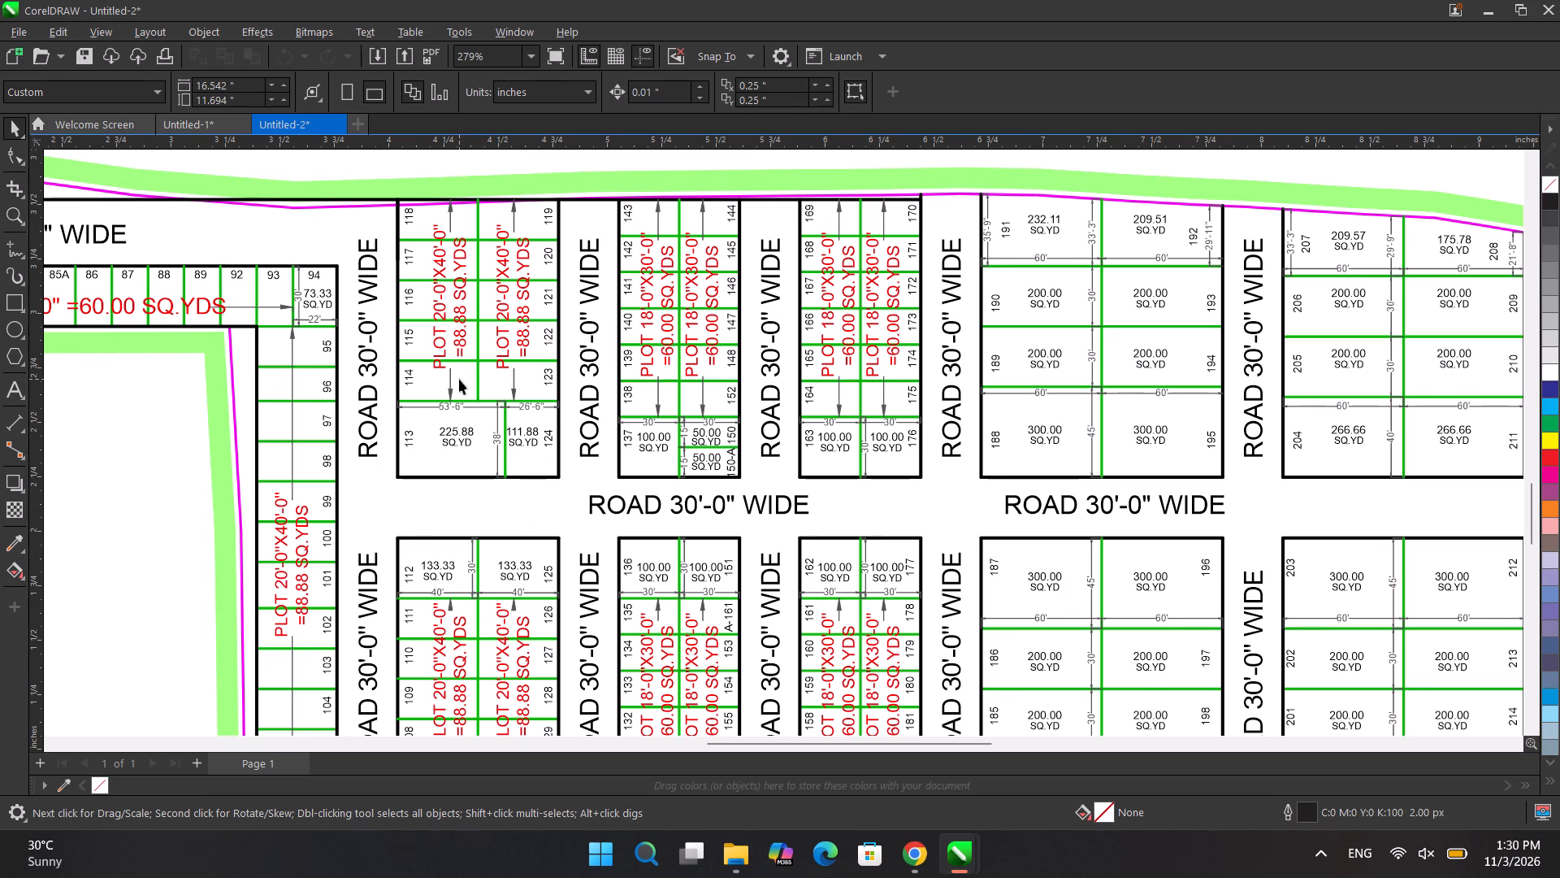
pyautogui.scroll(-1, 459, 379)
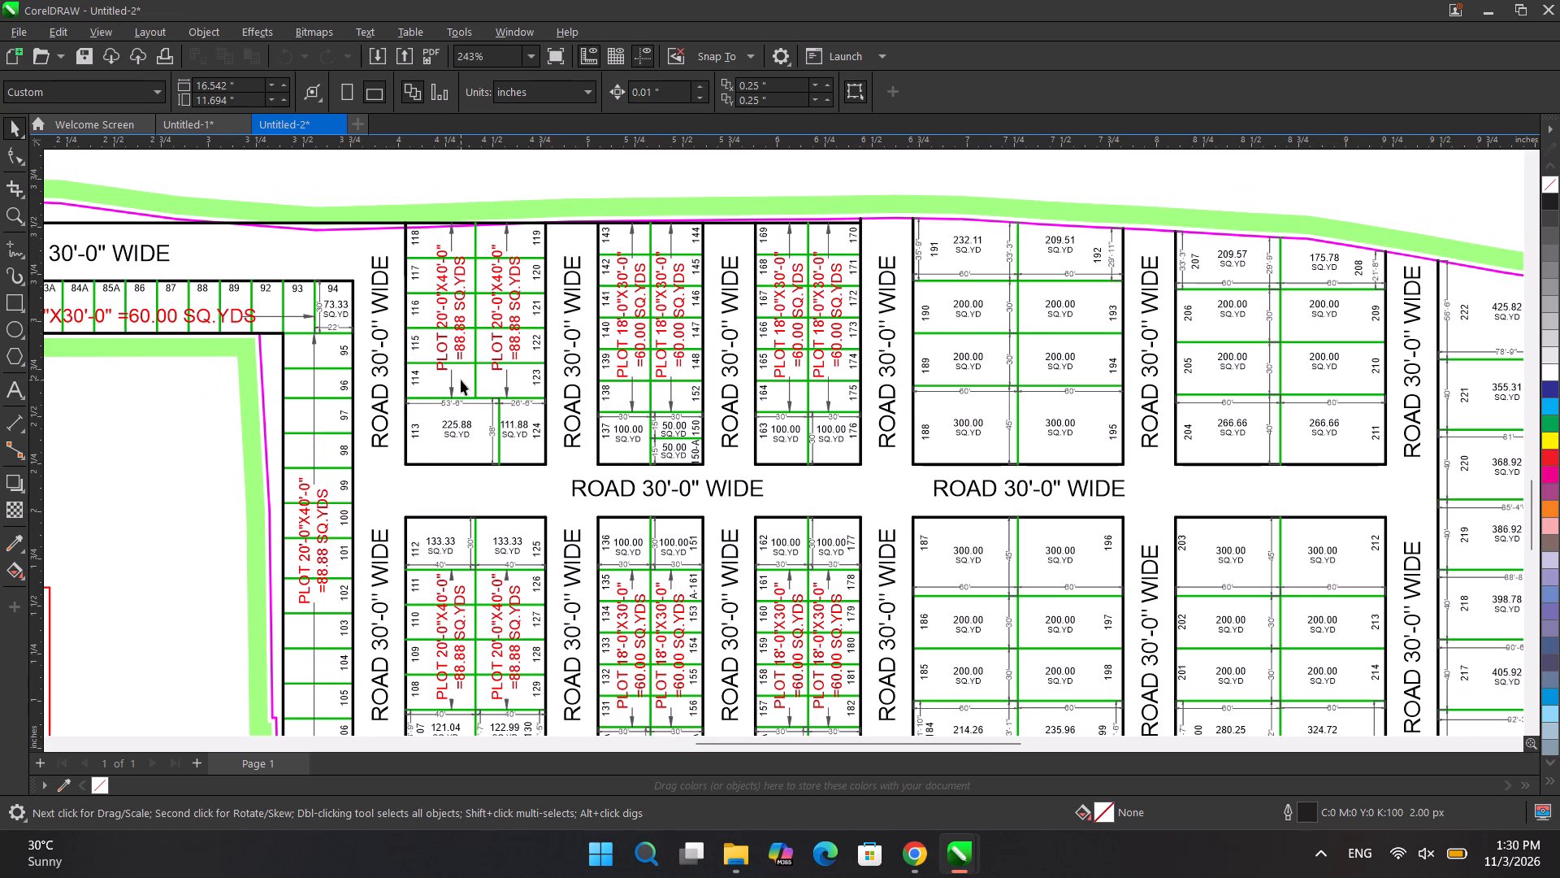
pyautogui.scroll(-1, 461, 380)
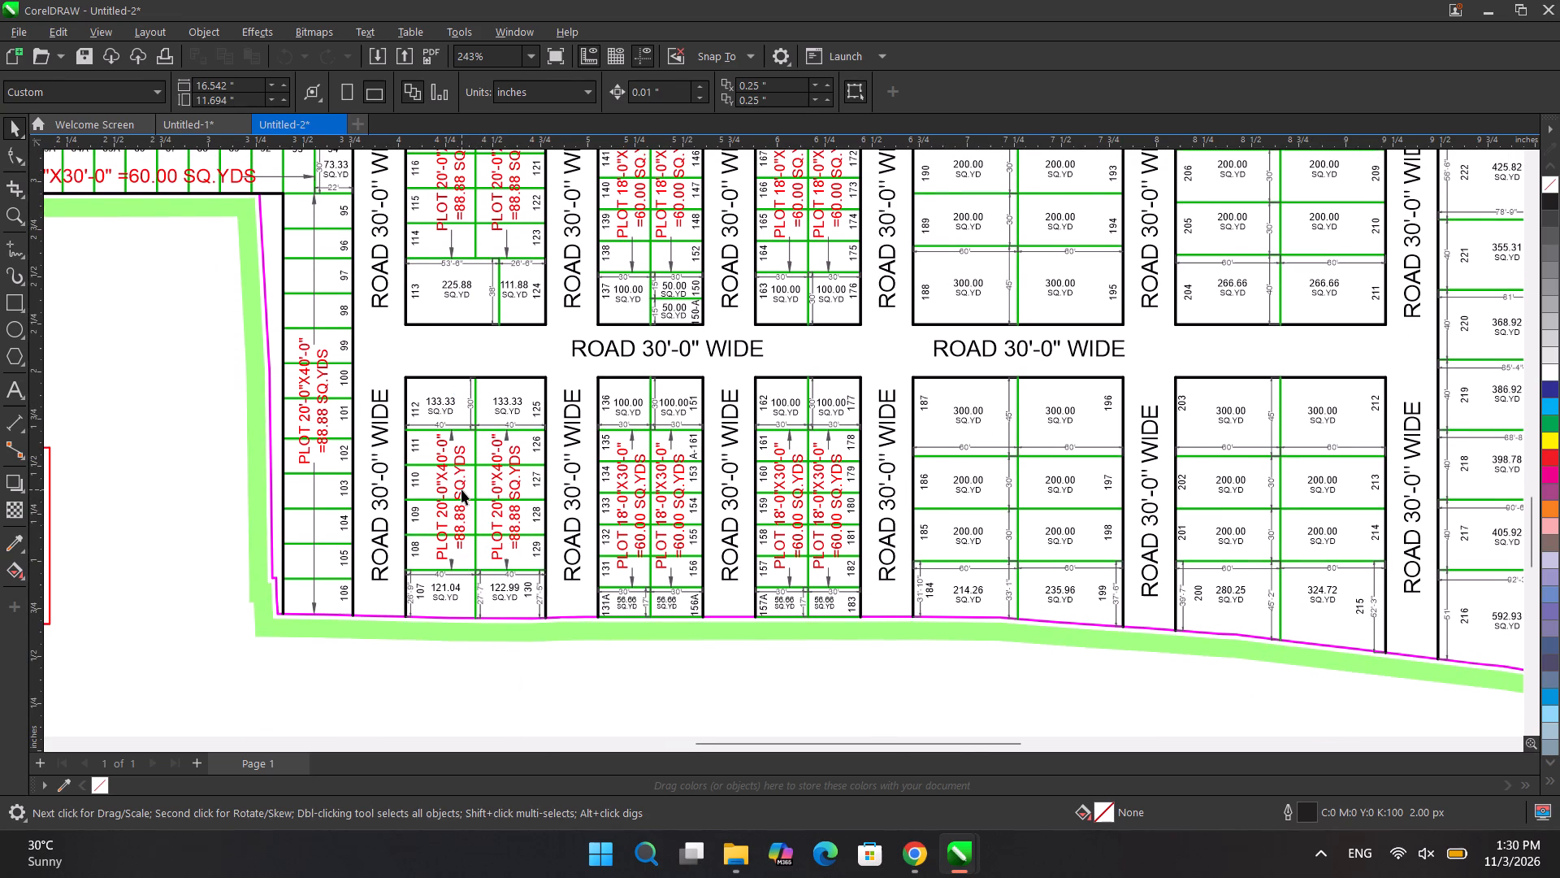
pyautogui.scroll(1, 1000, 474)
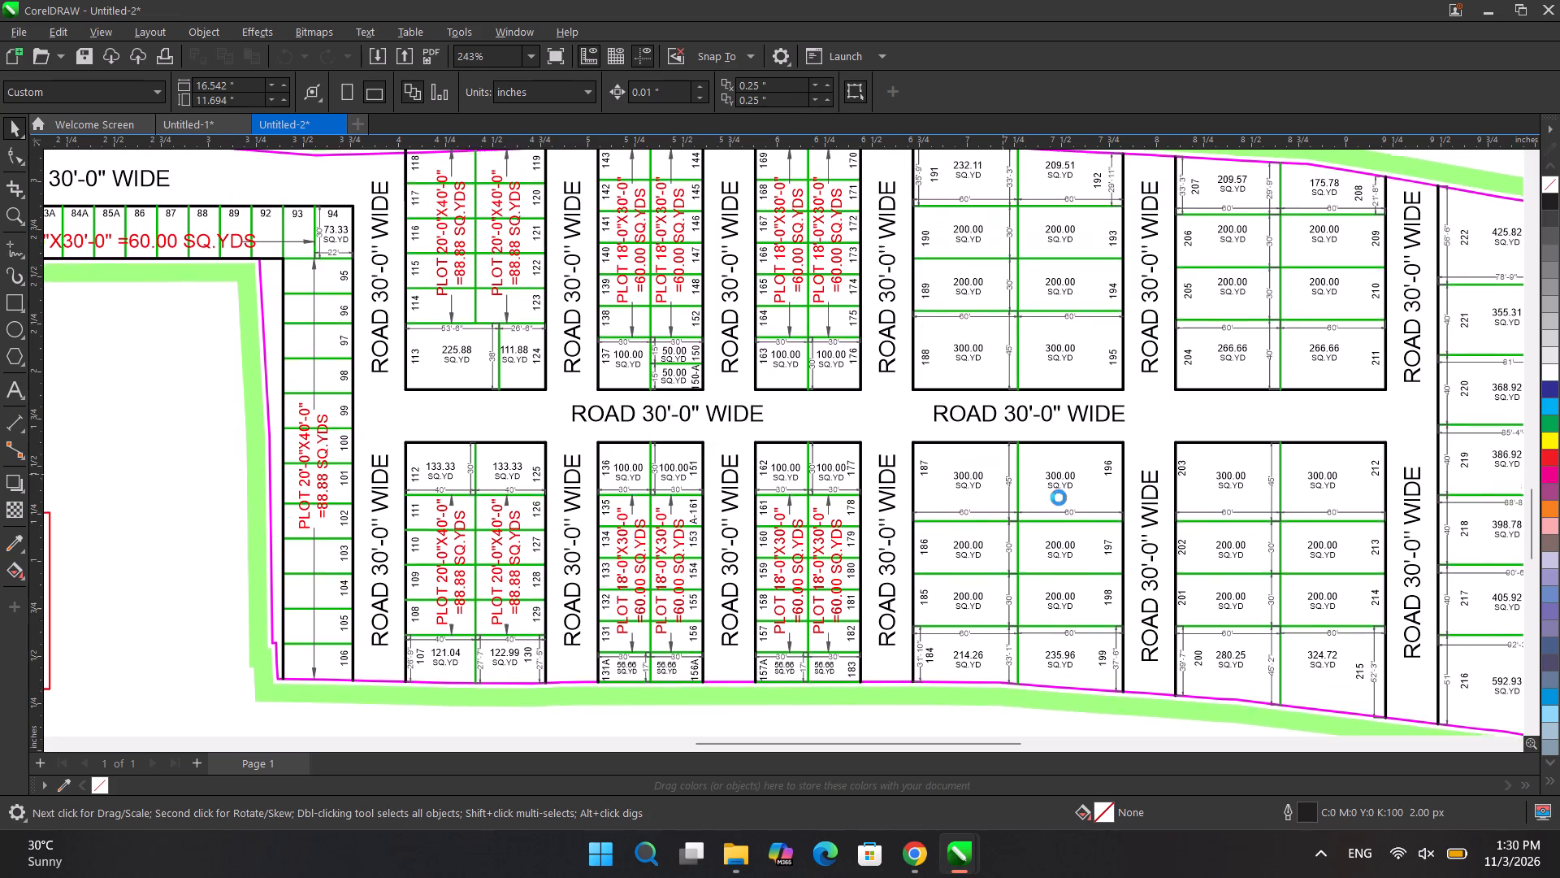
pyautogui.scroll(1, 1059, 498)
pyautogui.scroll(1, 966, 289)
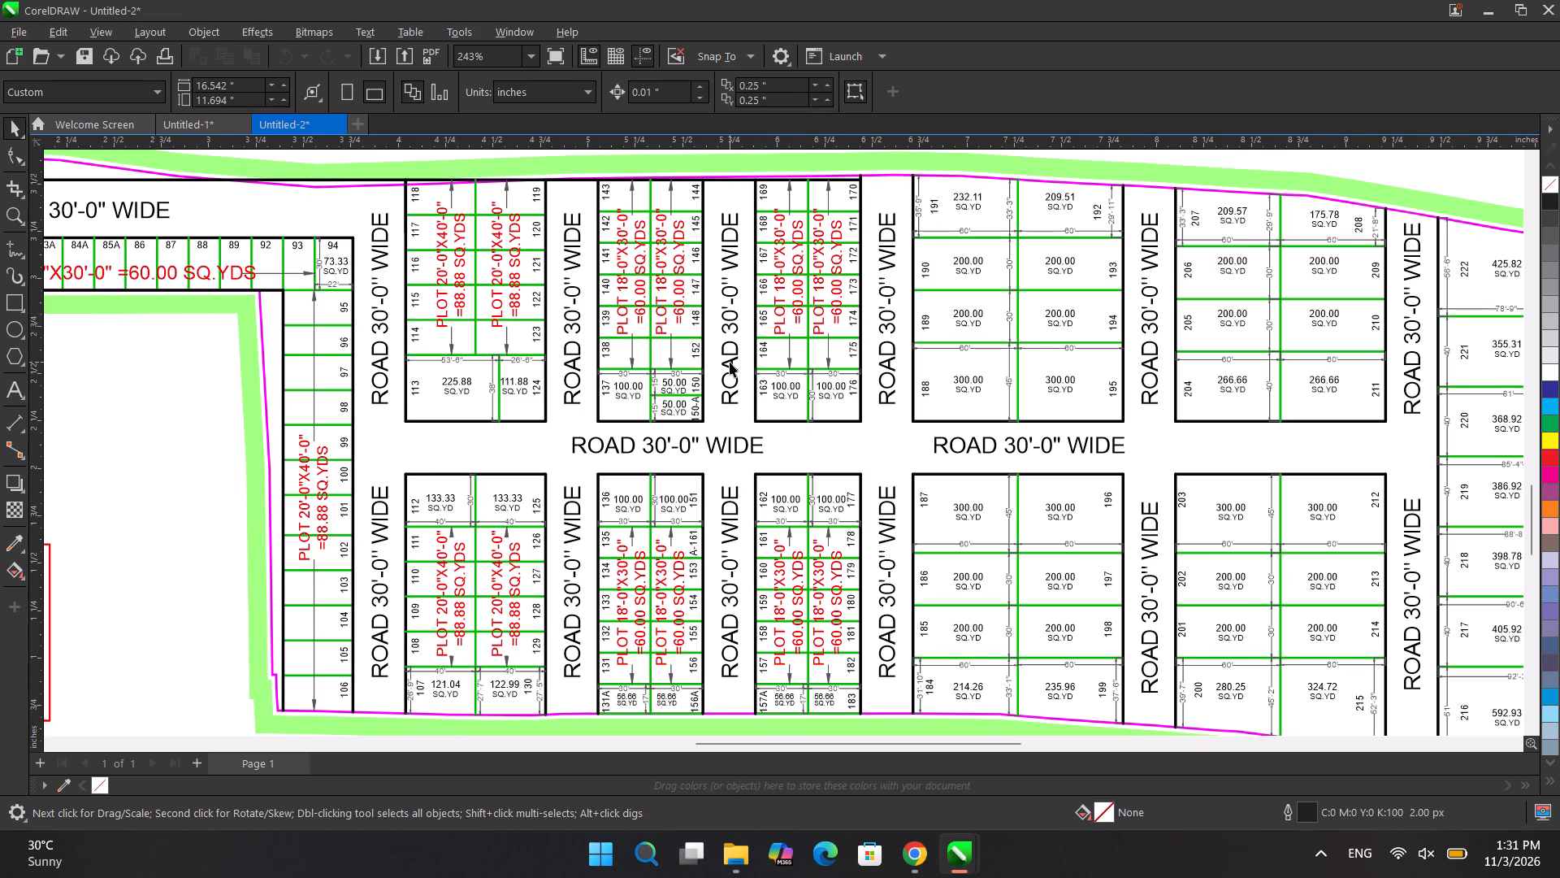
pyautogui.scroll(-3, 730, 362)
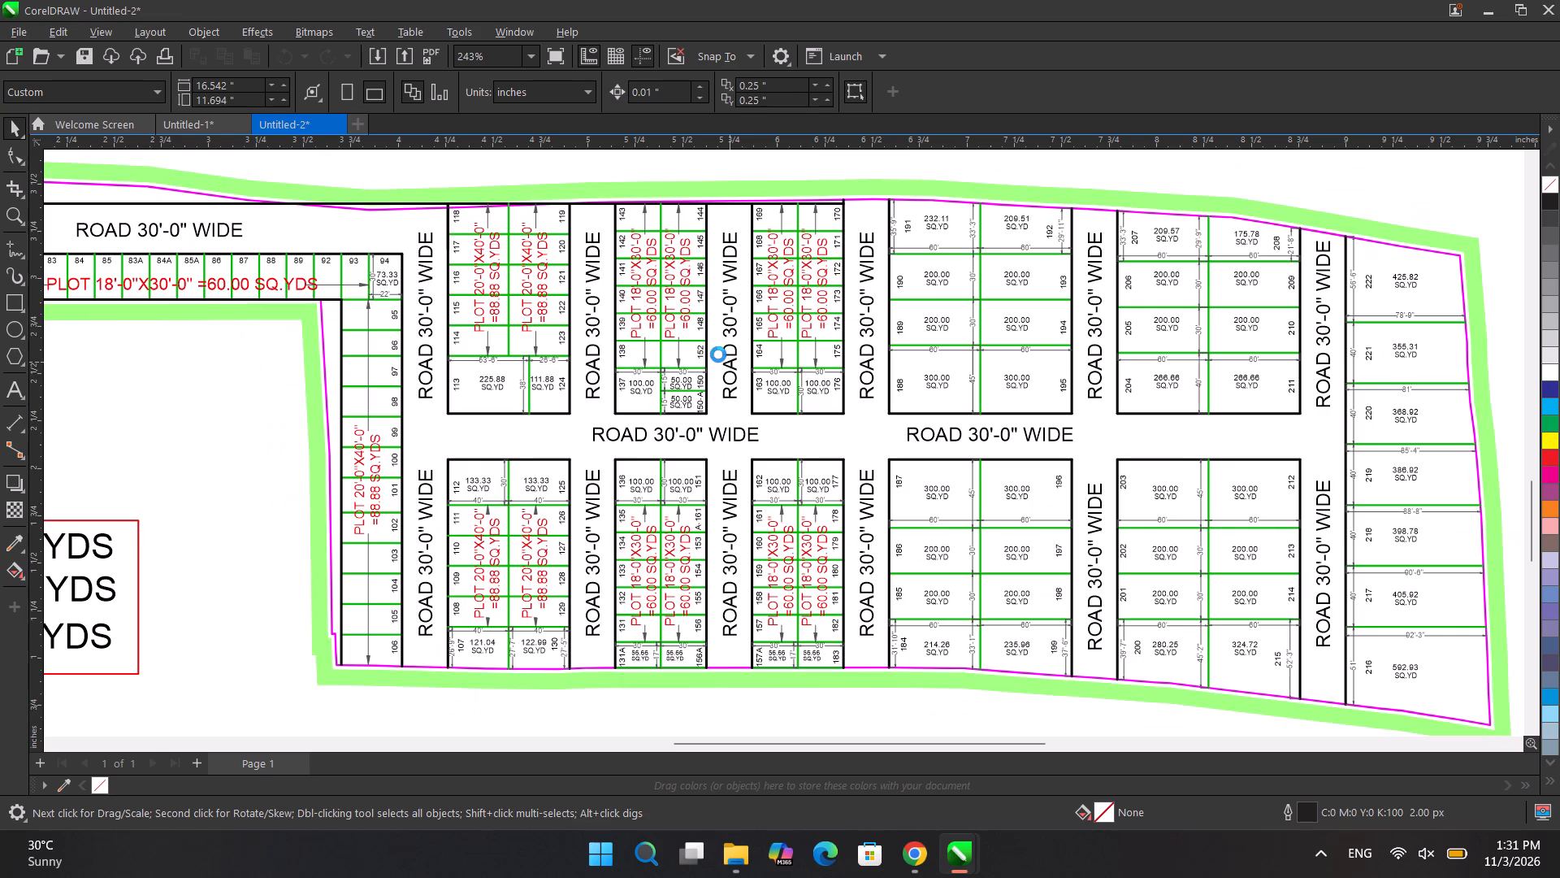
pyautogui.scroll(-2, 710, 344)
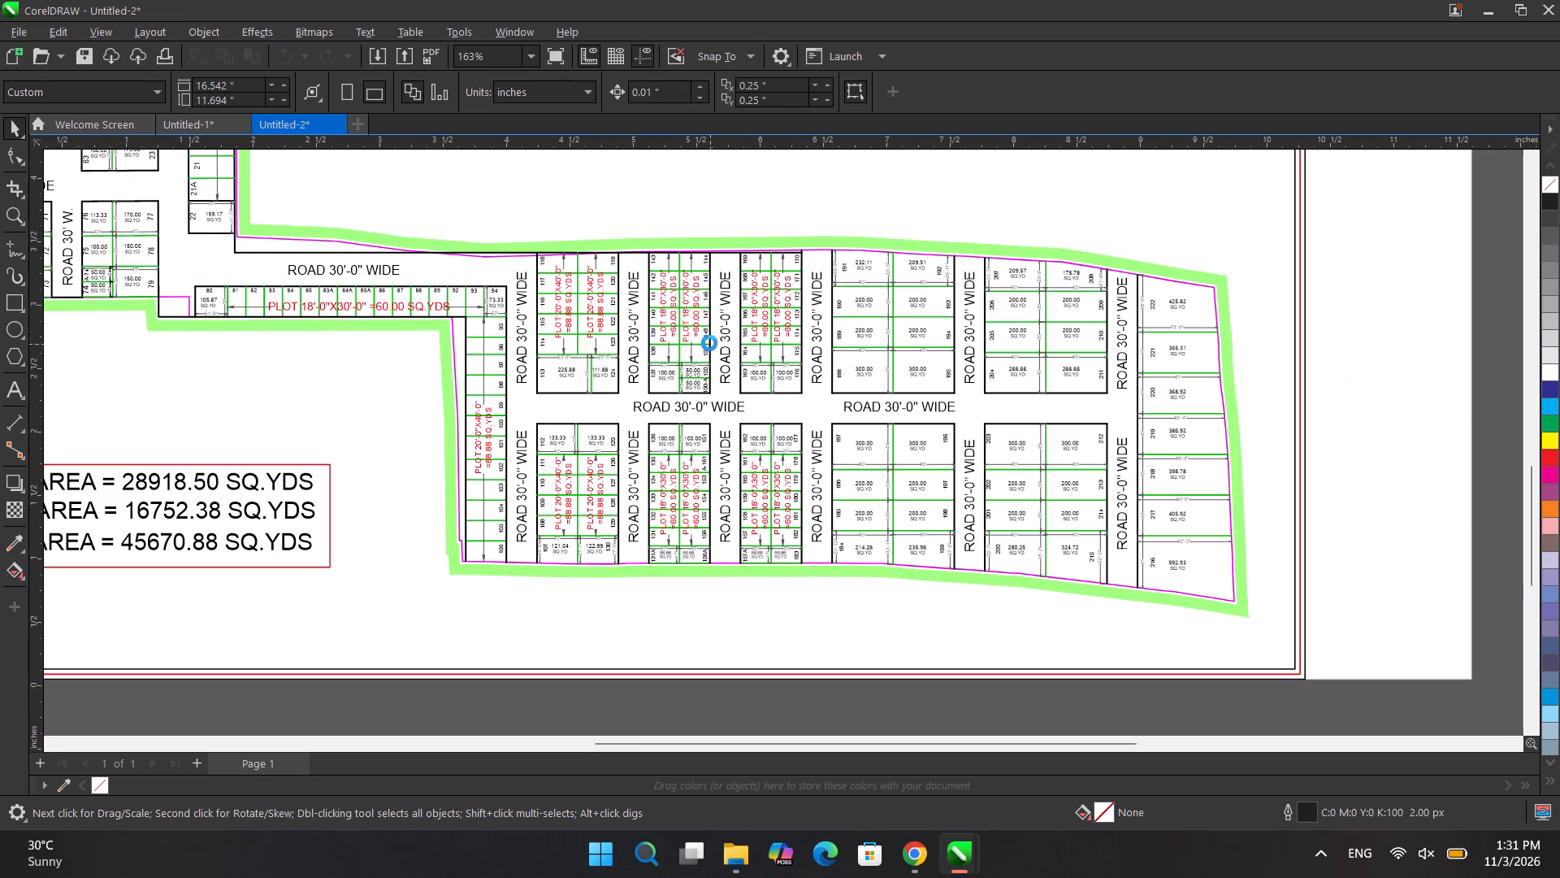
# Review the layout plan's scheme heading, north compass, 60-foot road and plot blocks, ending with the whole scheme in view.
pyautogui.scroll(4, 709, 343)
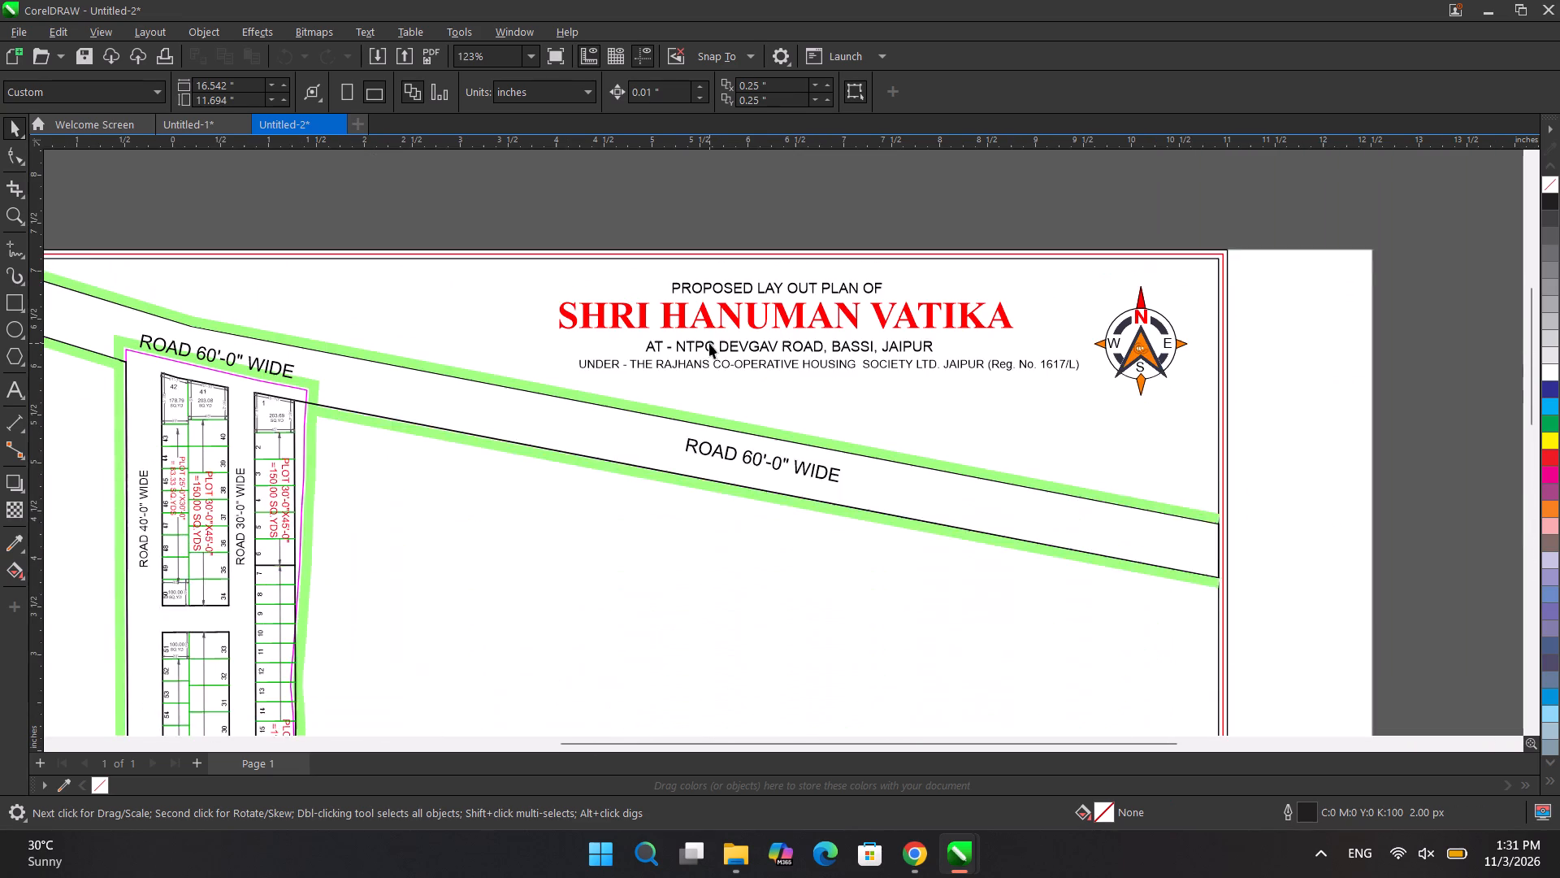
pyautogui.scroll(1, 709, 343)
pyautogui.scroll(-2, 709, 343)
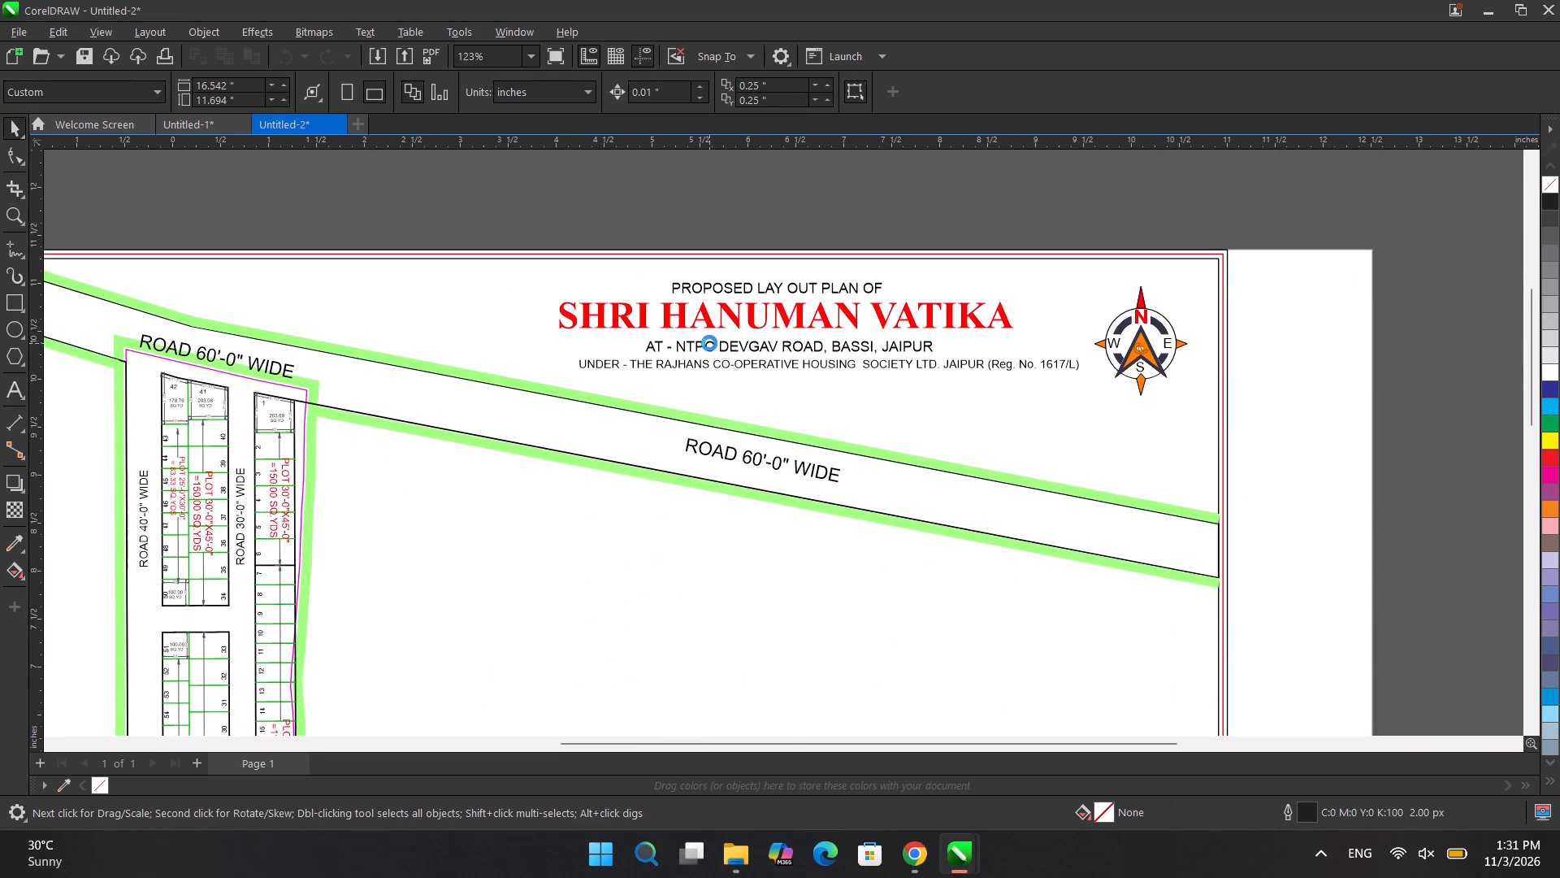
pyautogui.scroll(-1, 709, 343)
pyautogui.scroll(-3, 652, 402)
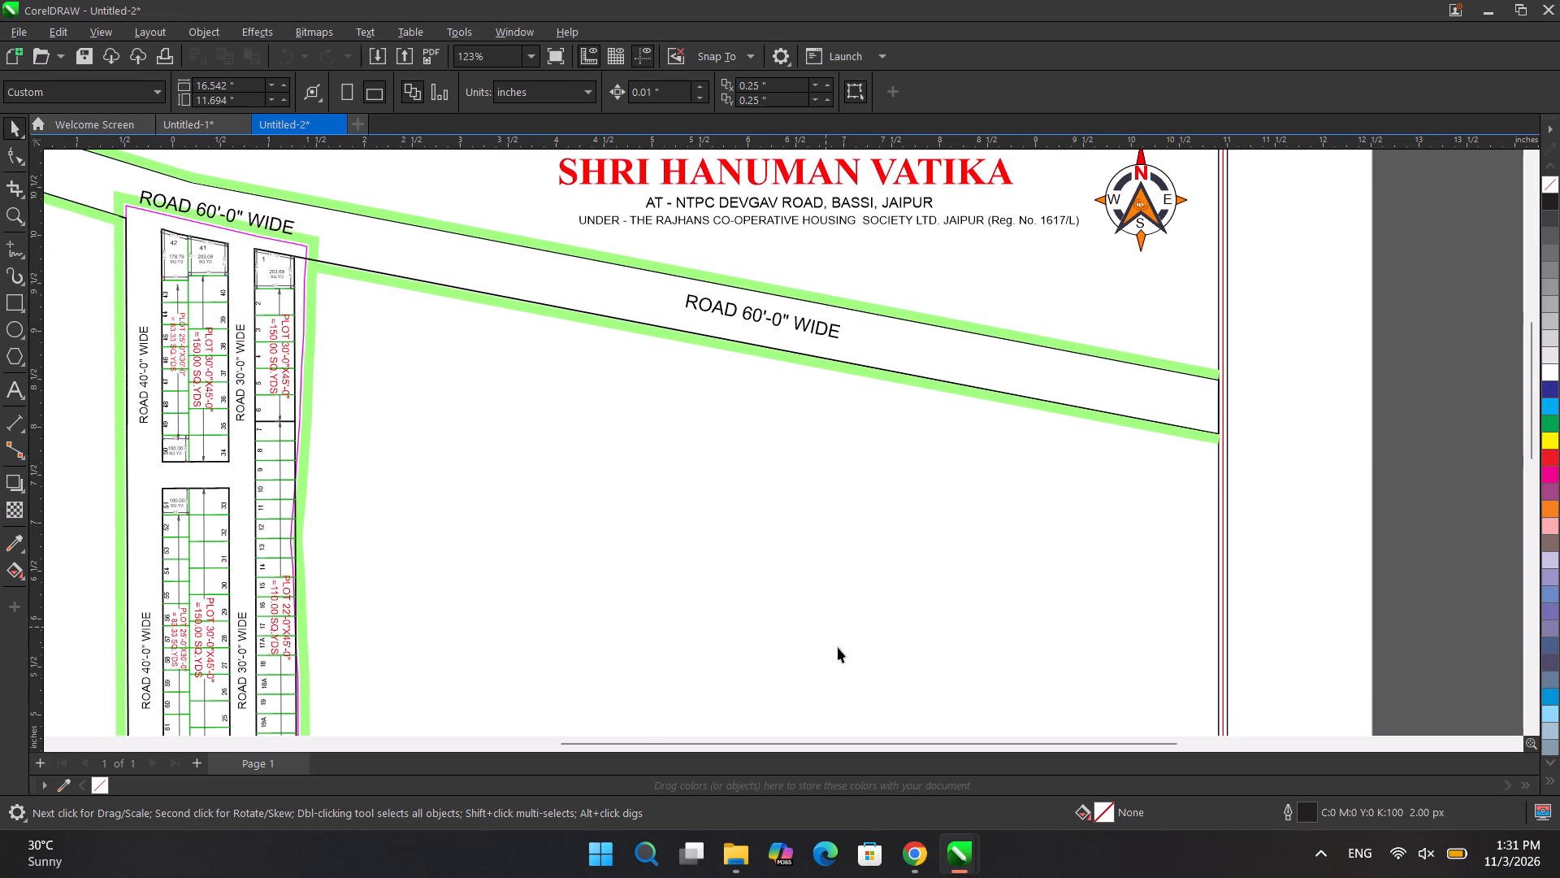
pyautogui.scroll(-2, 912, 707)
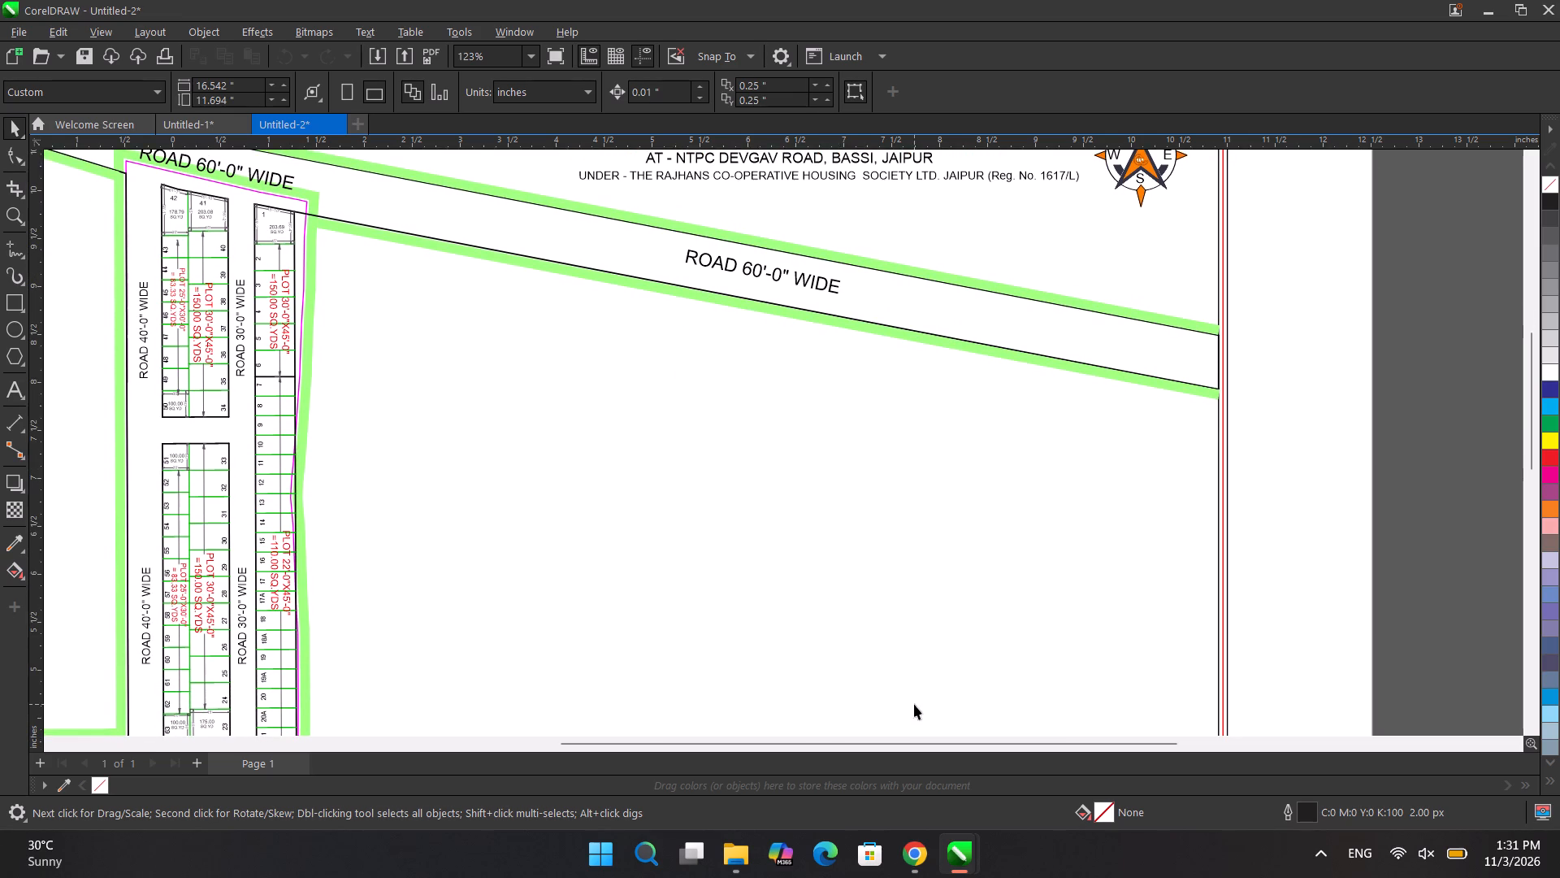
pyautogui.scroll(-2, 914, 704)
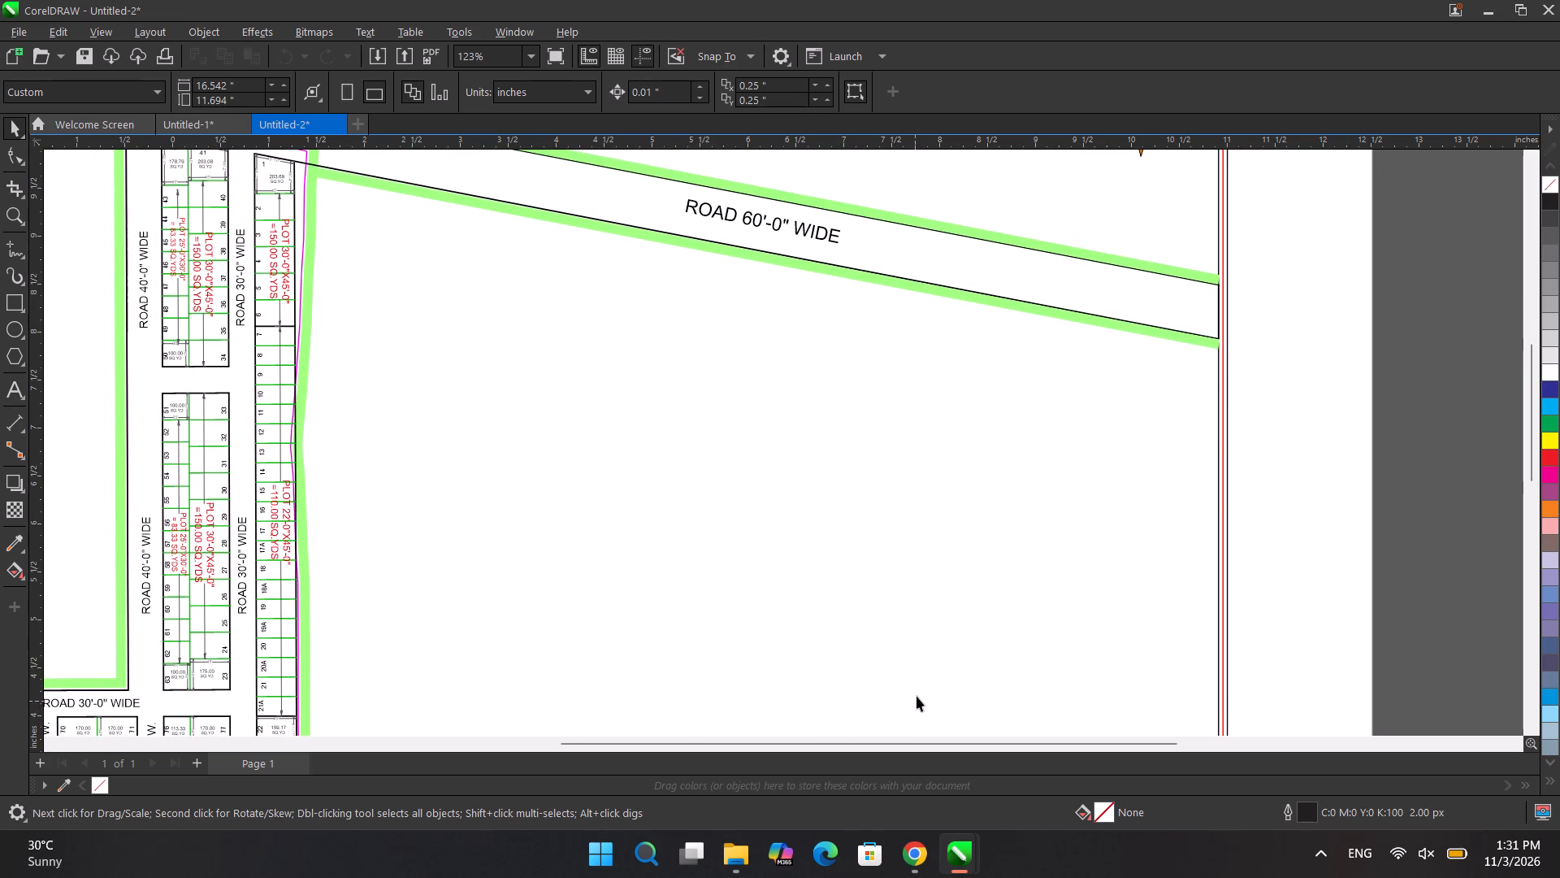
pyautogui.scroll(-3, 916, 696)
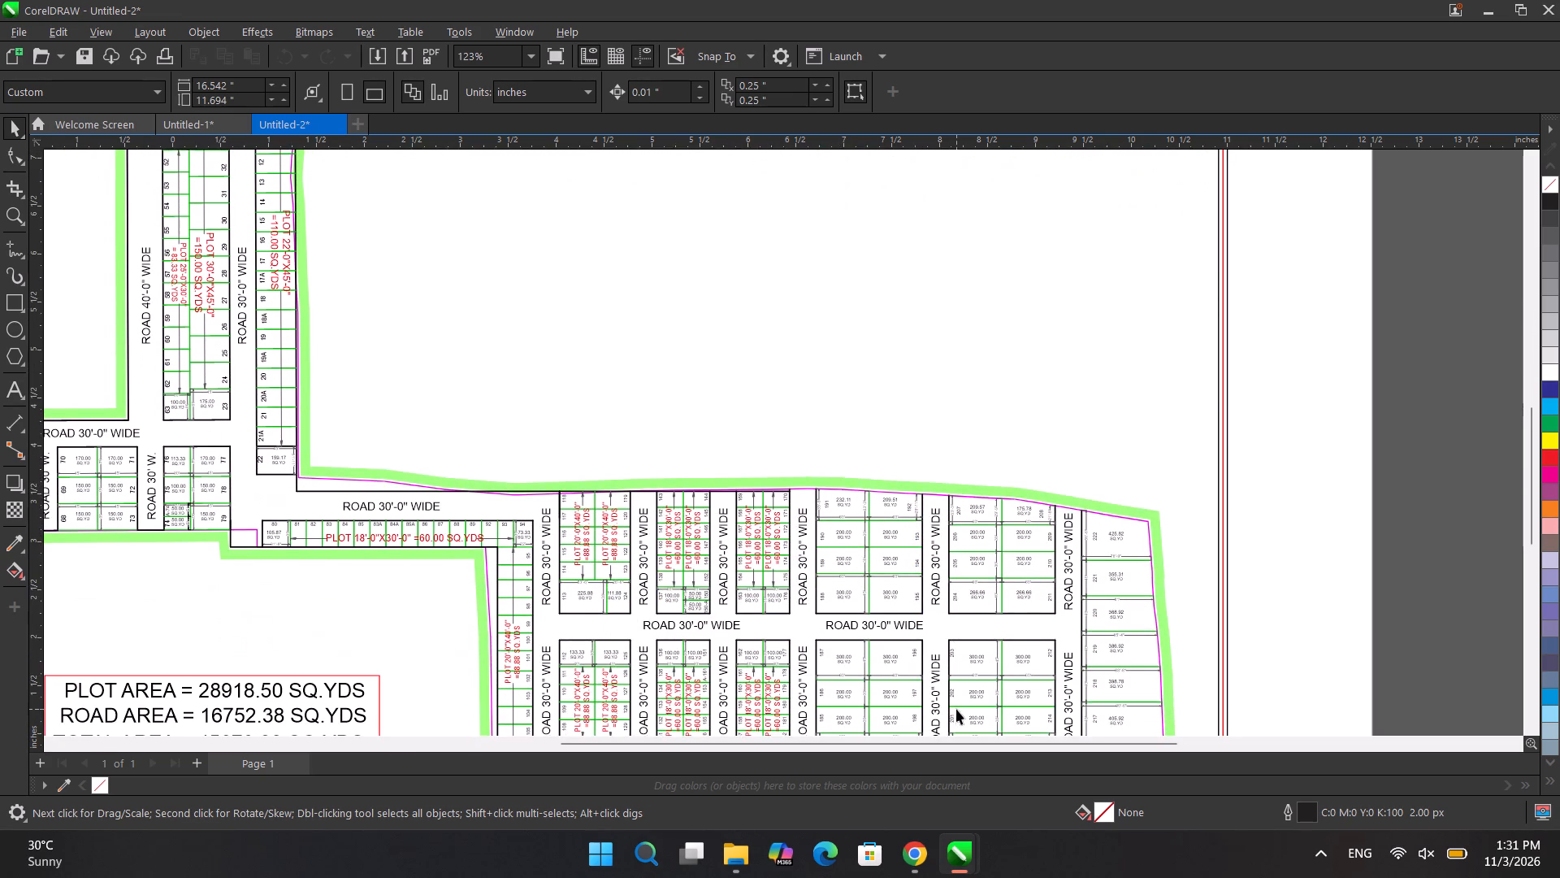
pyautogui.scroll(-1, 956, 709)
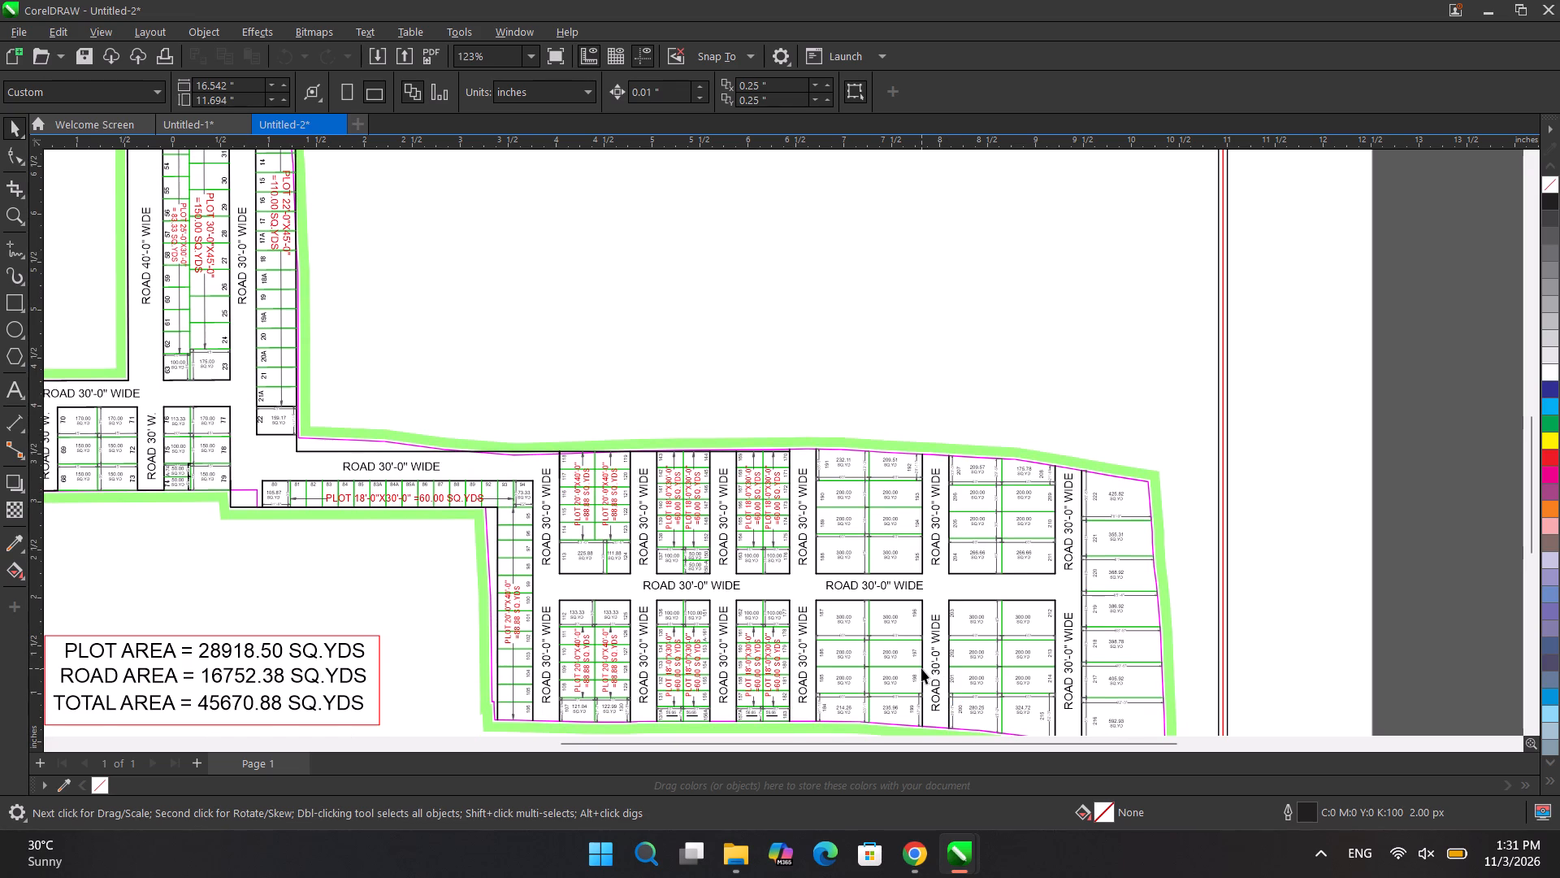
pyautogui.scroll(-3, 907, 597)
pyautogui.scroll(-2, 909, 528)
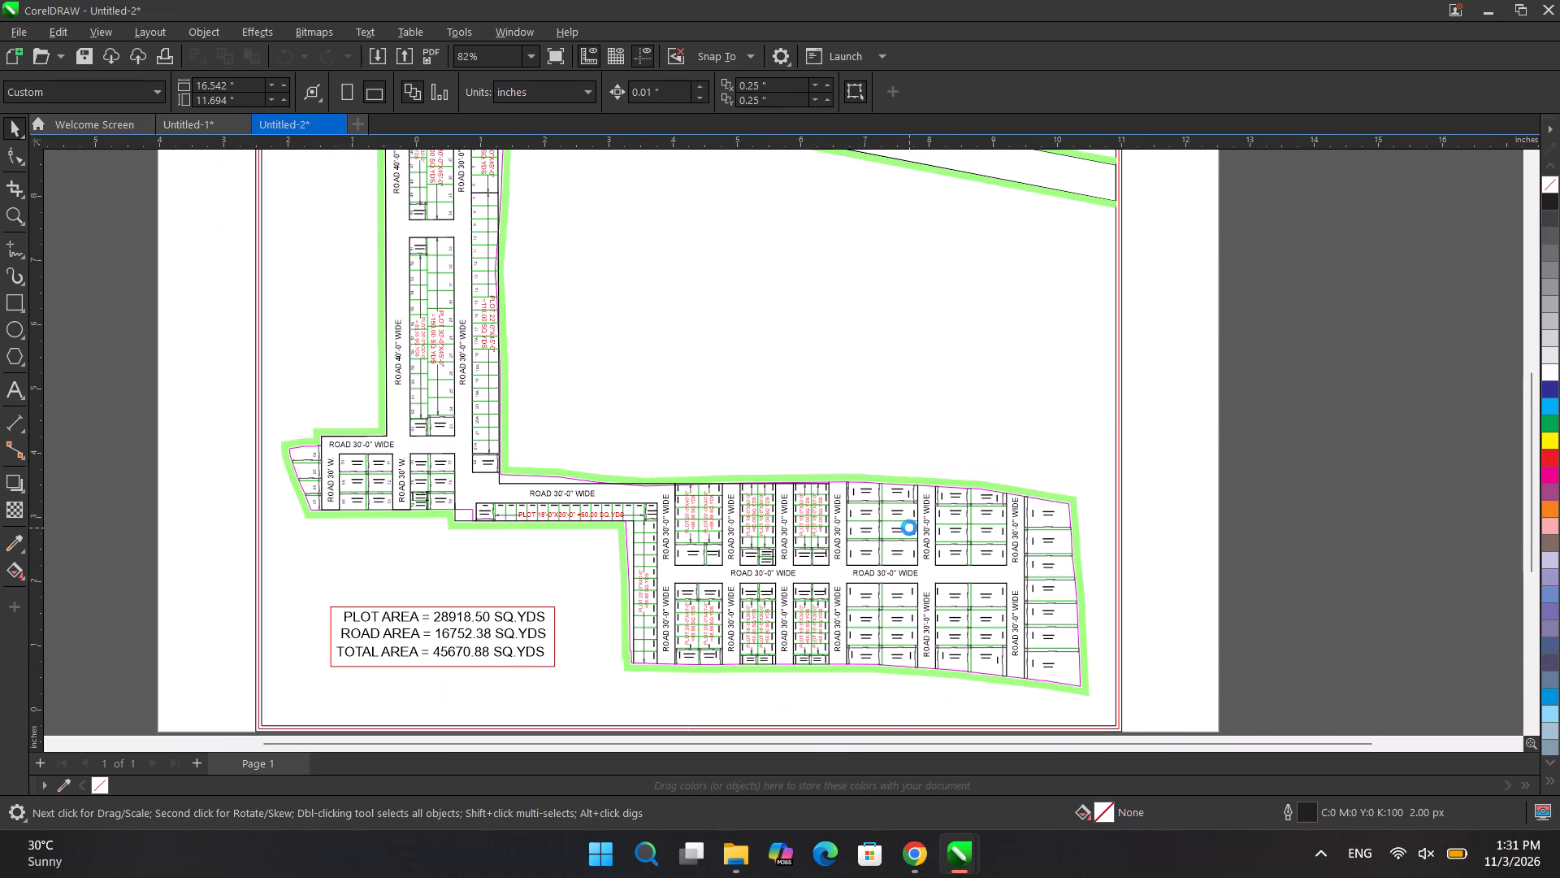
pyautogui.scroll(1, 909, 528)
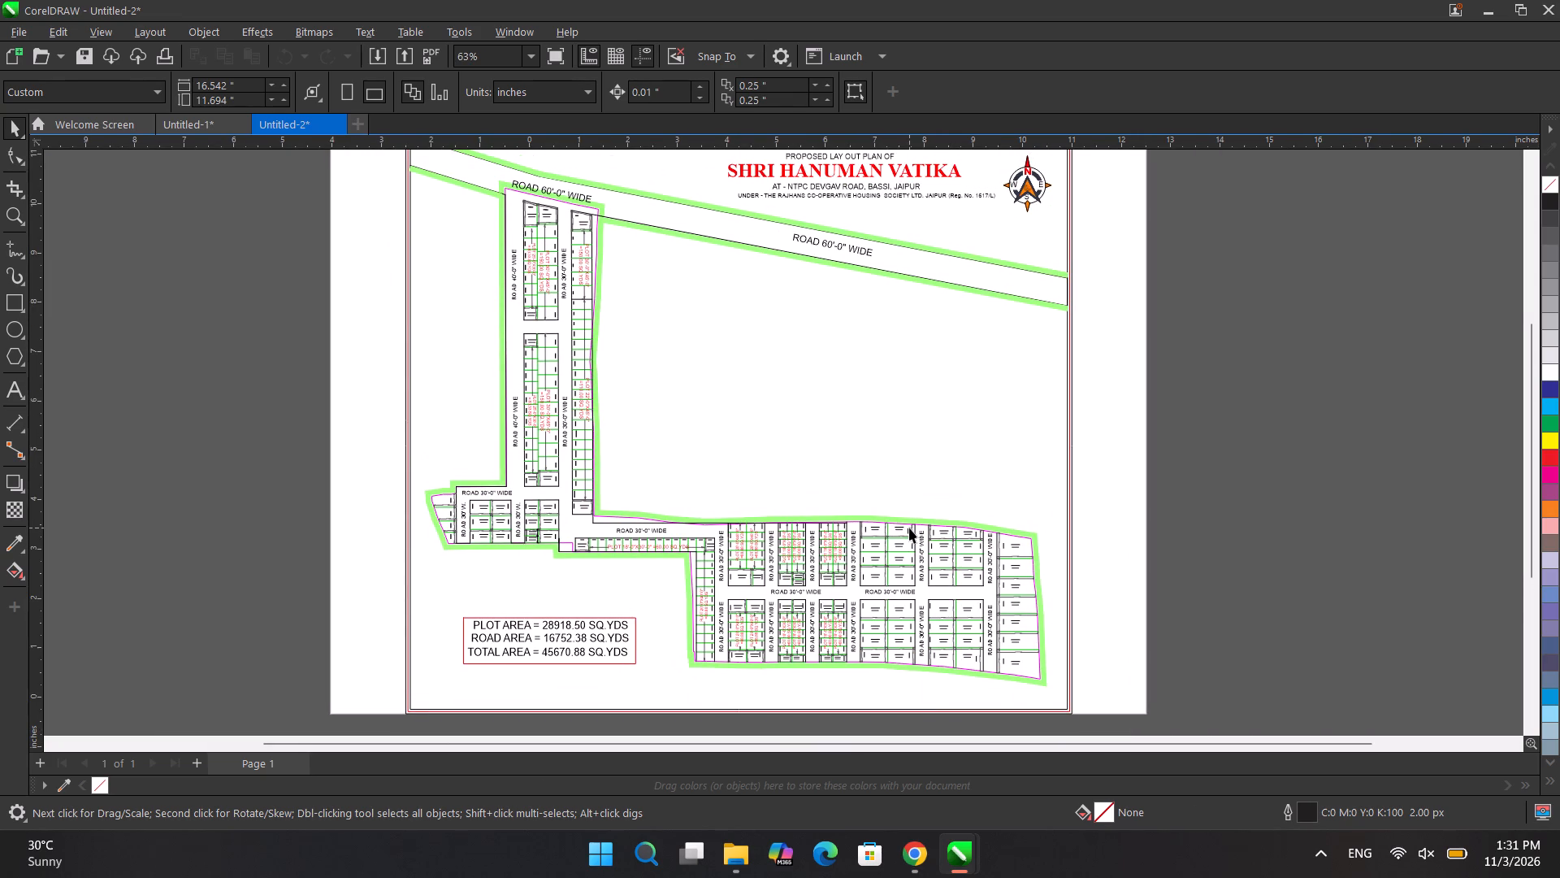
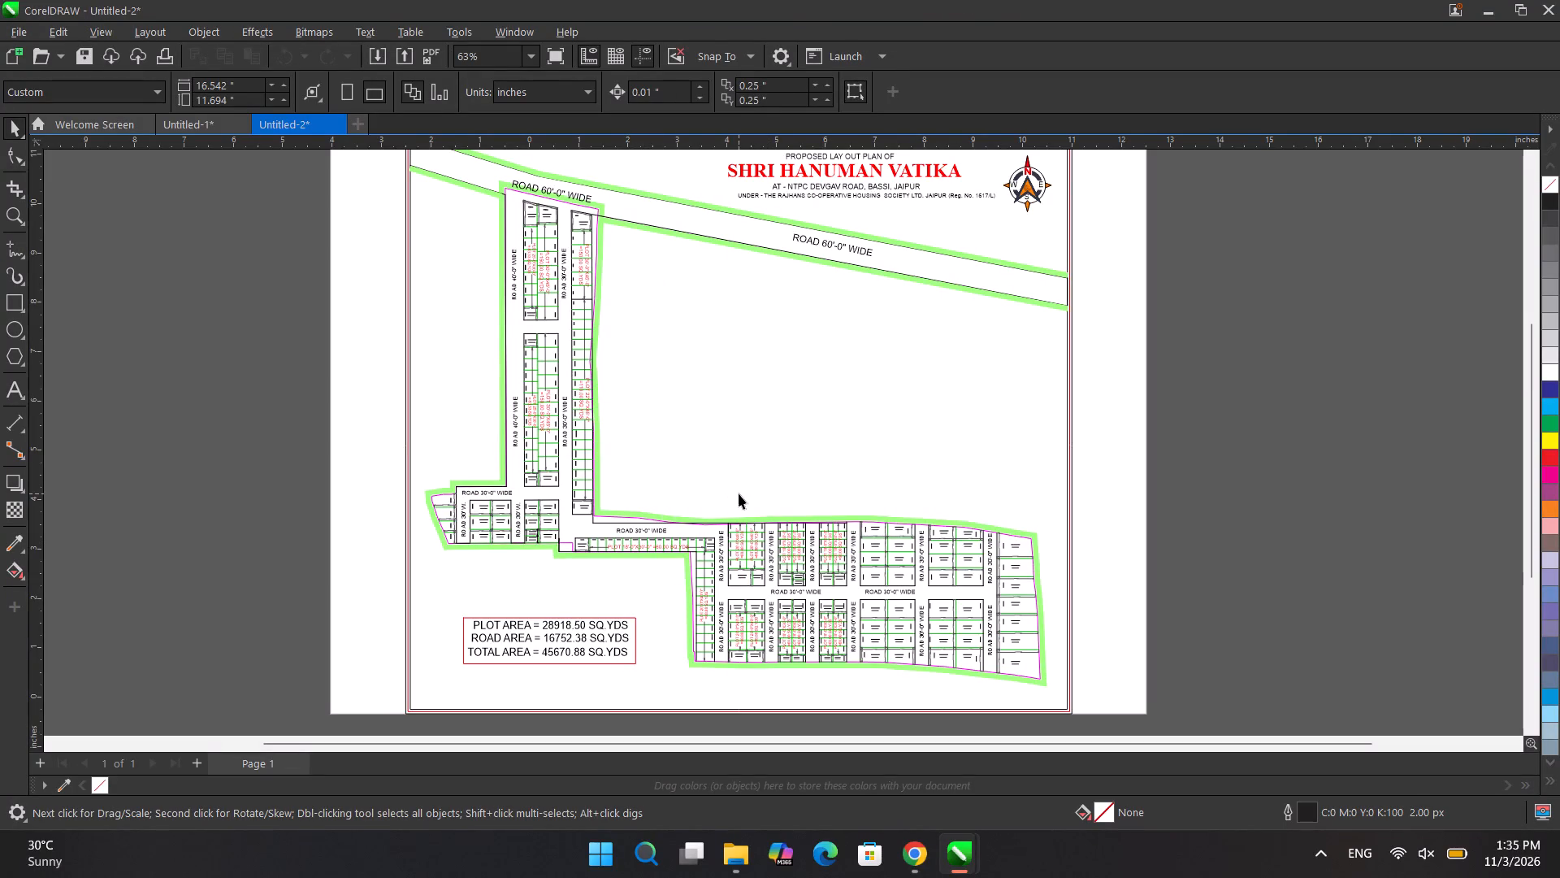
# In the plot 152 document, move the N label of the second site plan's north arrow off the page.
pyautogui.click(196, 126)
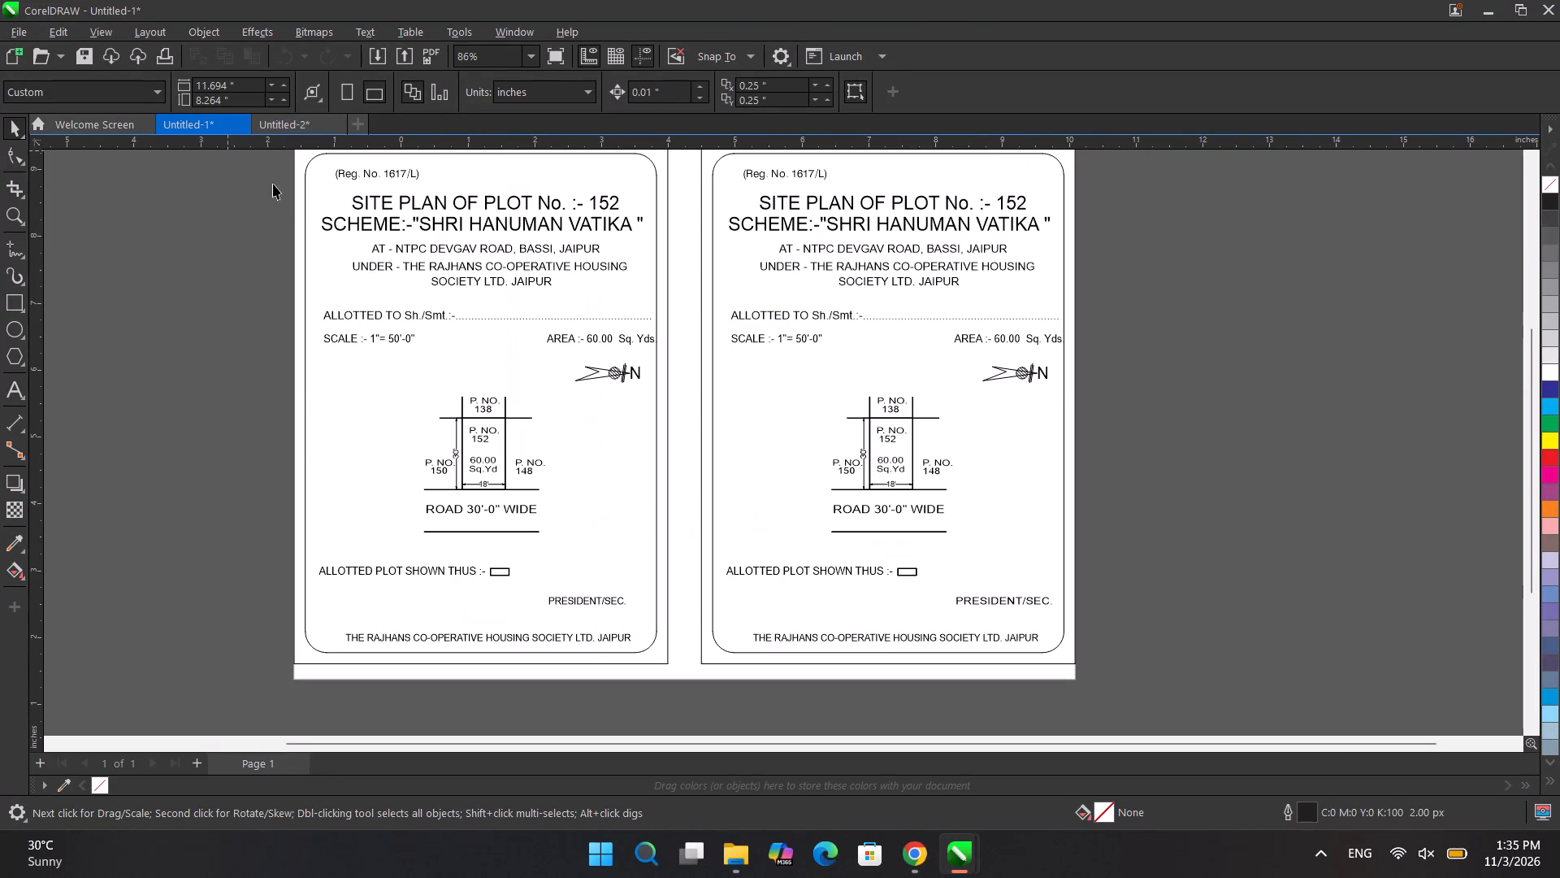
pyautogui.click(1095, 370)
pyautogui.scroll(5, 997, 404)
pyautogui.scroll(4, 1076, 378)
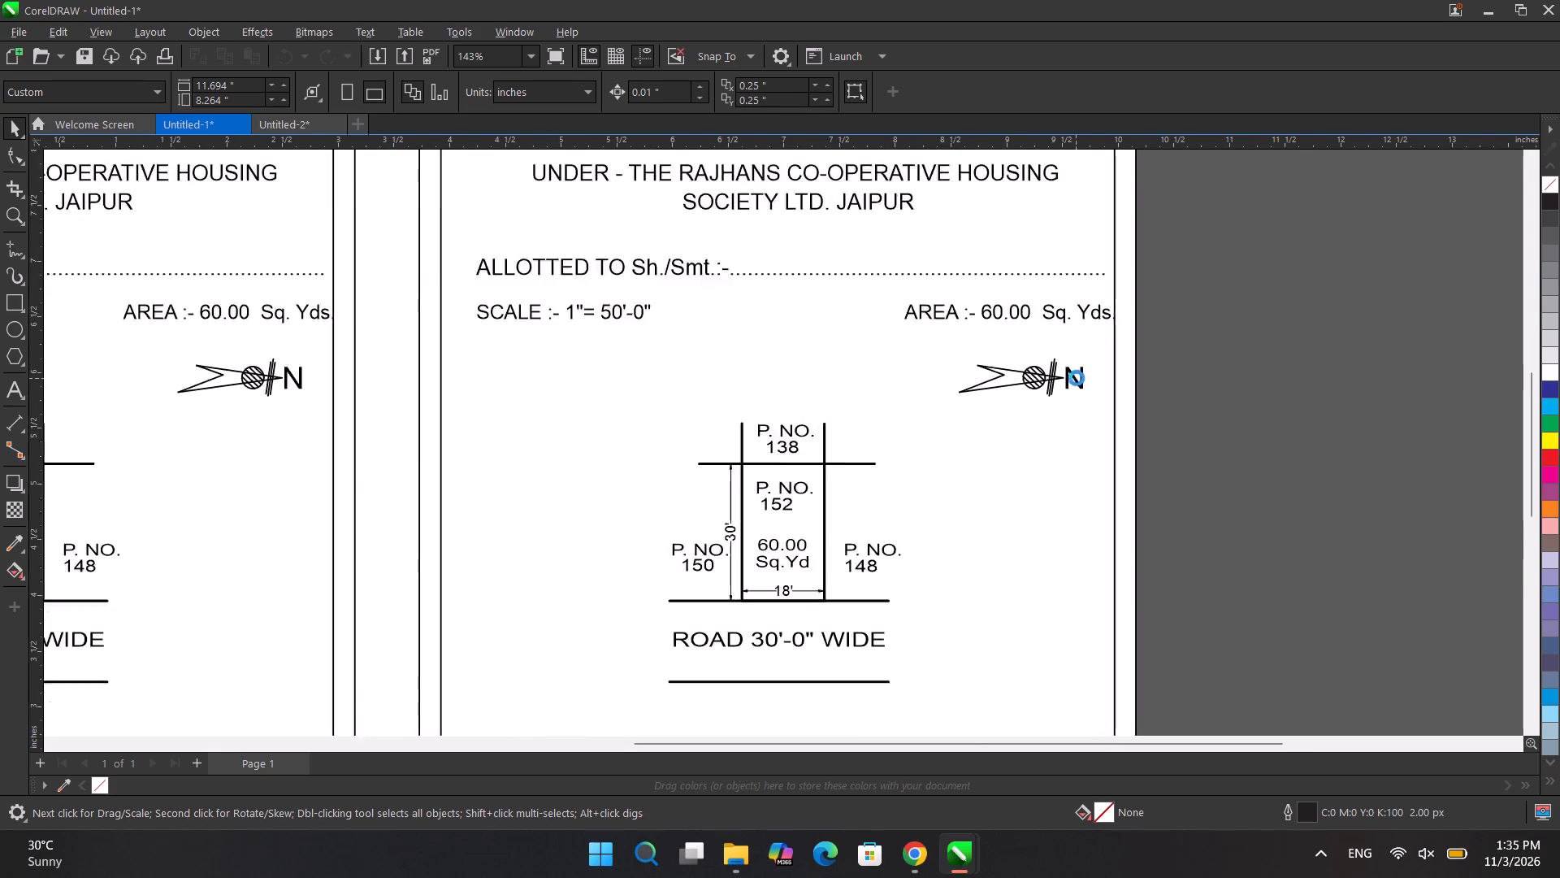
pyautogui.click(1079, 378)
pyautogui.click(1276, 339)
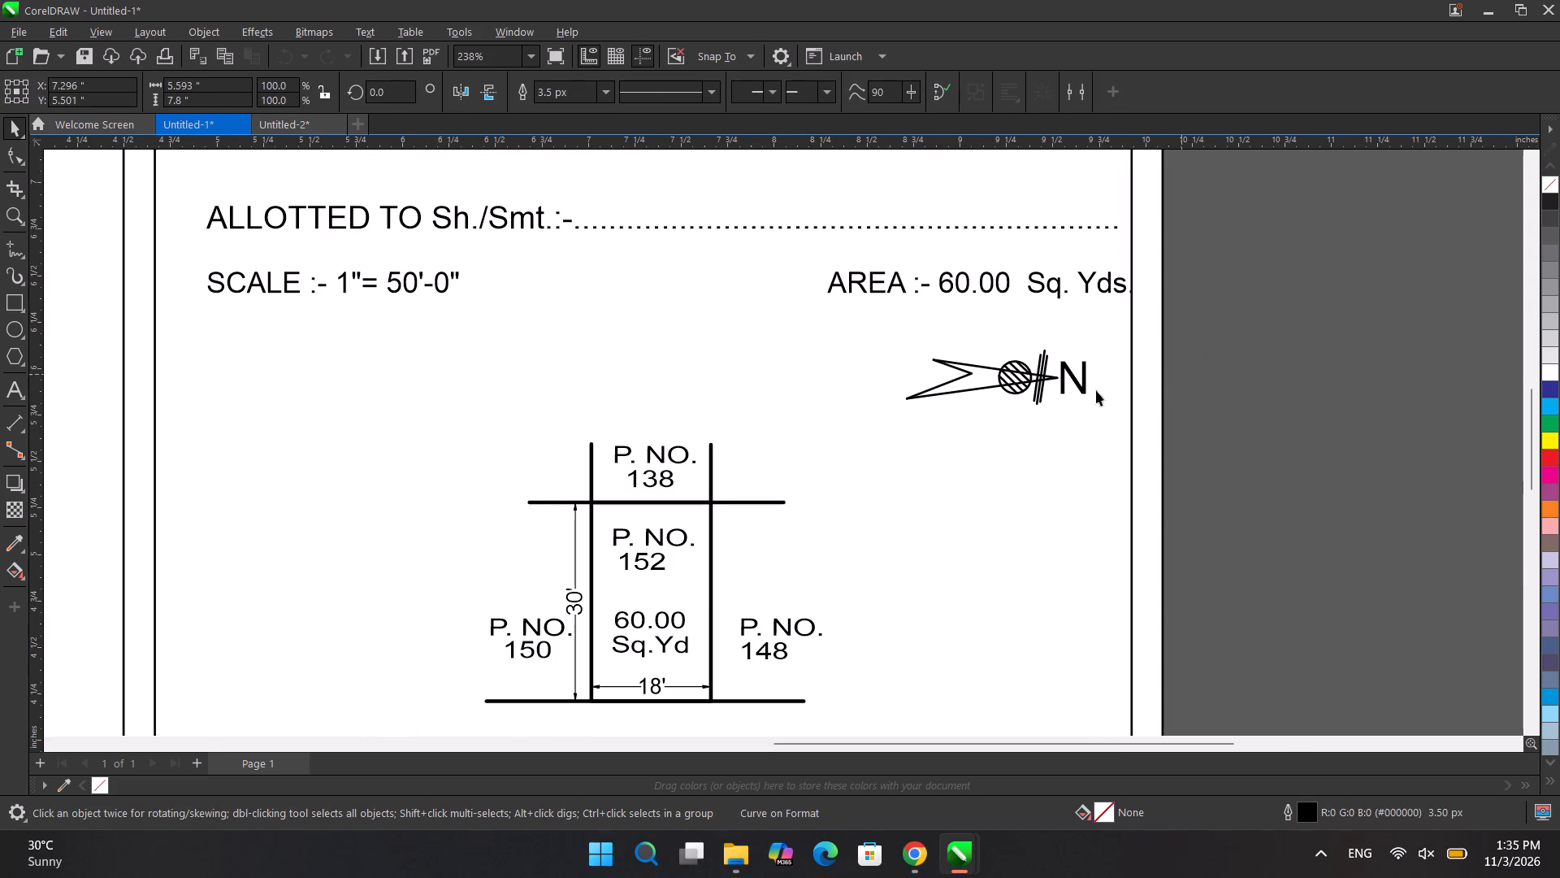
pyautogui.click(1085, 391)
pyautogui.moveTo(1085, 391); pyautogui.dragTo(1385, 466)
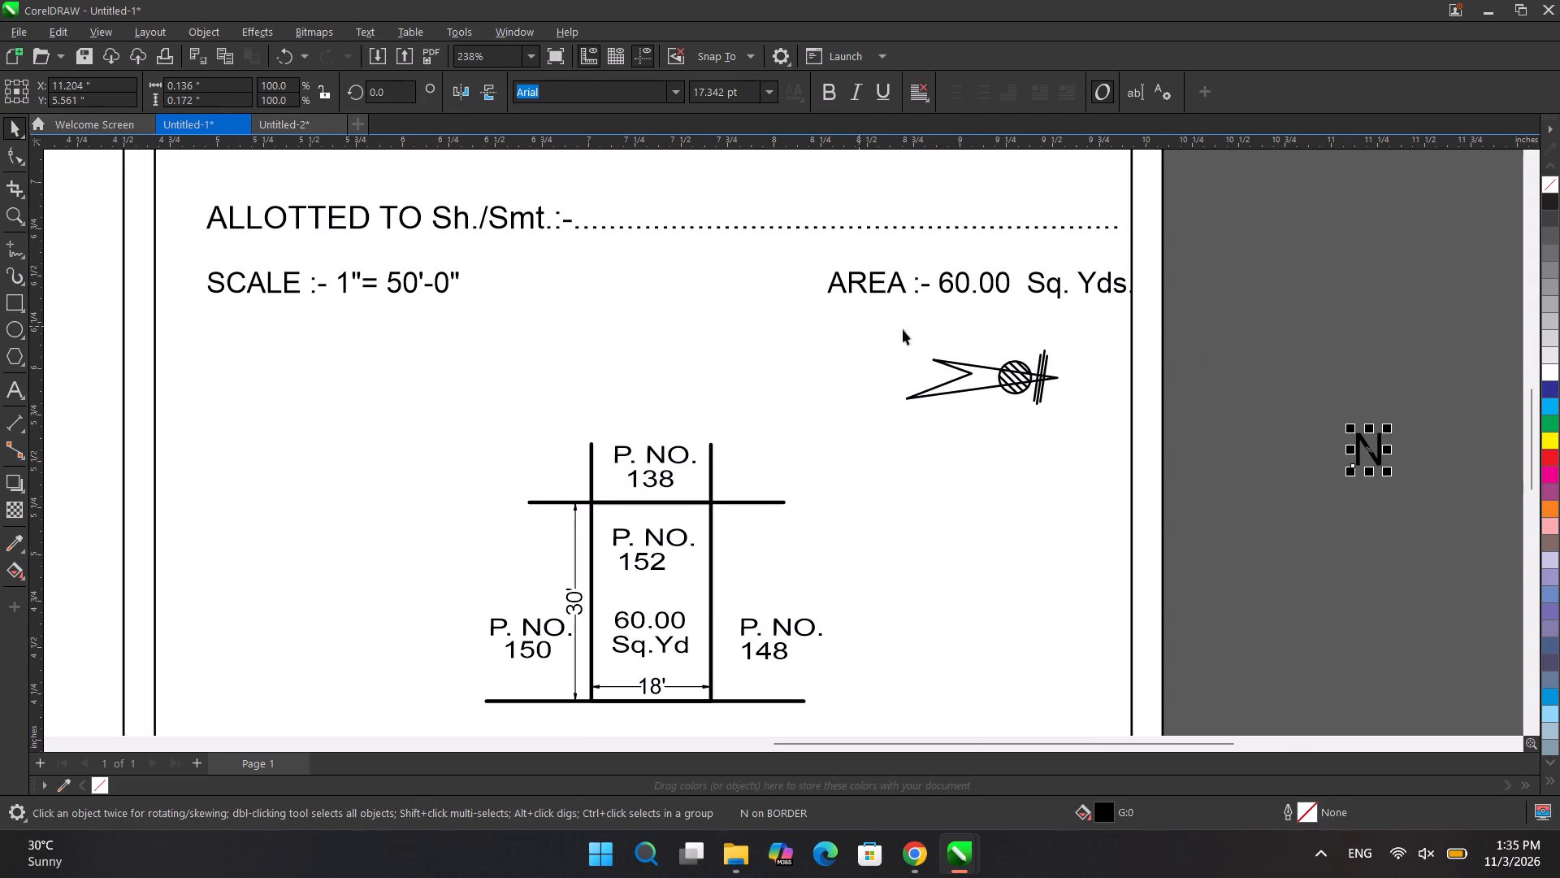
# Mirror the second sheet's north arrow symbol horizontally and shift it slightly up towards the sheet's border, below the area text.
pyautogui.moveTo(1309, 324); pyautogui.dragTo(851, 460)
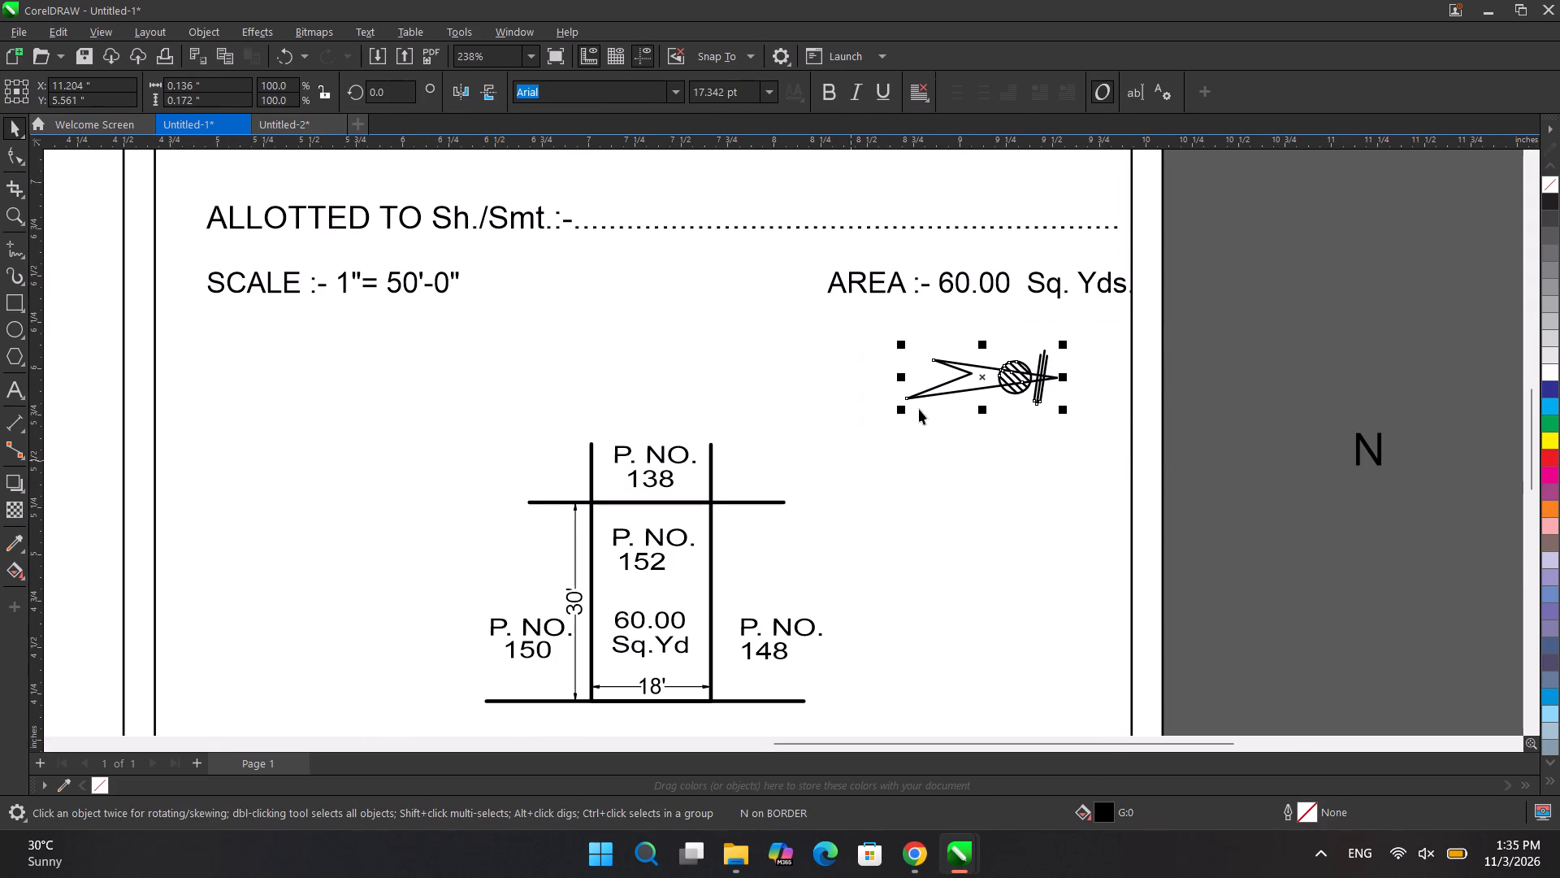
pyautogui.click(970, 381)
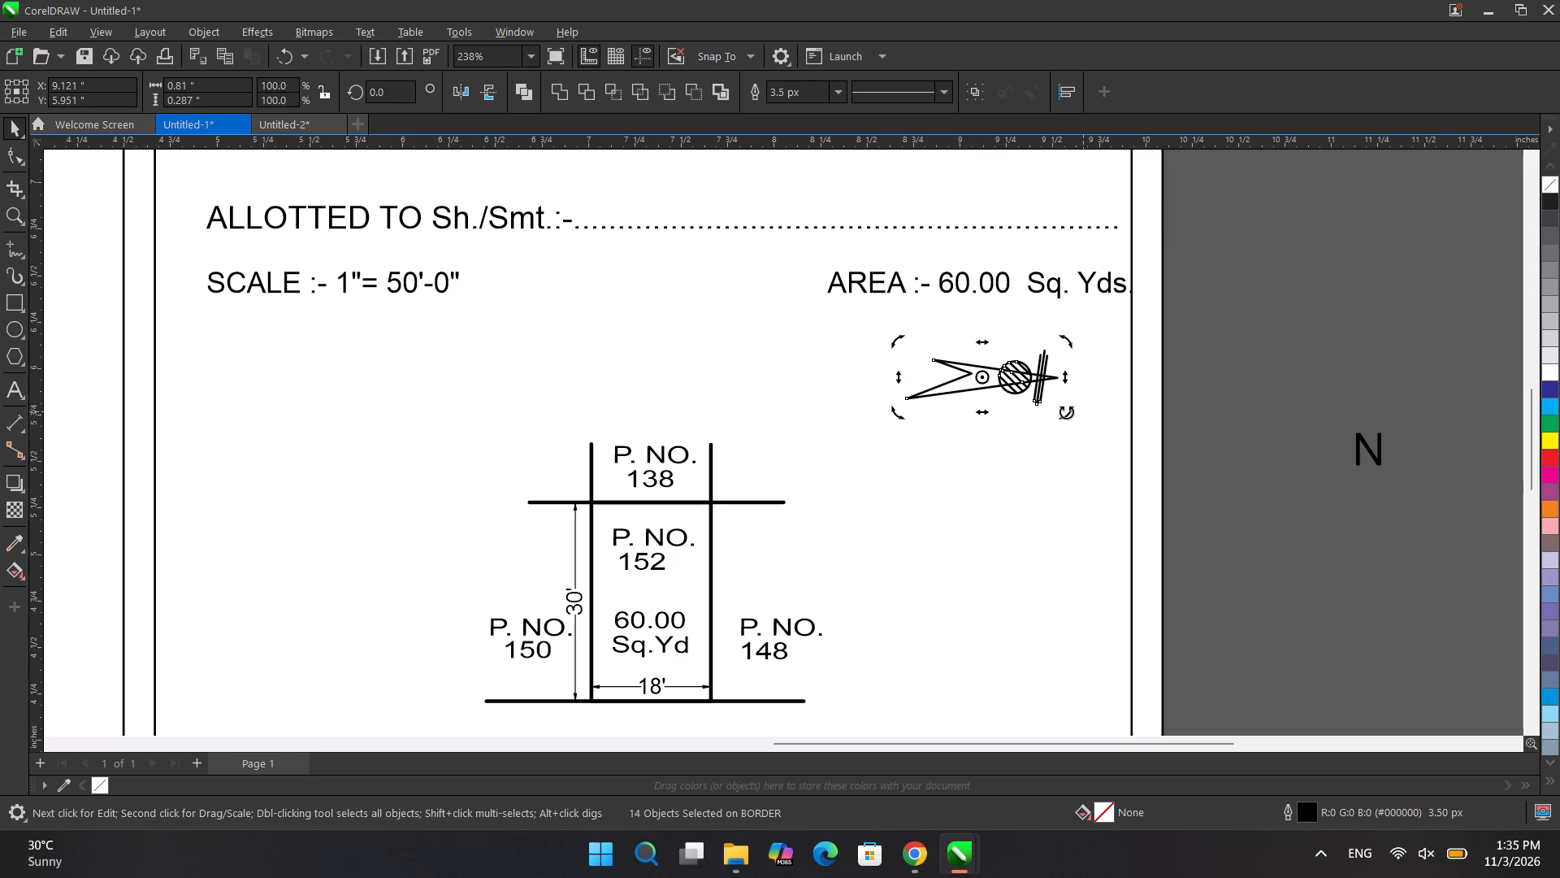
pyautogui.moveTo(1066, 411); pyautogui.dragTo(849, 319)
pyautogui.hotkey('ctrl', 'z')
pyautogui.click(466, 85)
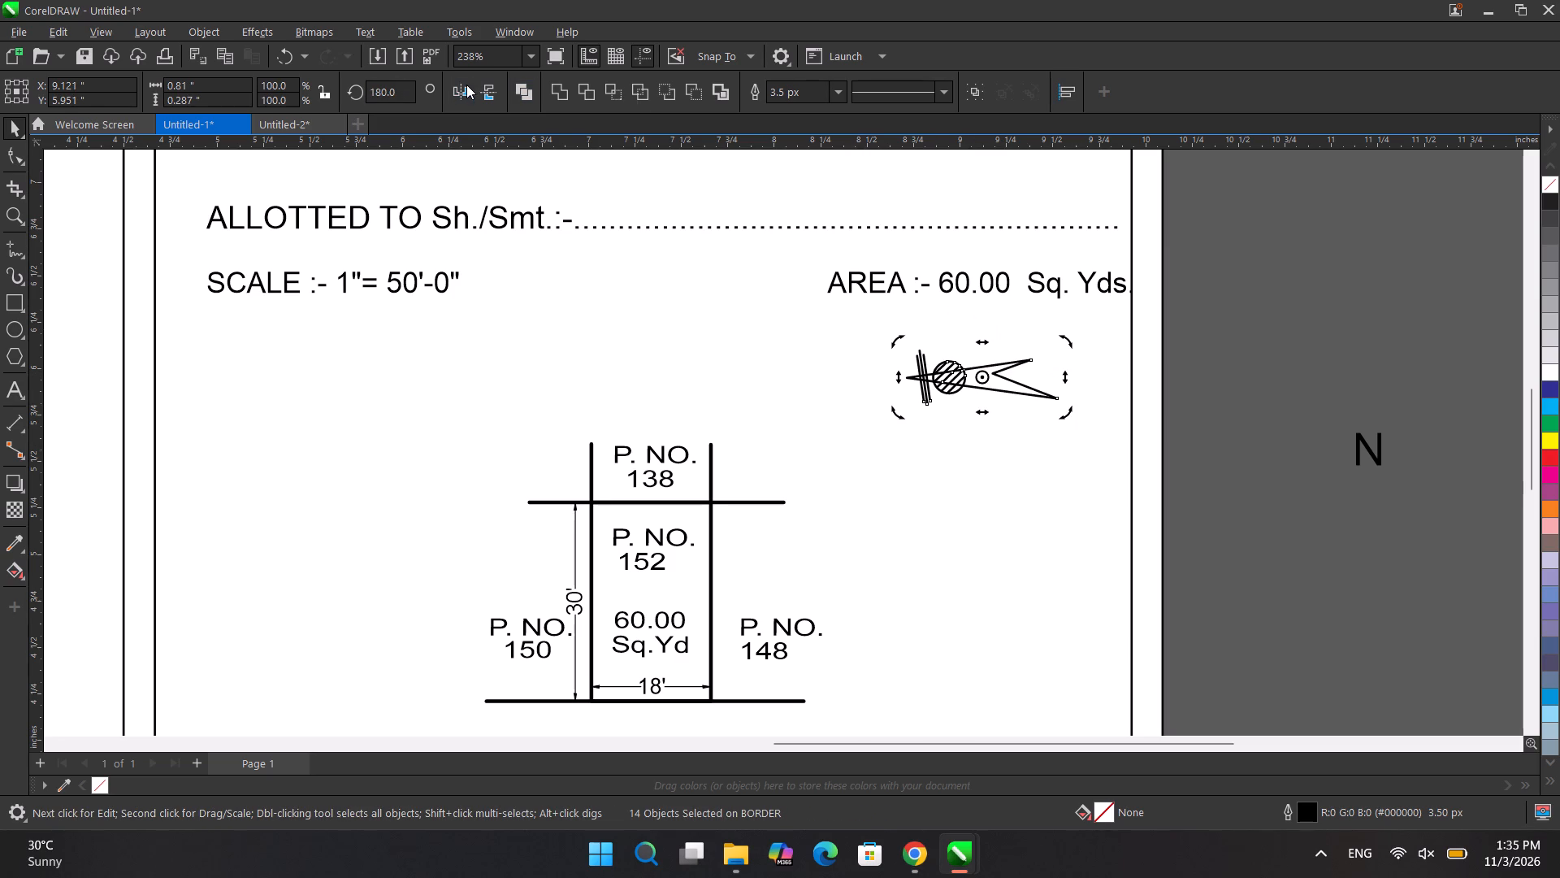
pyautogui.hotkey('ctrl', 'space')
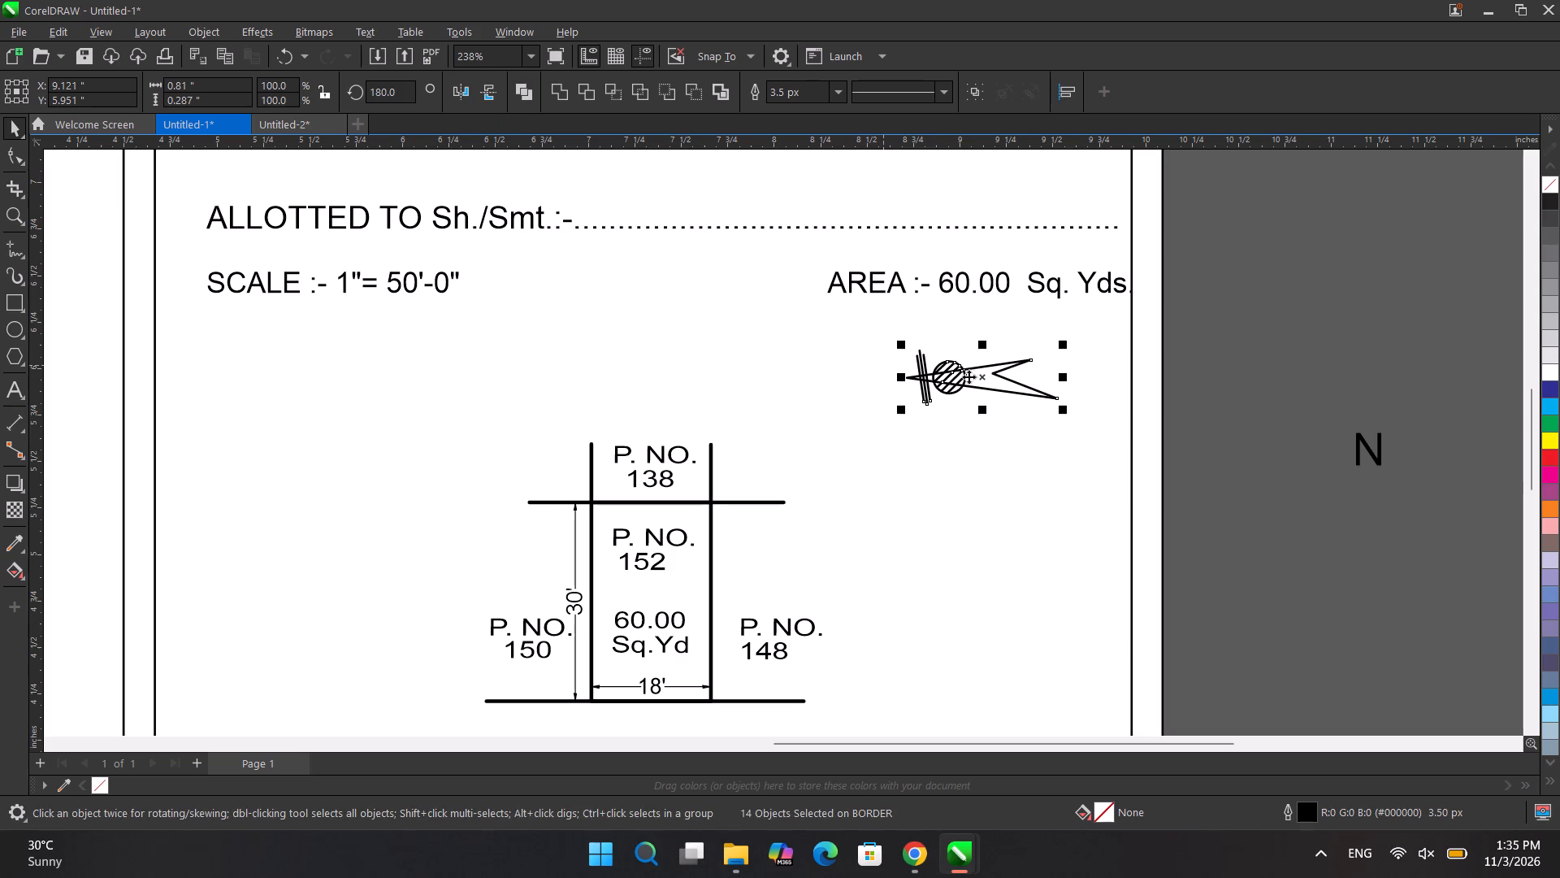
pyautogui.moveTo(979, 376); pyautogui.dragTo(1037, 359)
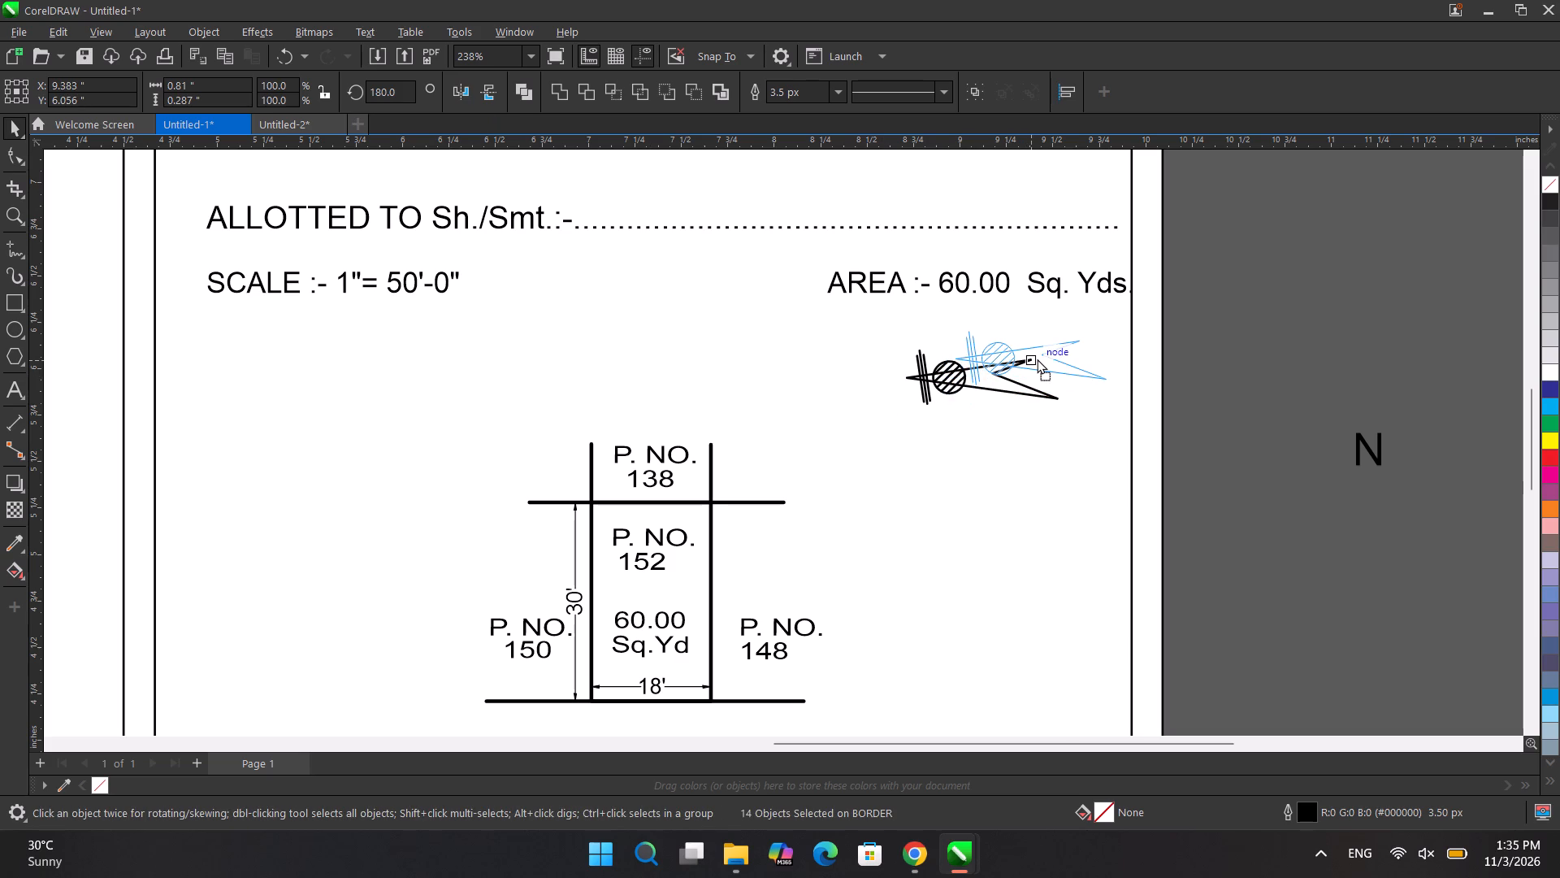
pyautogui.moveTo(1037, 359); pyautogui.dragTo(1030, 364)
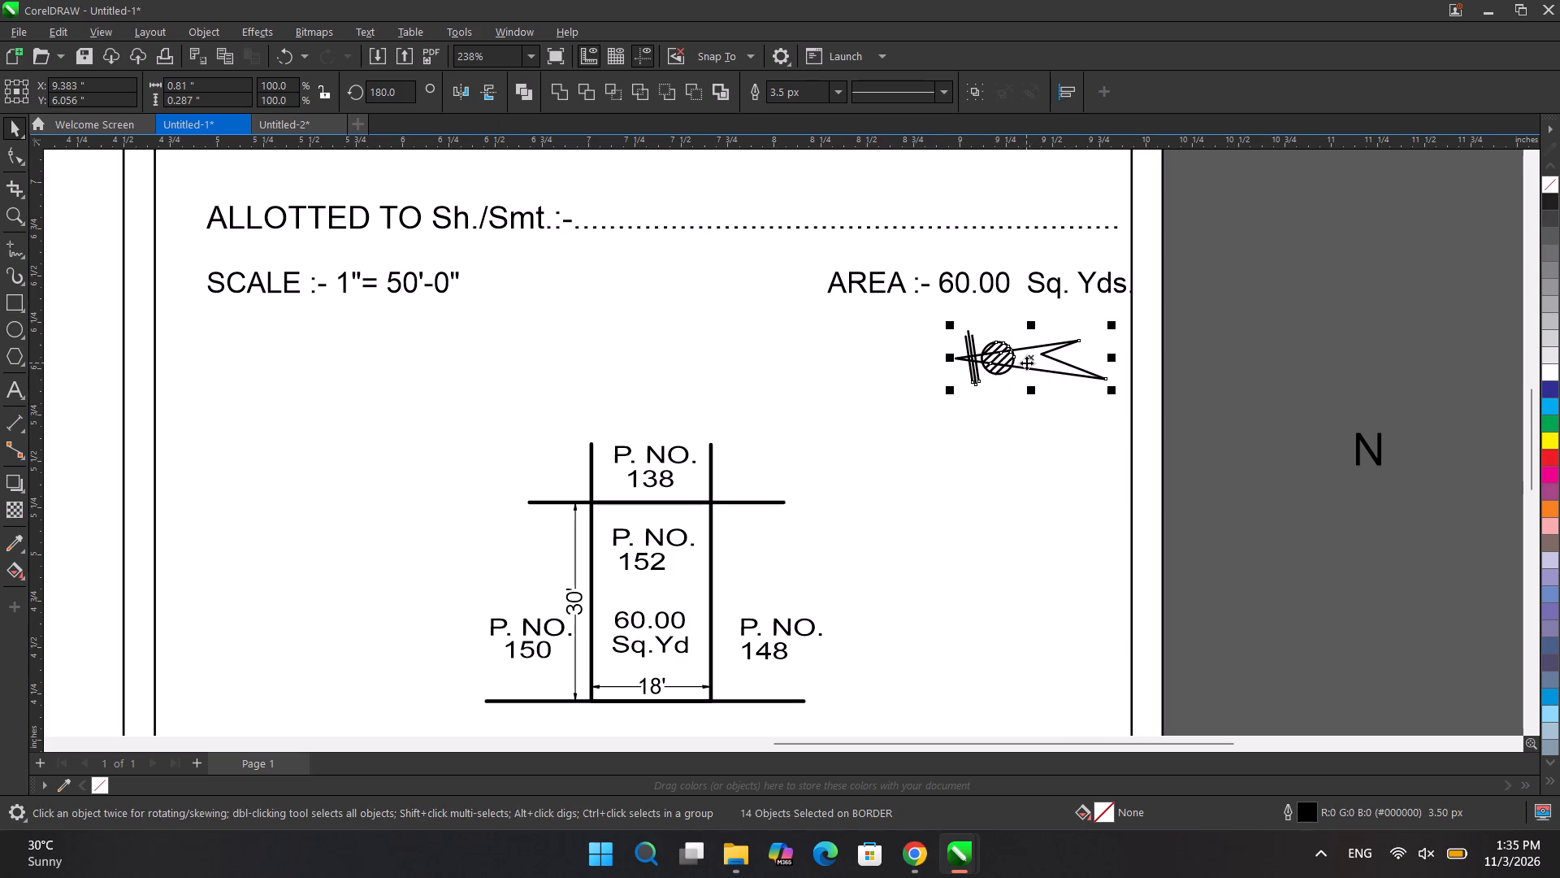
# Place the N label back on the sheet, just beside the tip of the mirrored north arrow, and deselect it.
pyautogui.click(1363, 445)
pyautogui.moveTo(1363, 445); pyautogui.dragTo(876, 344)
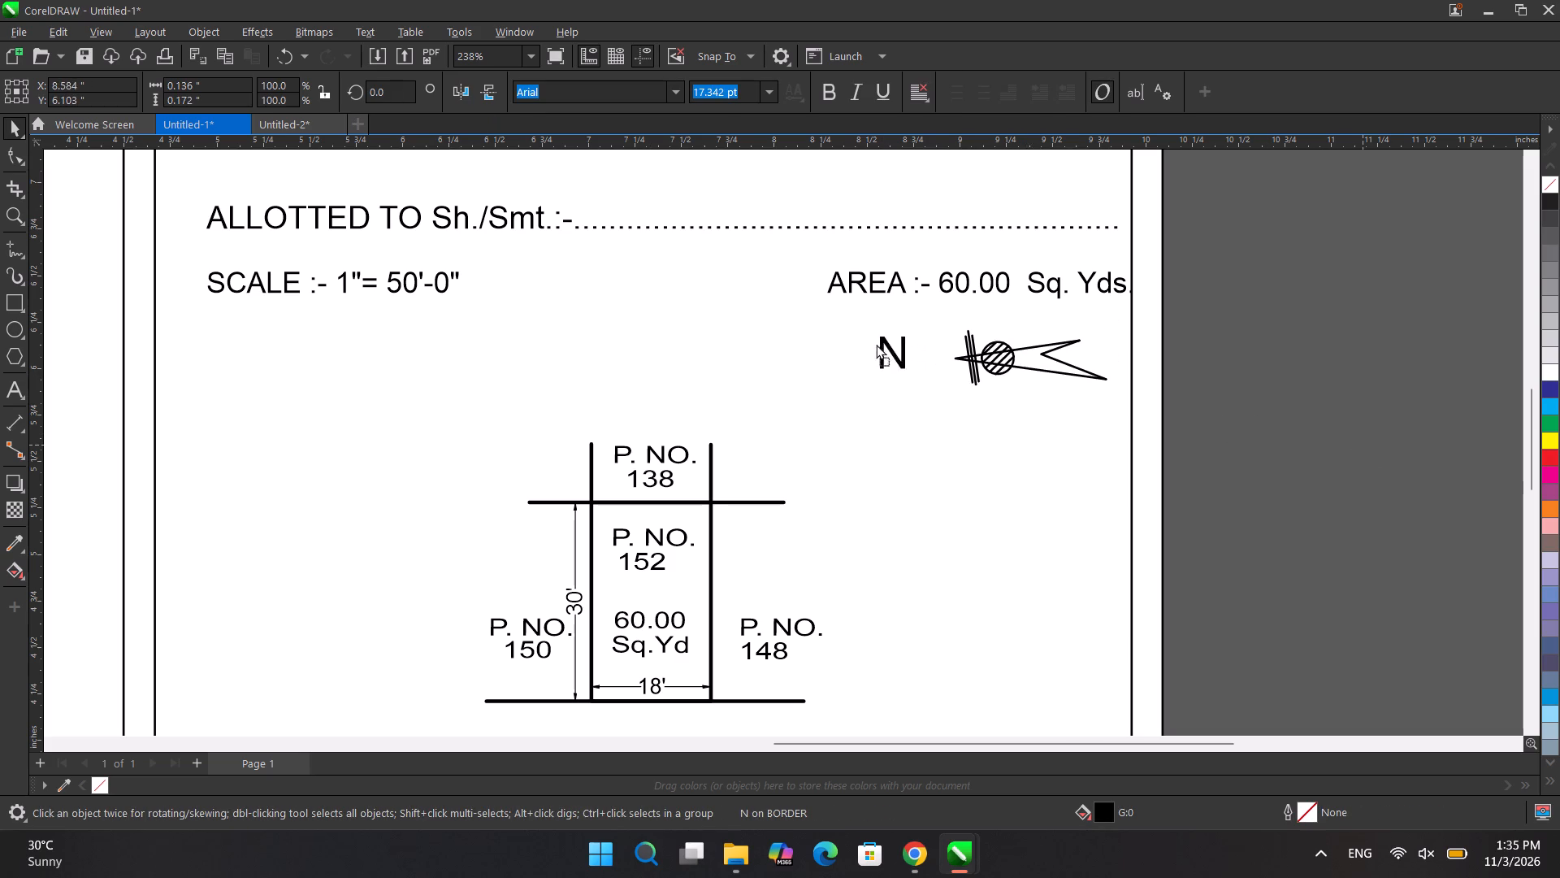
pyautogui.moveTo(876, 344); pyautogui.dragTo(930, 356)
pyautogui.moveTo(930, 356); pyautogui.dragTo(925, 353)
pyautogui.click(1394, 380)
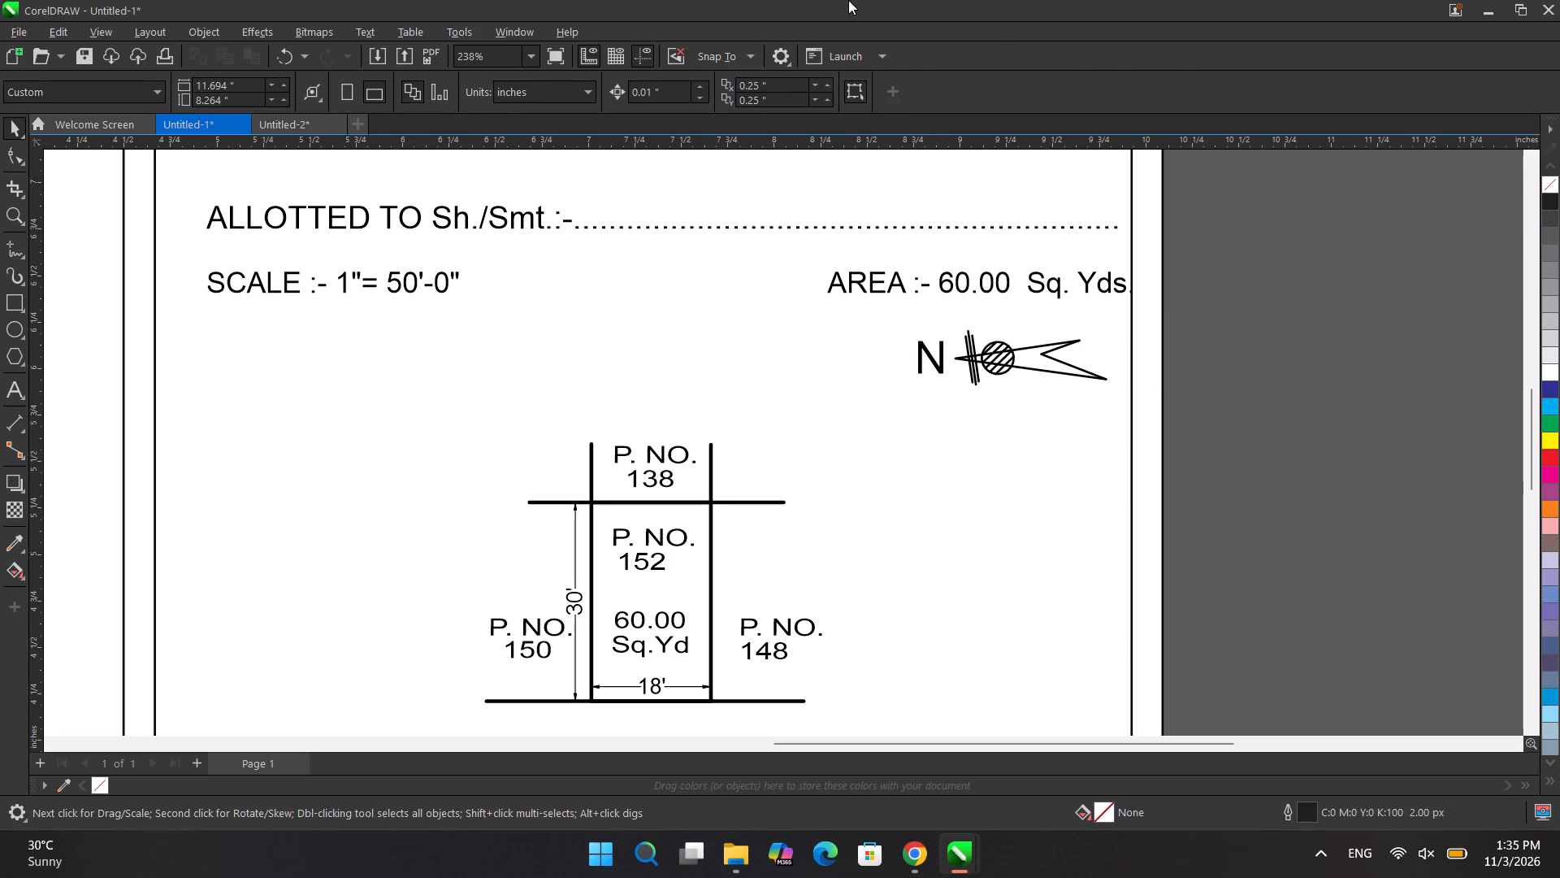
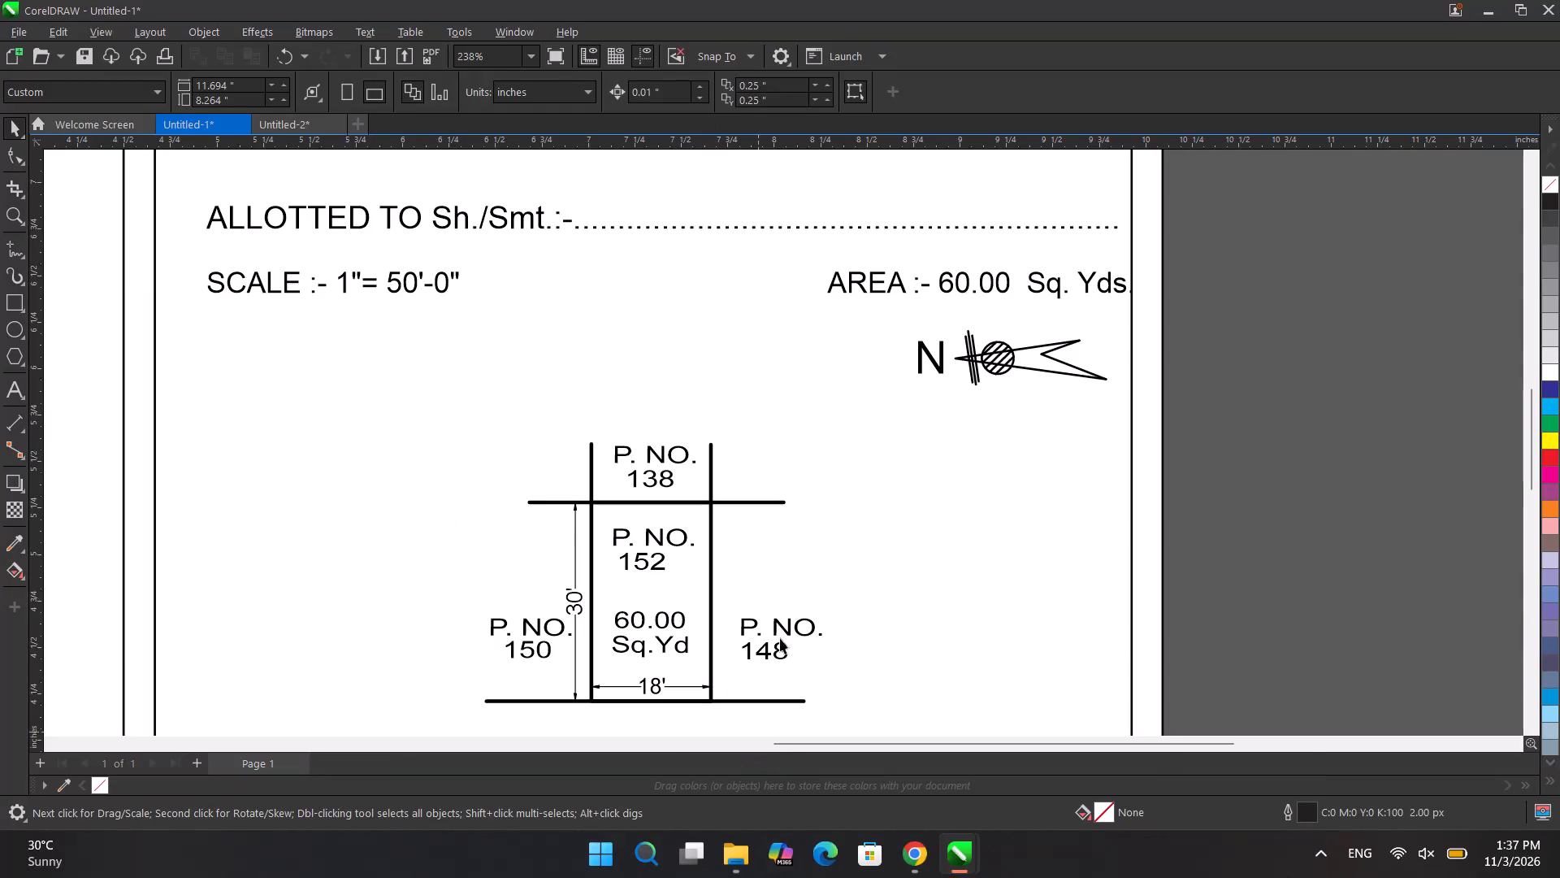
# Review the second site plan's plot 152 drawing and mirrored north arrow with its N label, alongside the first sheet.
pyautogui.scroll(-3, 900, 487)
pyautogui.scroll(5, 951, 379)
pyautogui.scroll(-3, 963, 392)
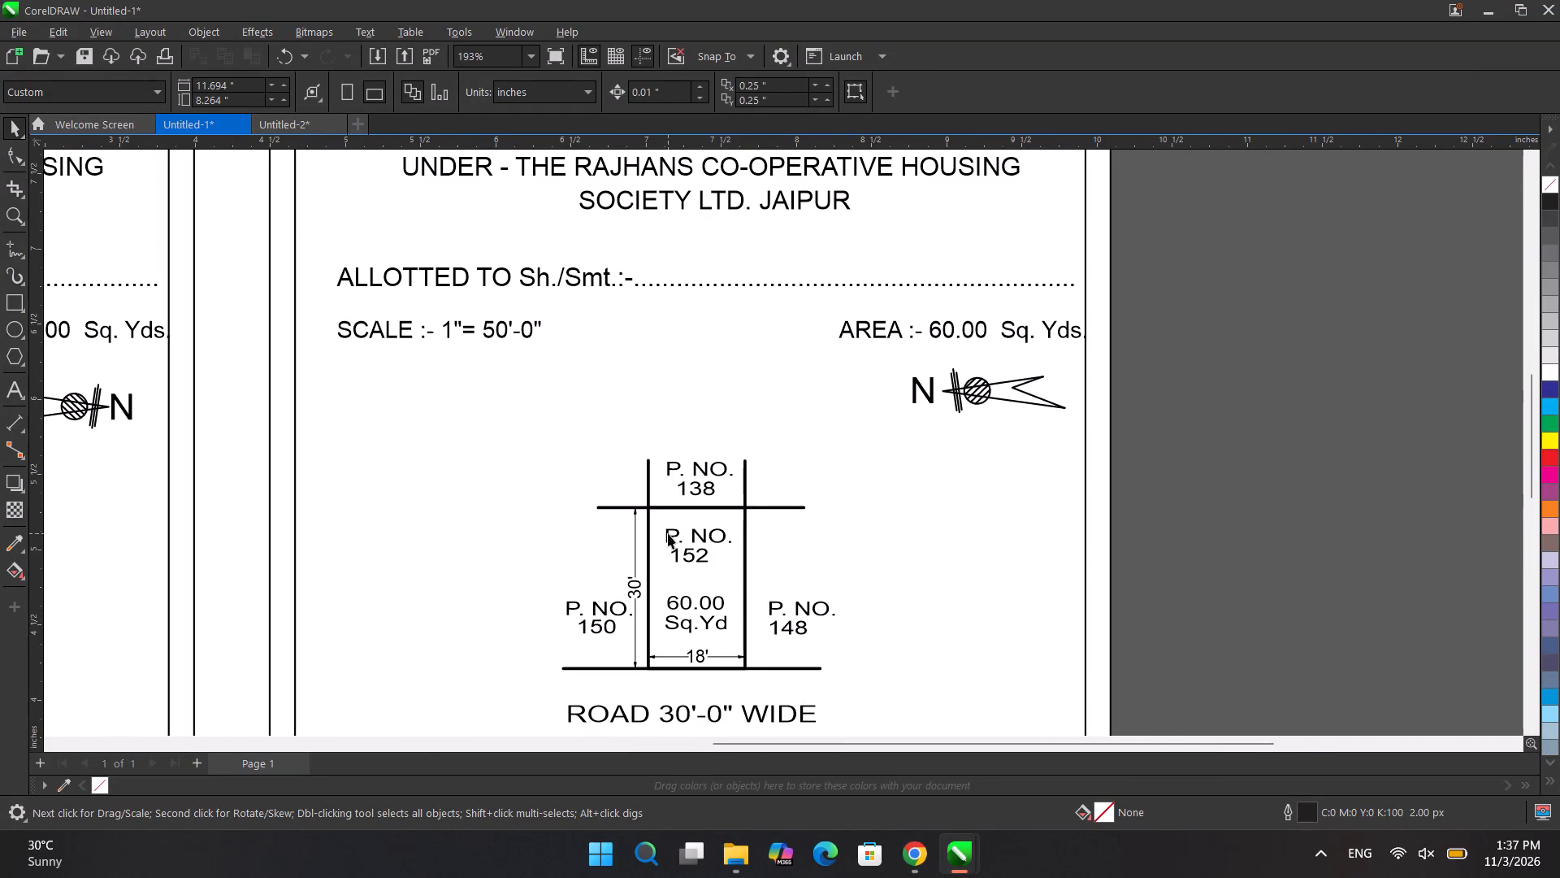
pyautogui.click(668, 533)
pyautogui.click(709, 549)
pyautogui.click(709, 554)
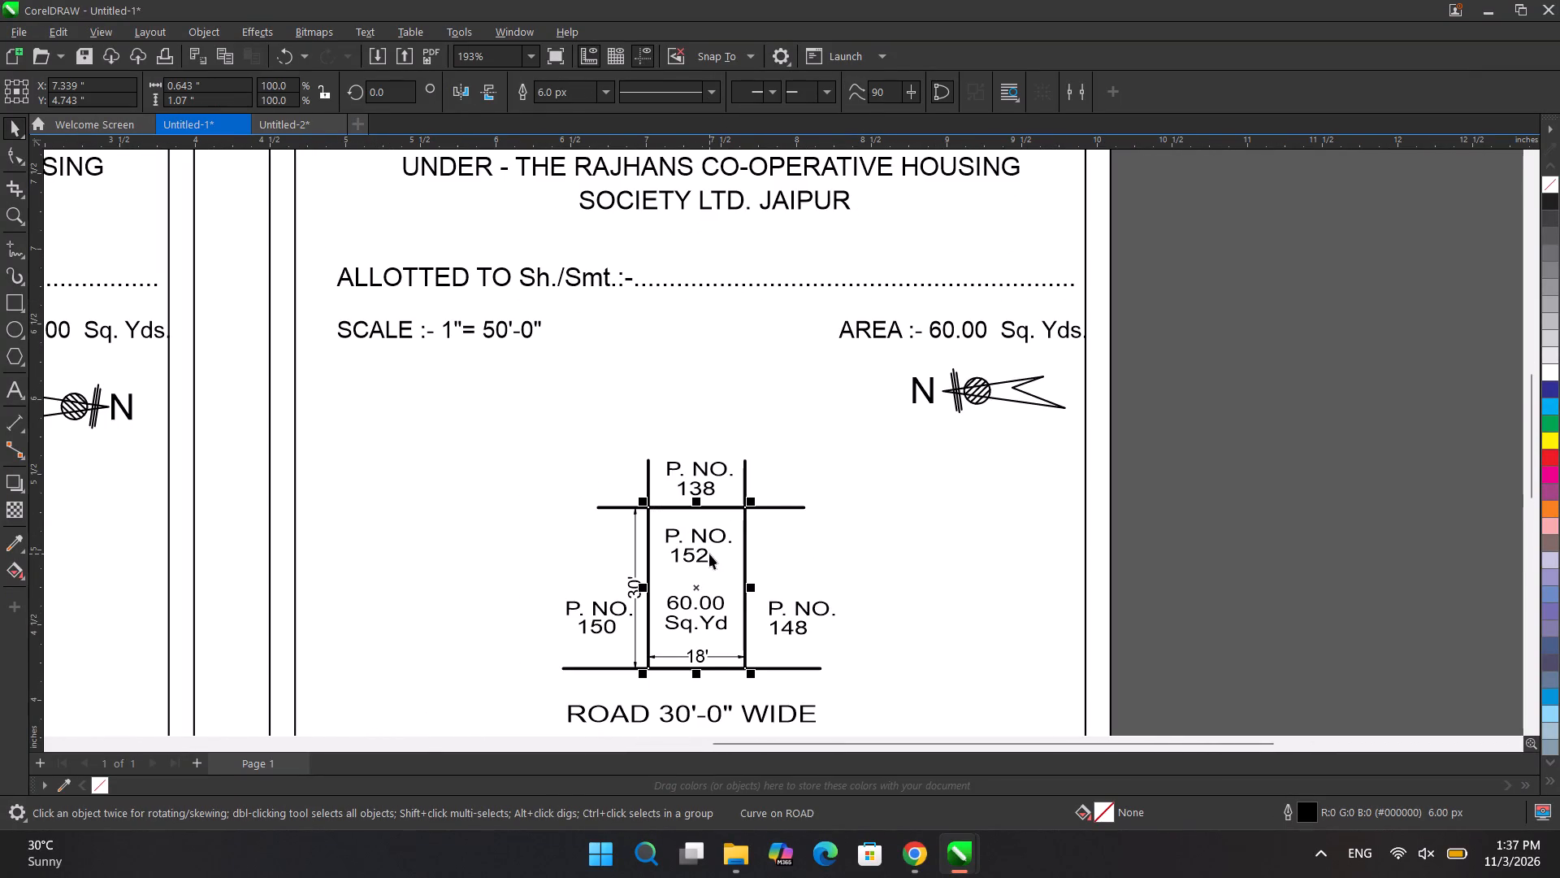
pyautogui.click(709, 554)
pyautogui.click(1045, 368)
pyautogui.moveTo(1033, 374); pyautogui.dragTo(1022, 388)
pyautogui.click(1018, 388)
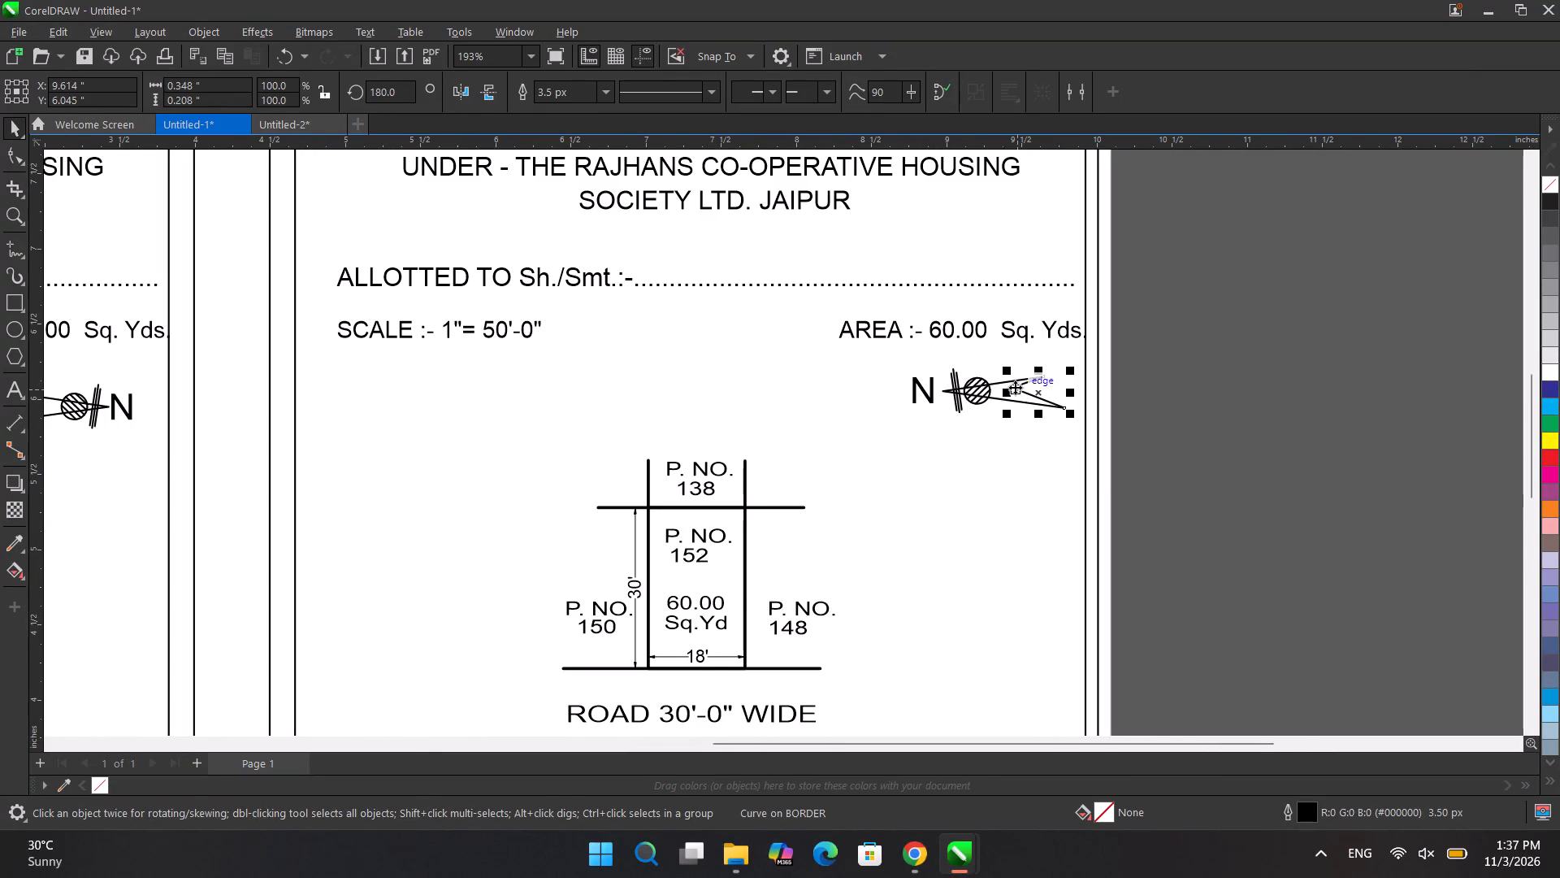
pyautogui.click(973, 385)
pyautogui.click(941, 475)
pyautogui.click(935, 387)
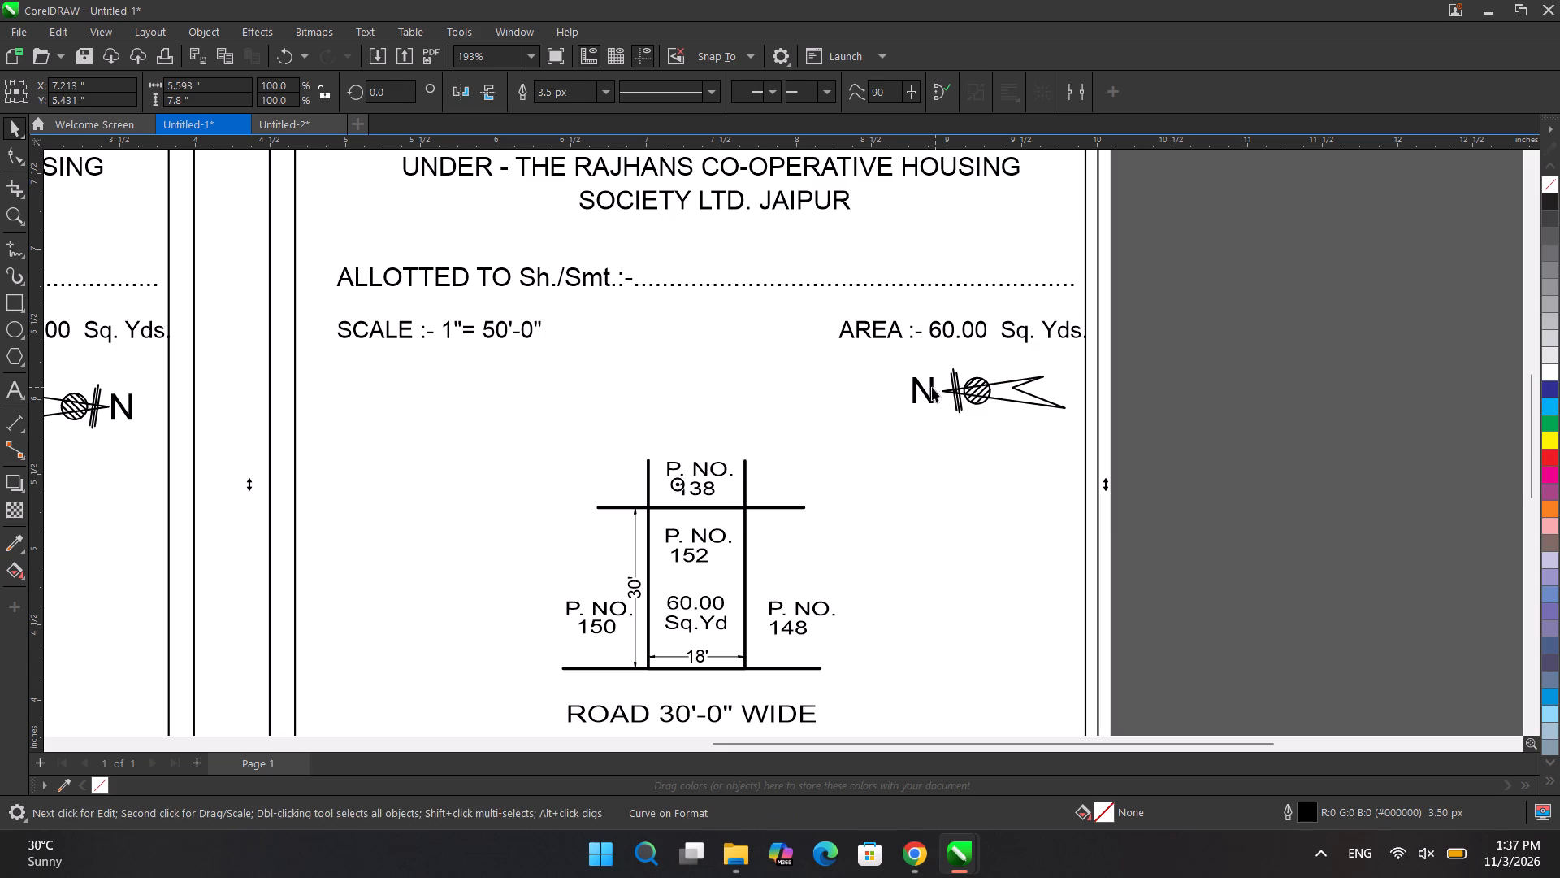
pyautogui.click(925, 380)
pyautogui.click(925, 380)
pyautogui.click(921, 471)
pyautogui.scroll(-5, 921, 471)
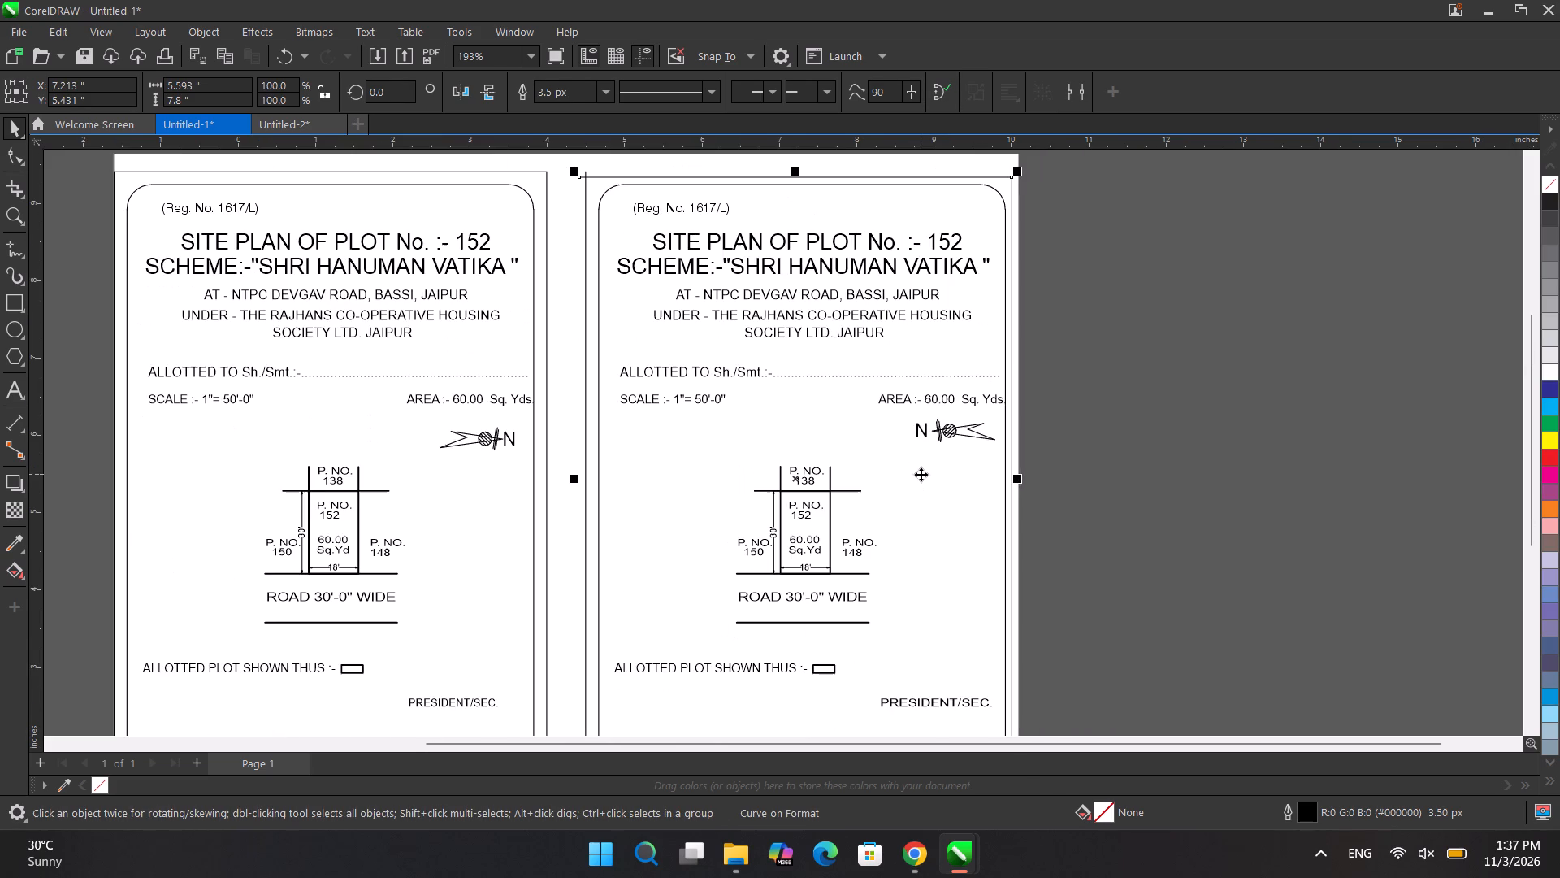
pyautogui.scroll(5, 921, 474)
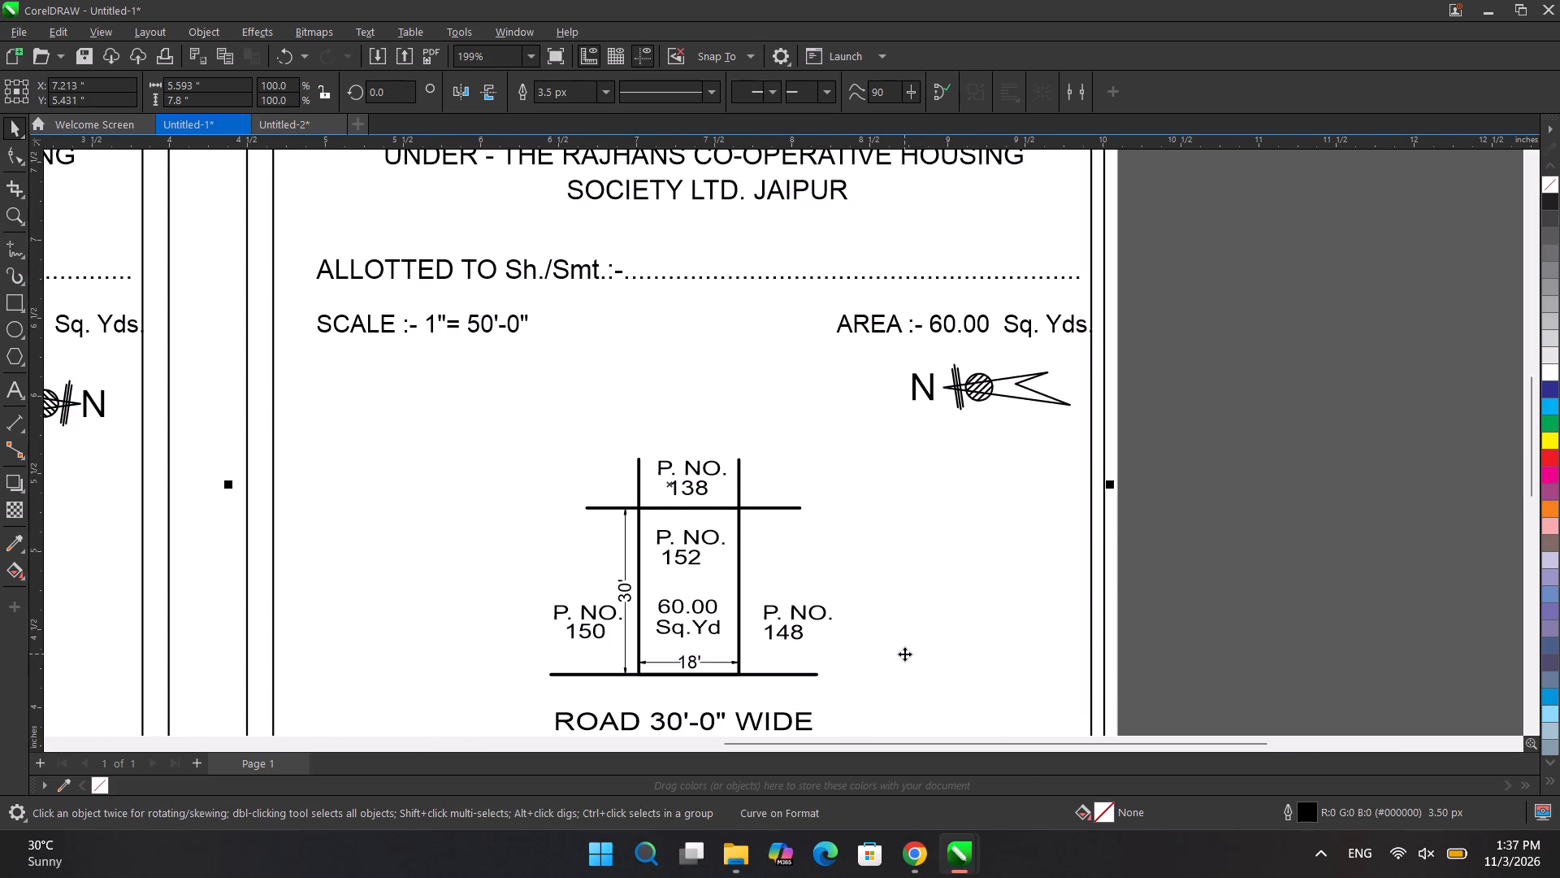
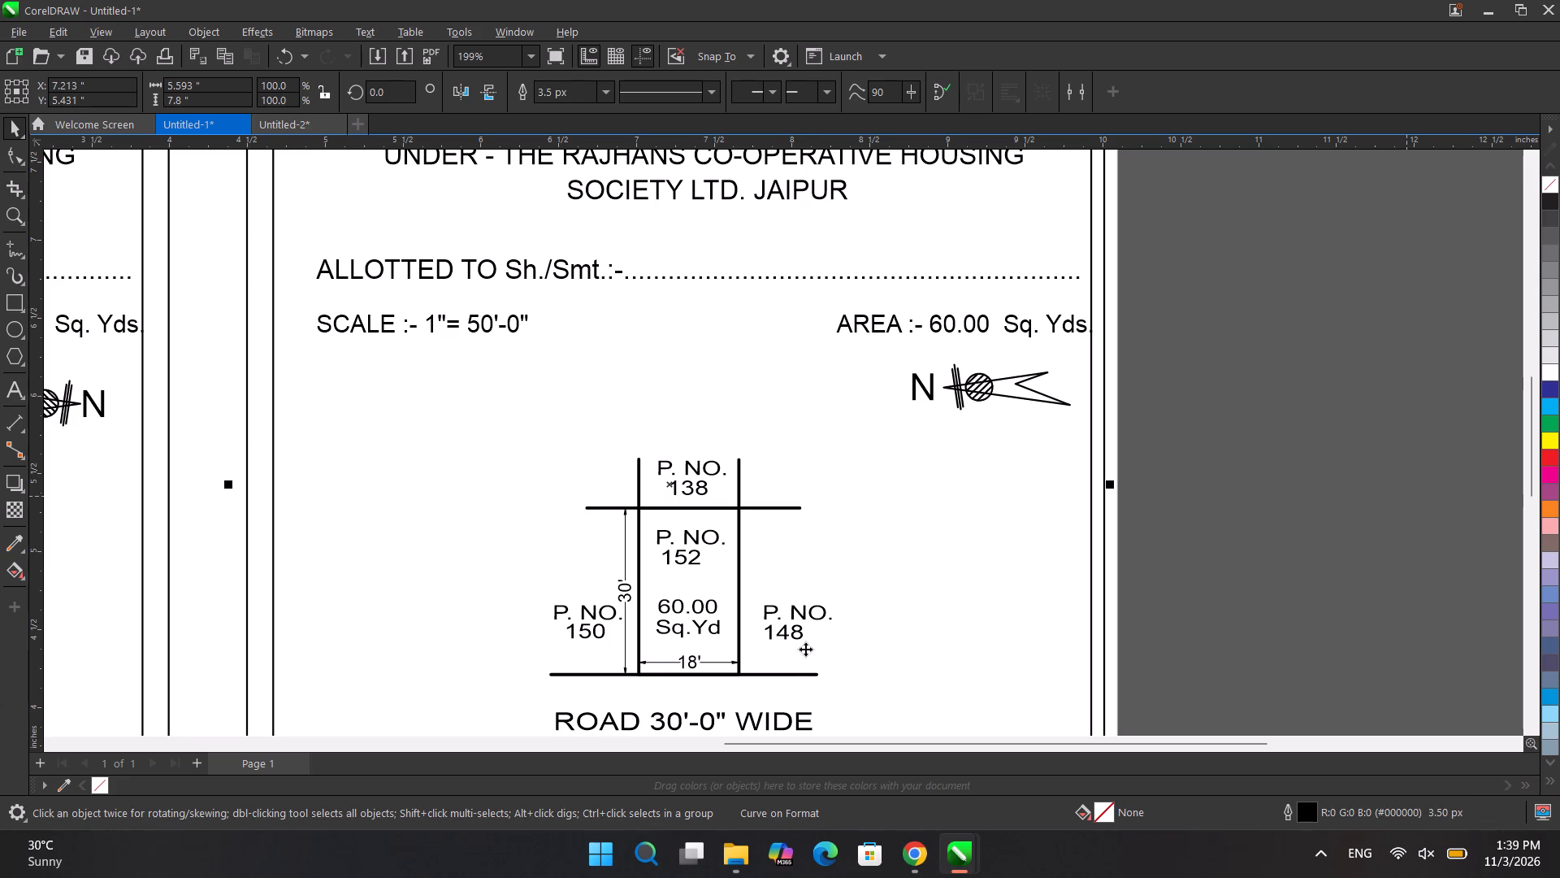
# Renumber the second sheet's plot drawing: 111 and 109 for the side plots, 110 for the allotted plot and 127 for the plot behind.
pyautogui.doubleClick(572, 633)
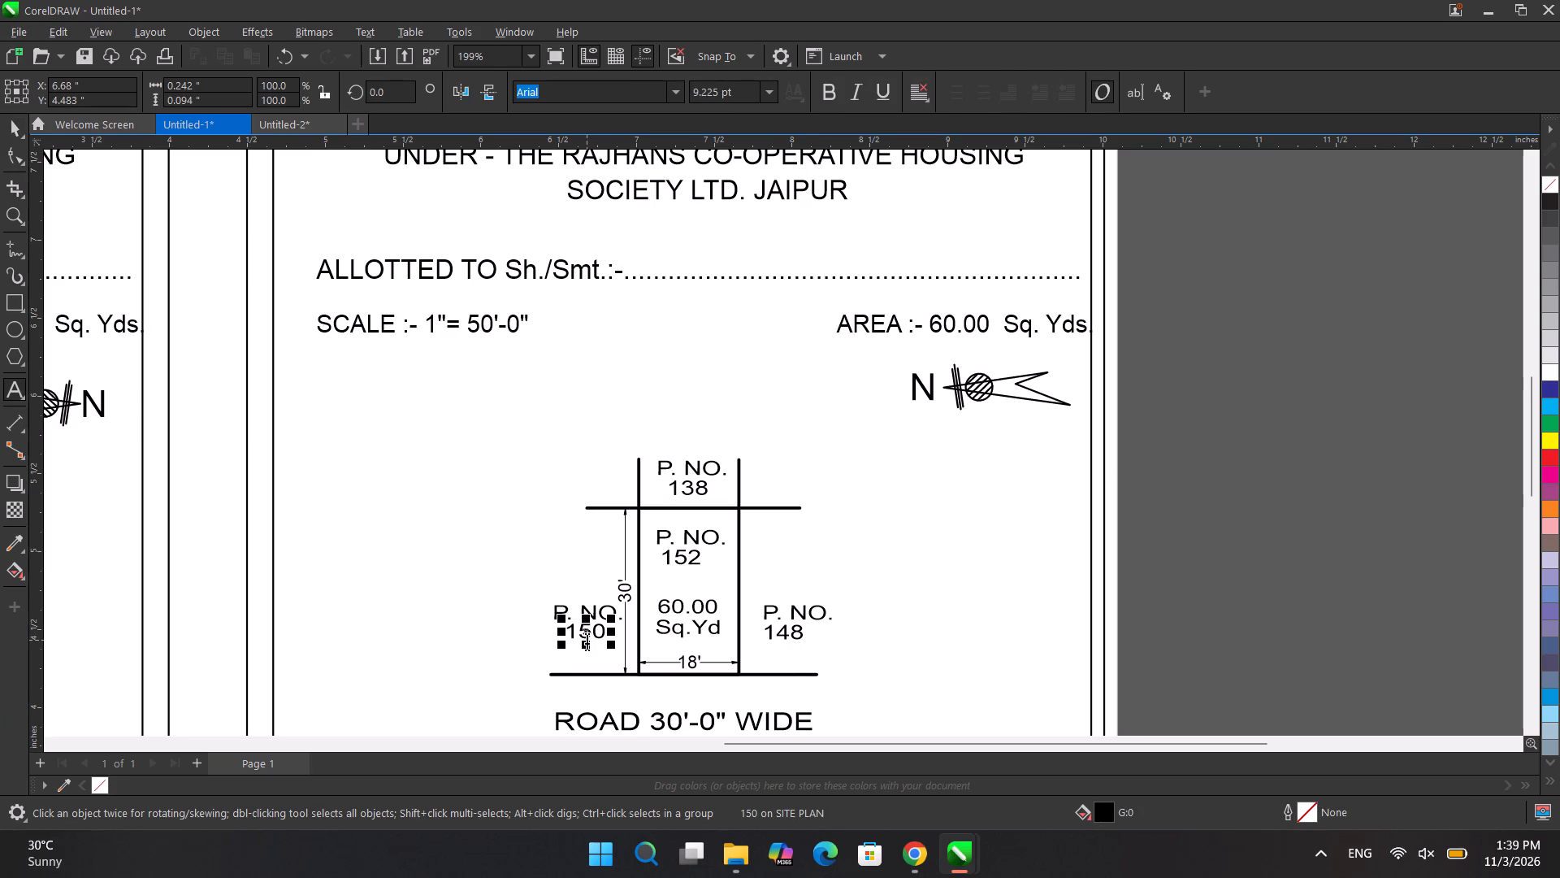
pyautogui.doubleClick(604, 634)
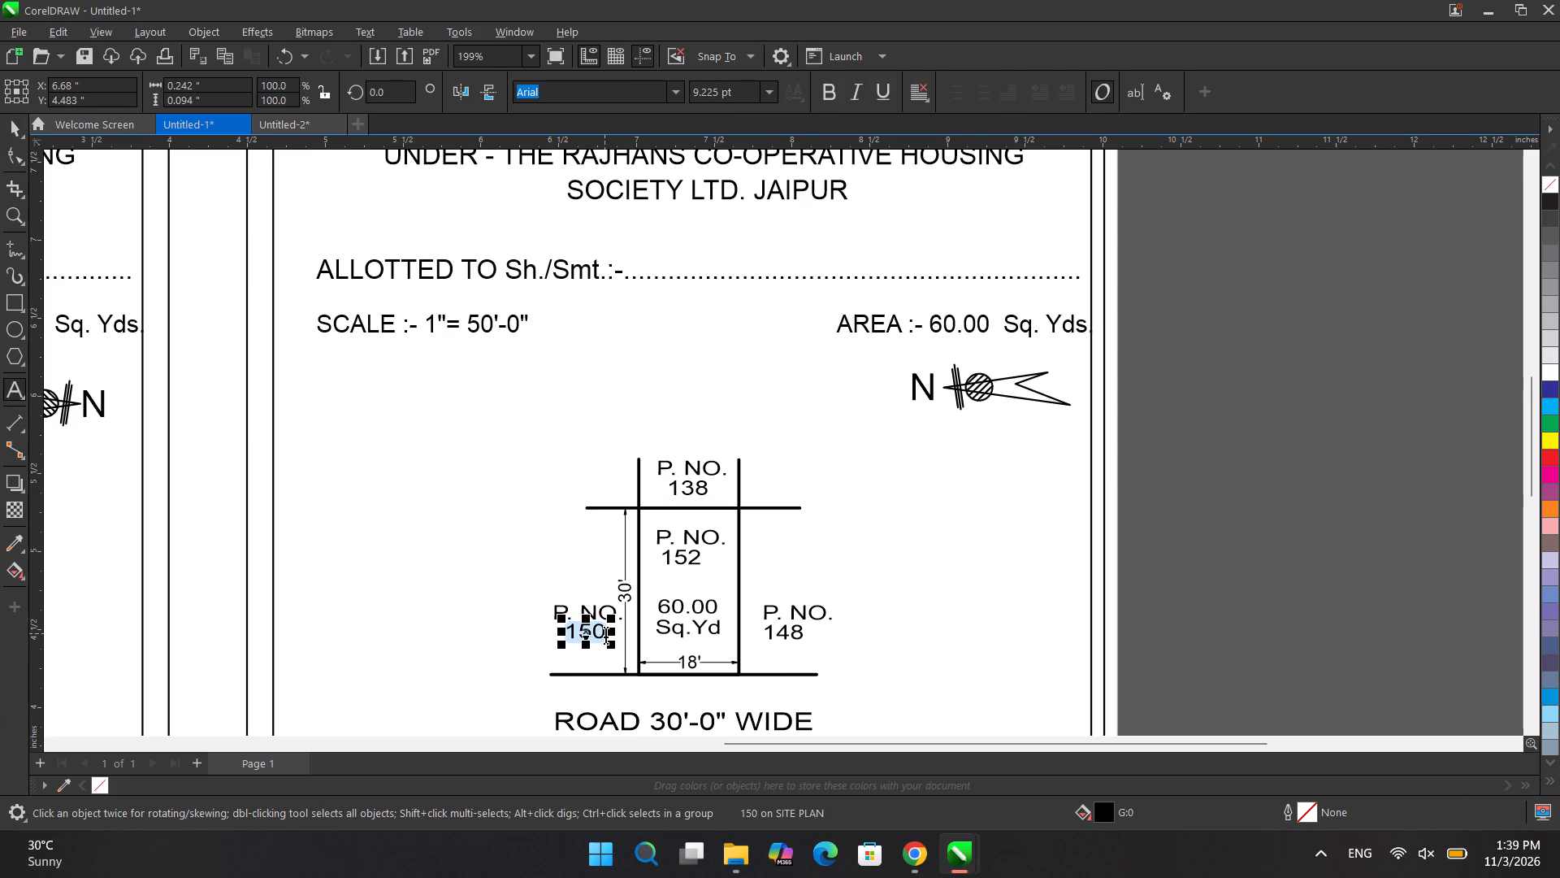
pyautogui.write('111')
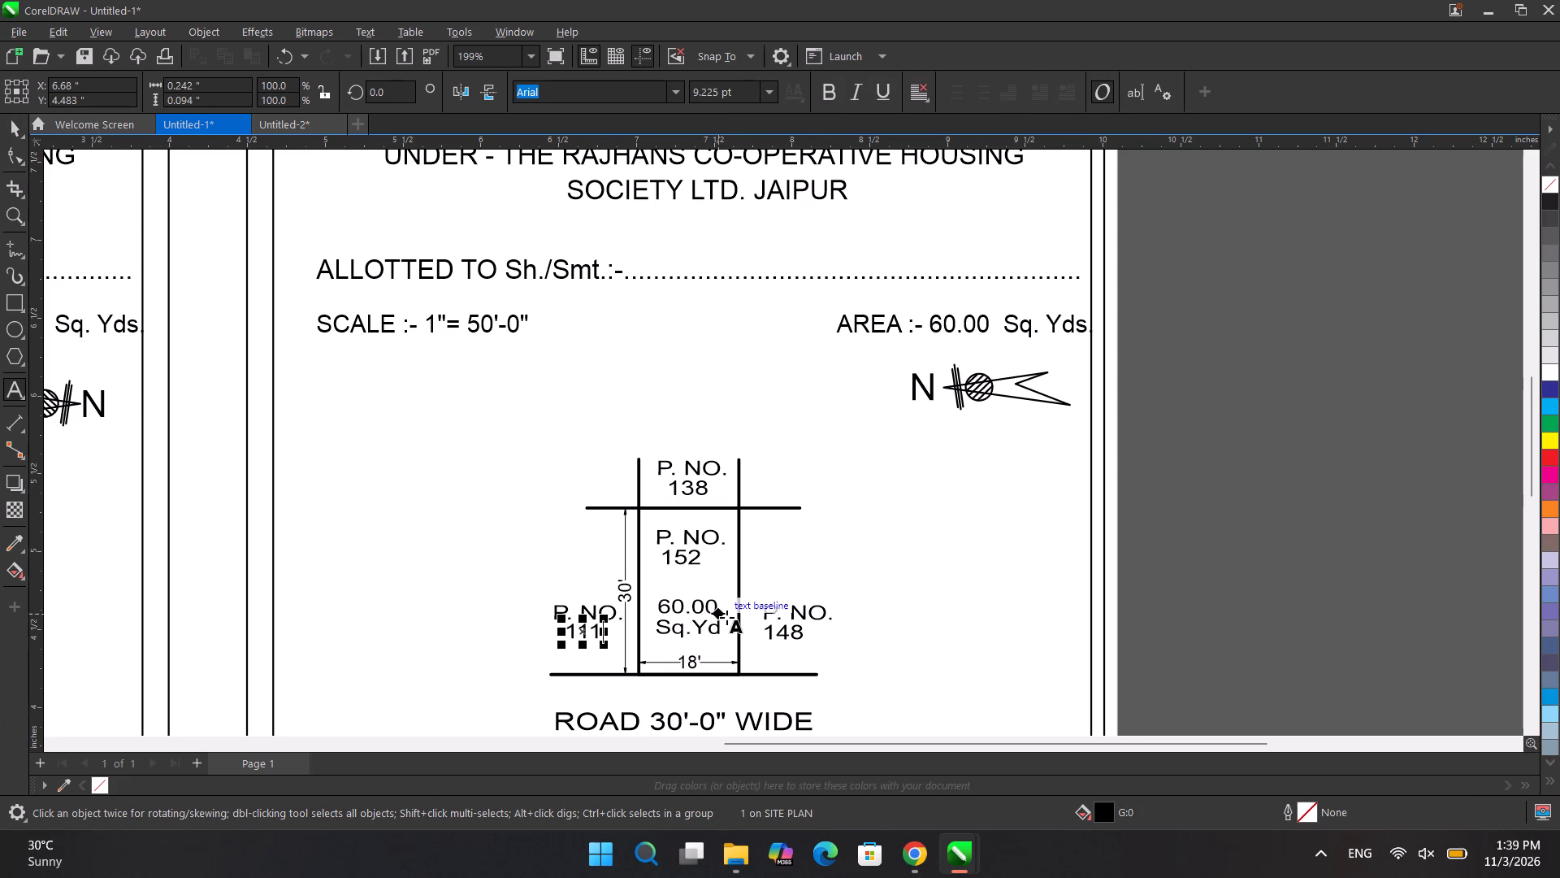
pyautogui.doubleClick(786, 633)
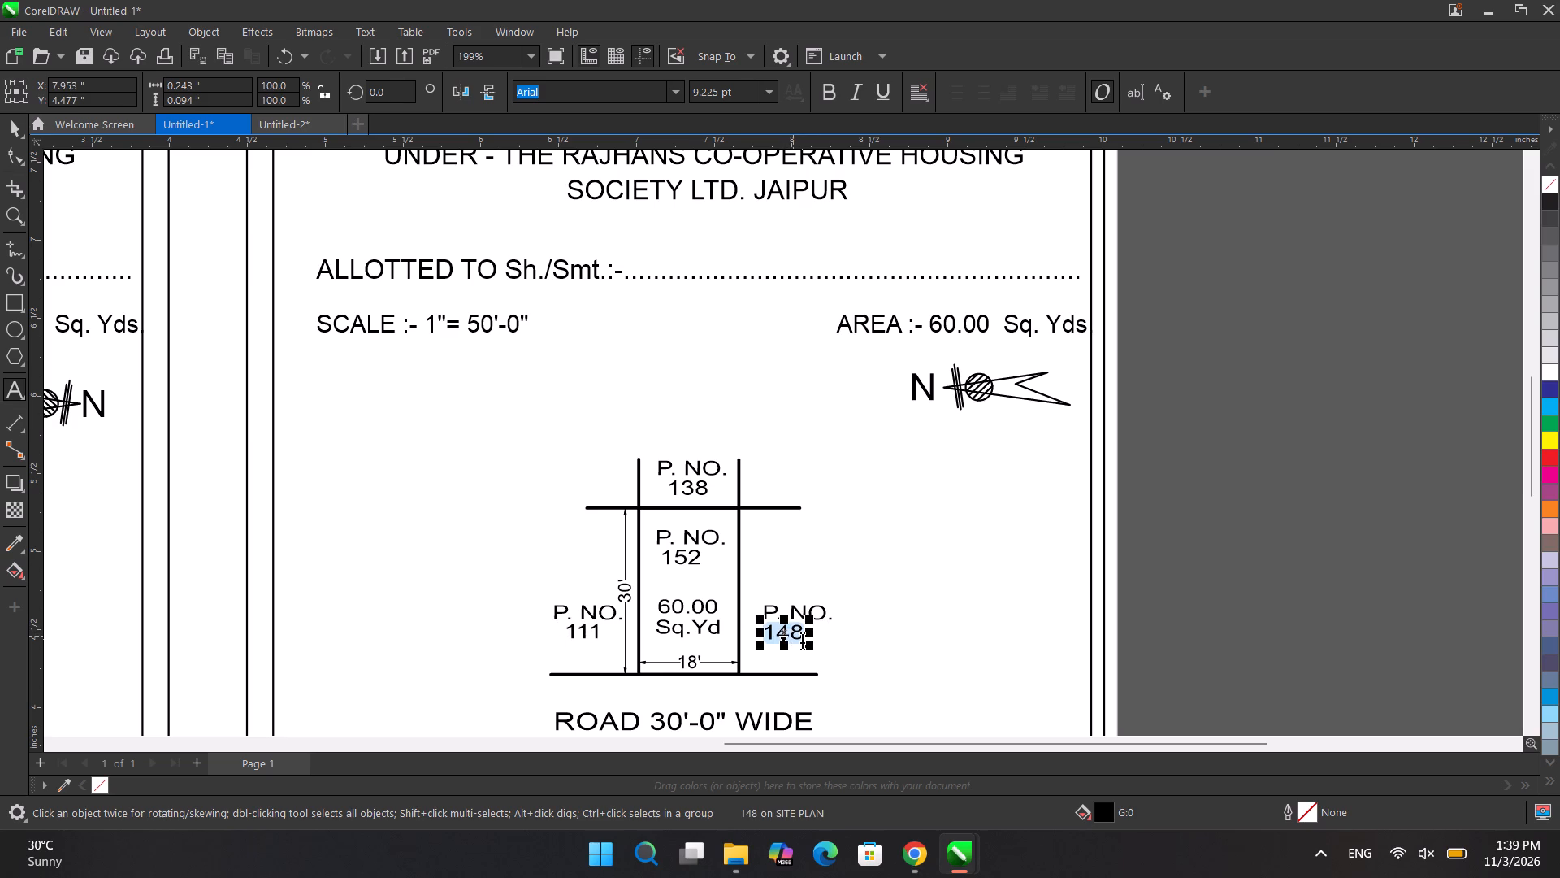
pyautogui.write('109')
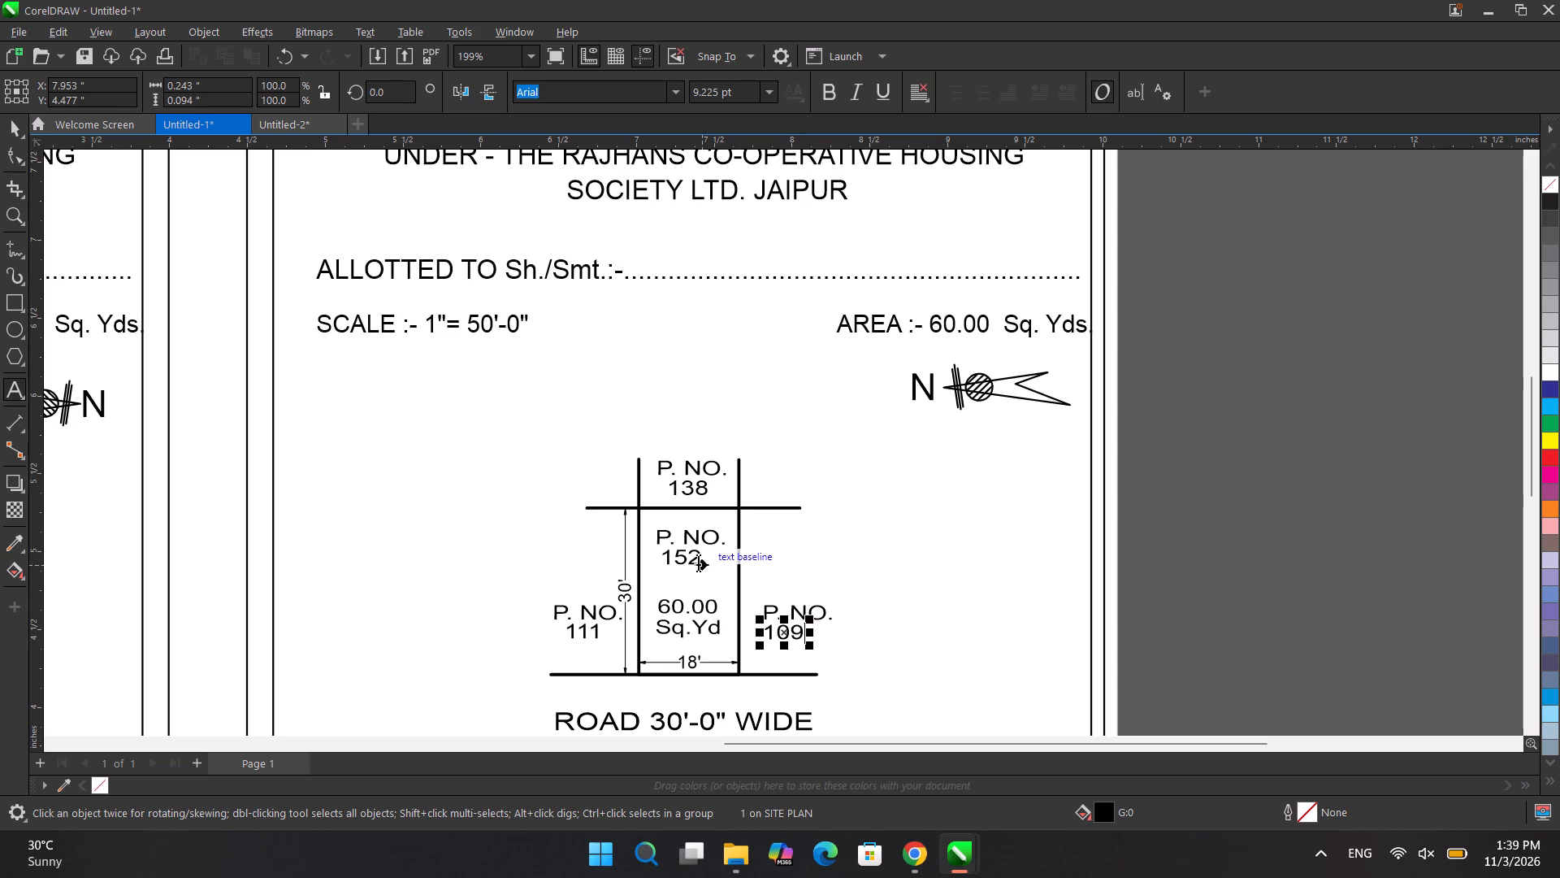
pyautogui.doubleClick(697, 561)
pyautogui.write('110')
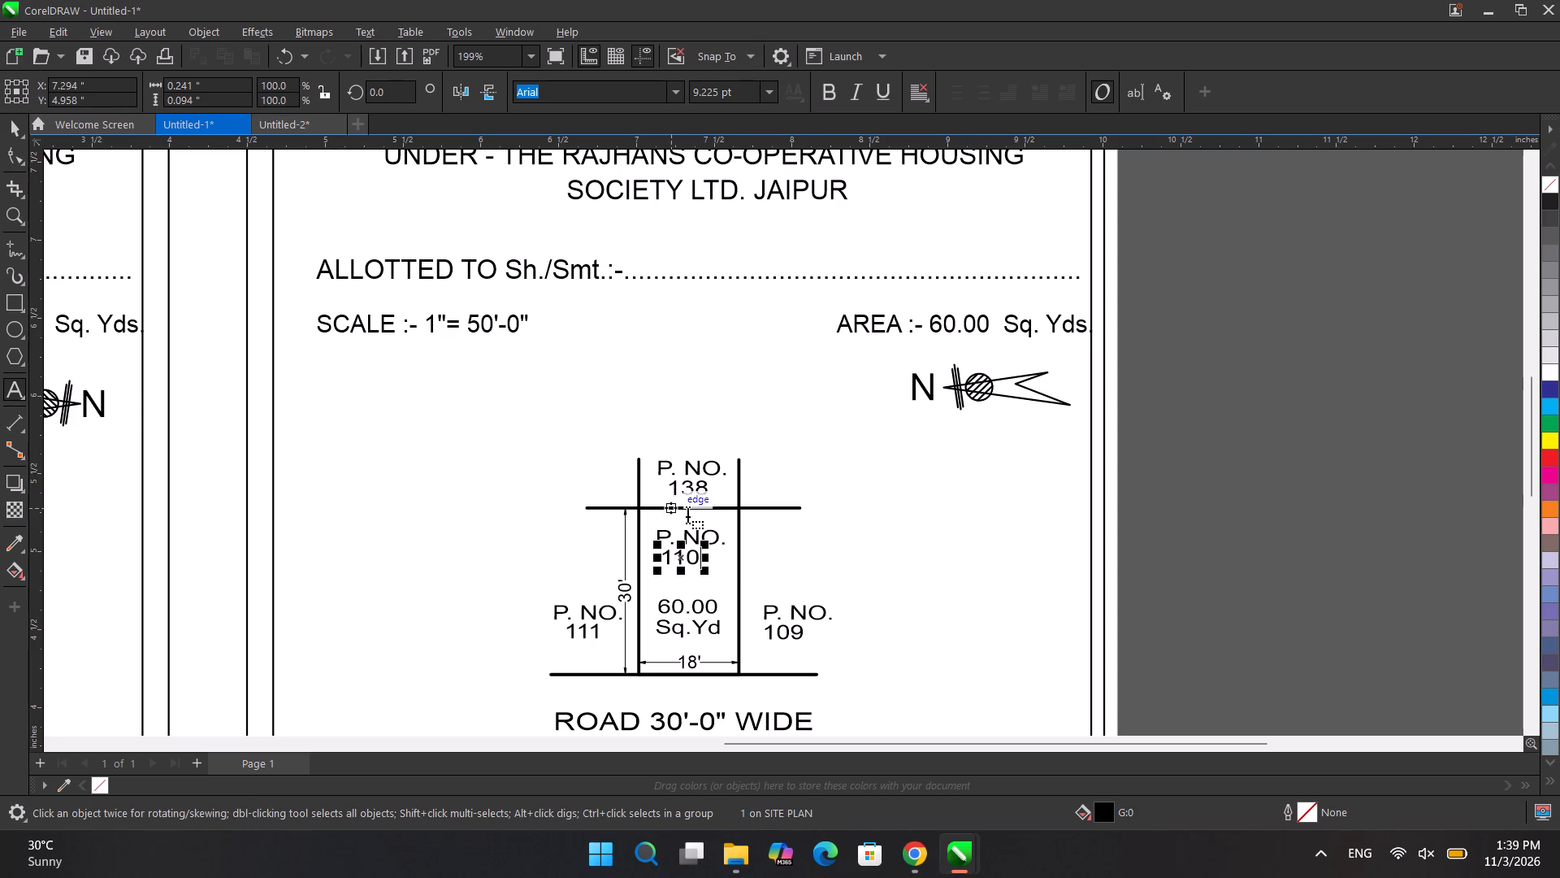
pyautogui.click(695, 478)
pyautogui.doubleClick(700, 487)
pyautogui.tripleClick(704, 489)
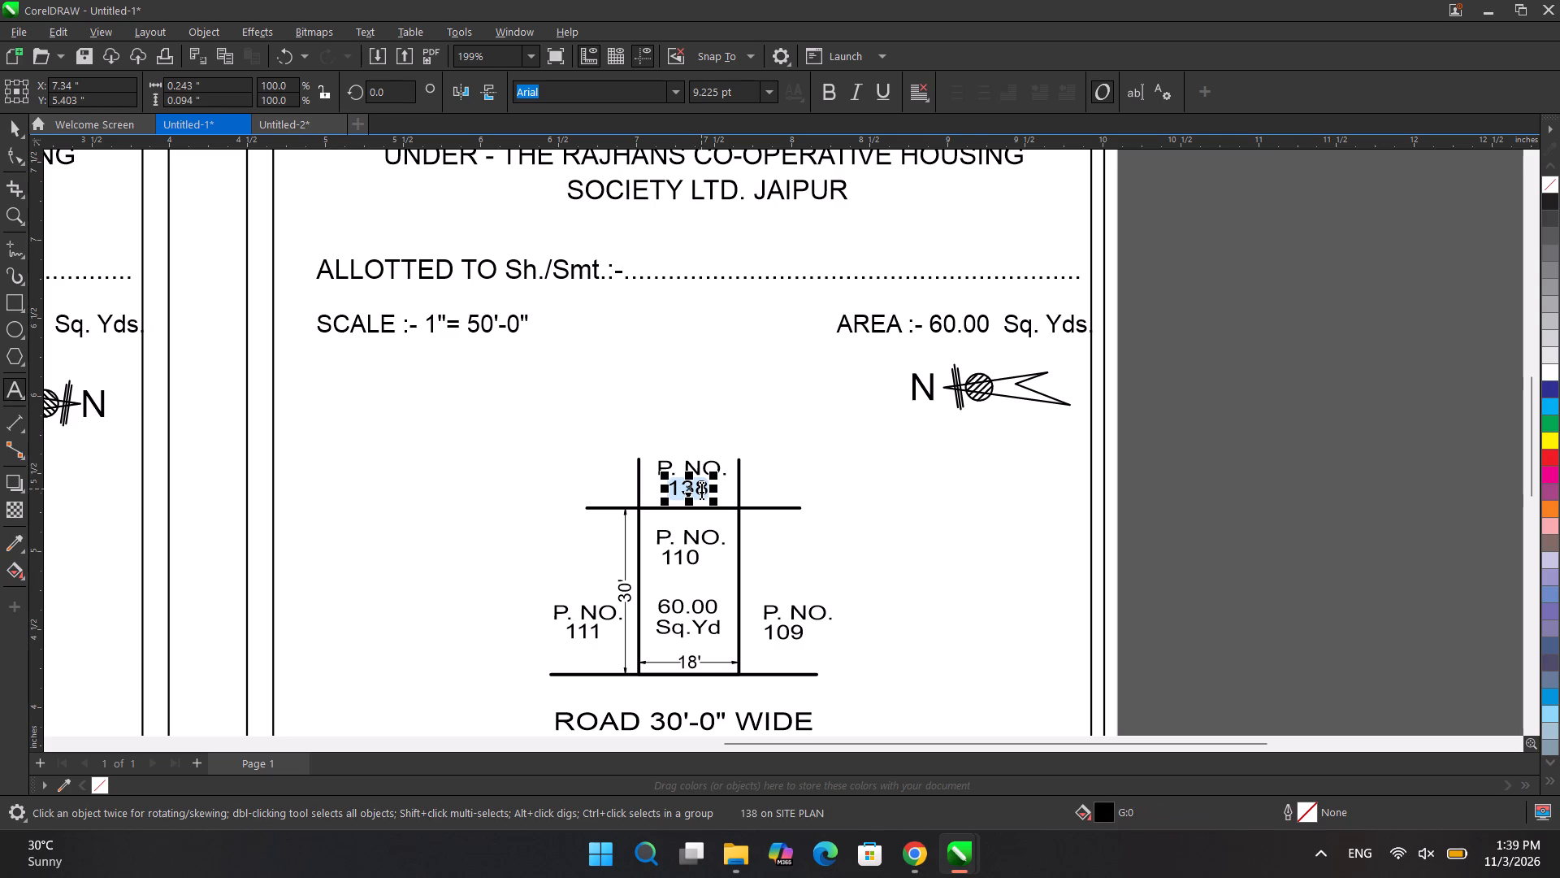
pyautogui.write('127')
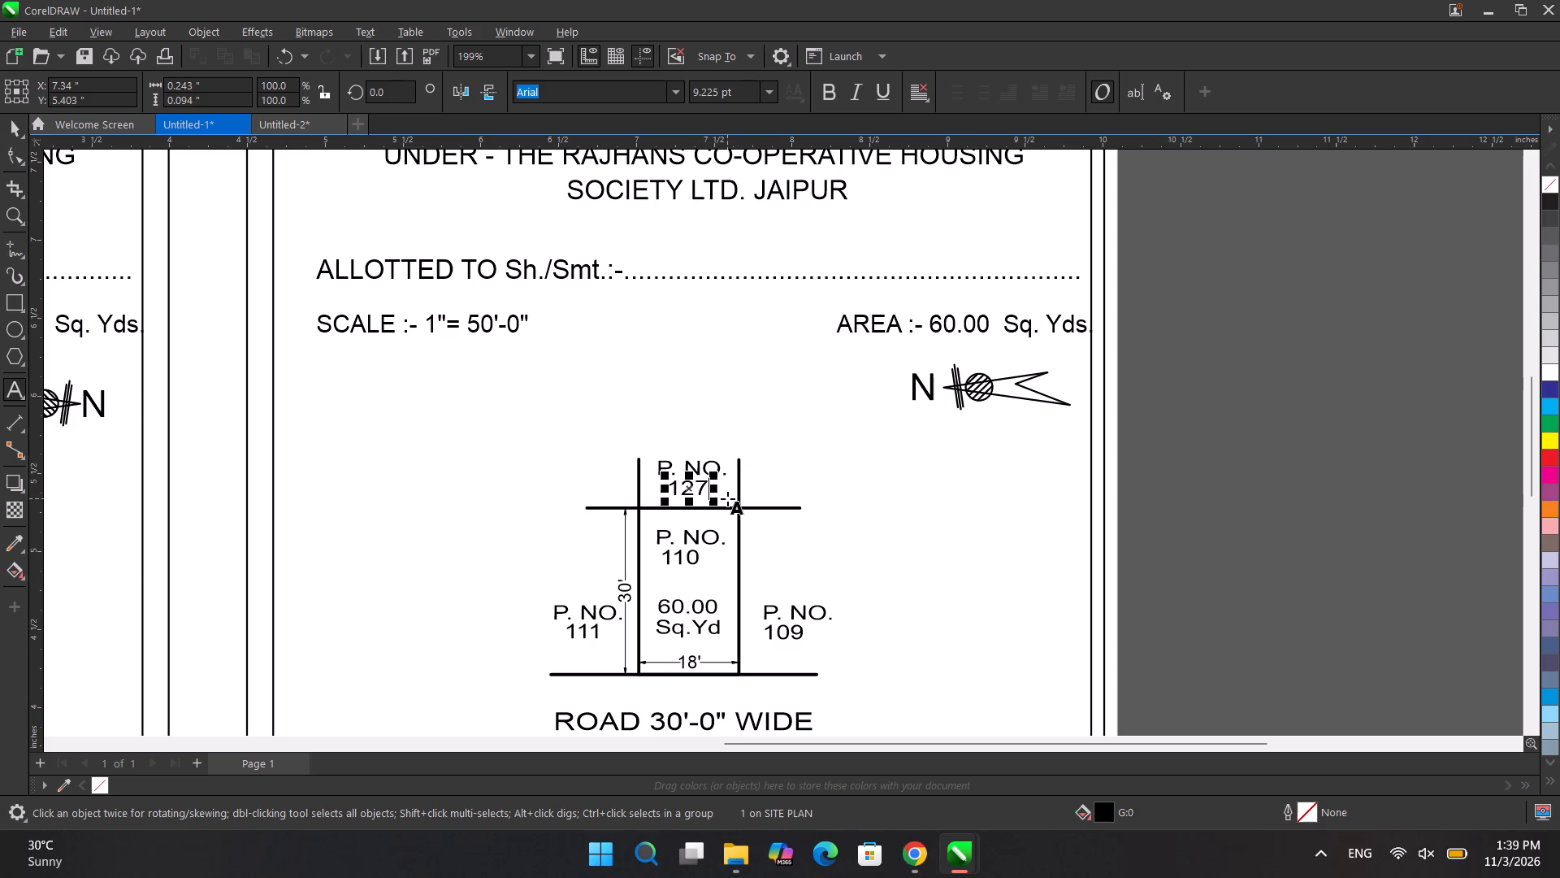
# Set the AREA value in the second sheet's header to 88.88 Sq. Yds.
pyautogui.doubleClick(951, 317)
pyautogui.doubleClick(986, 324)
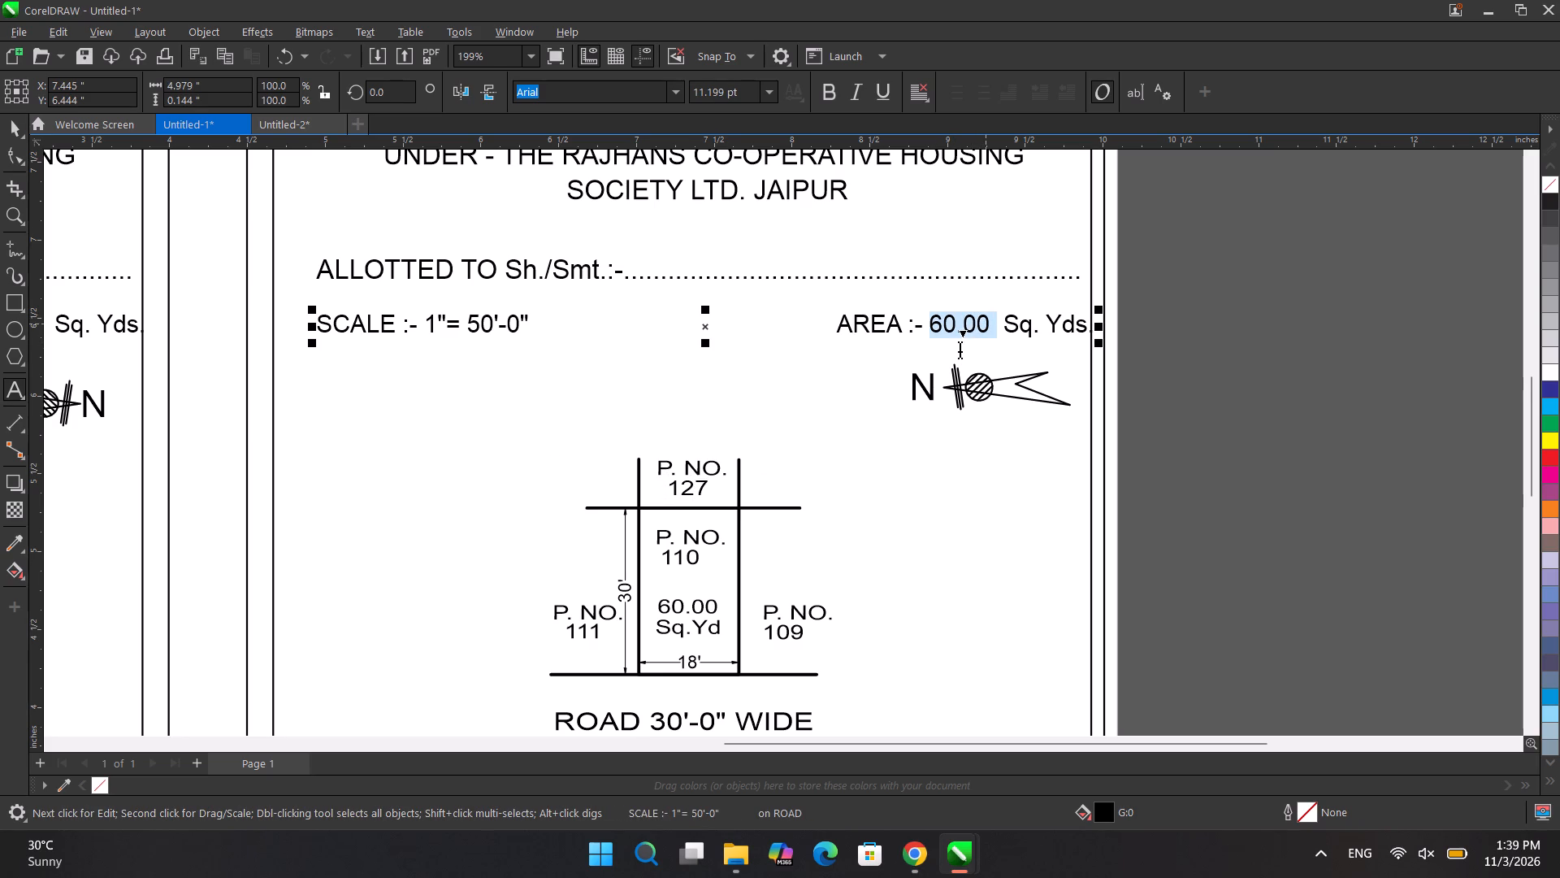
pyautogui.write('888.8')
pyautogui.press('BackSpace')
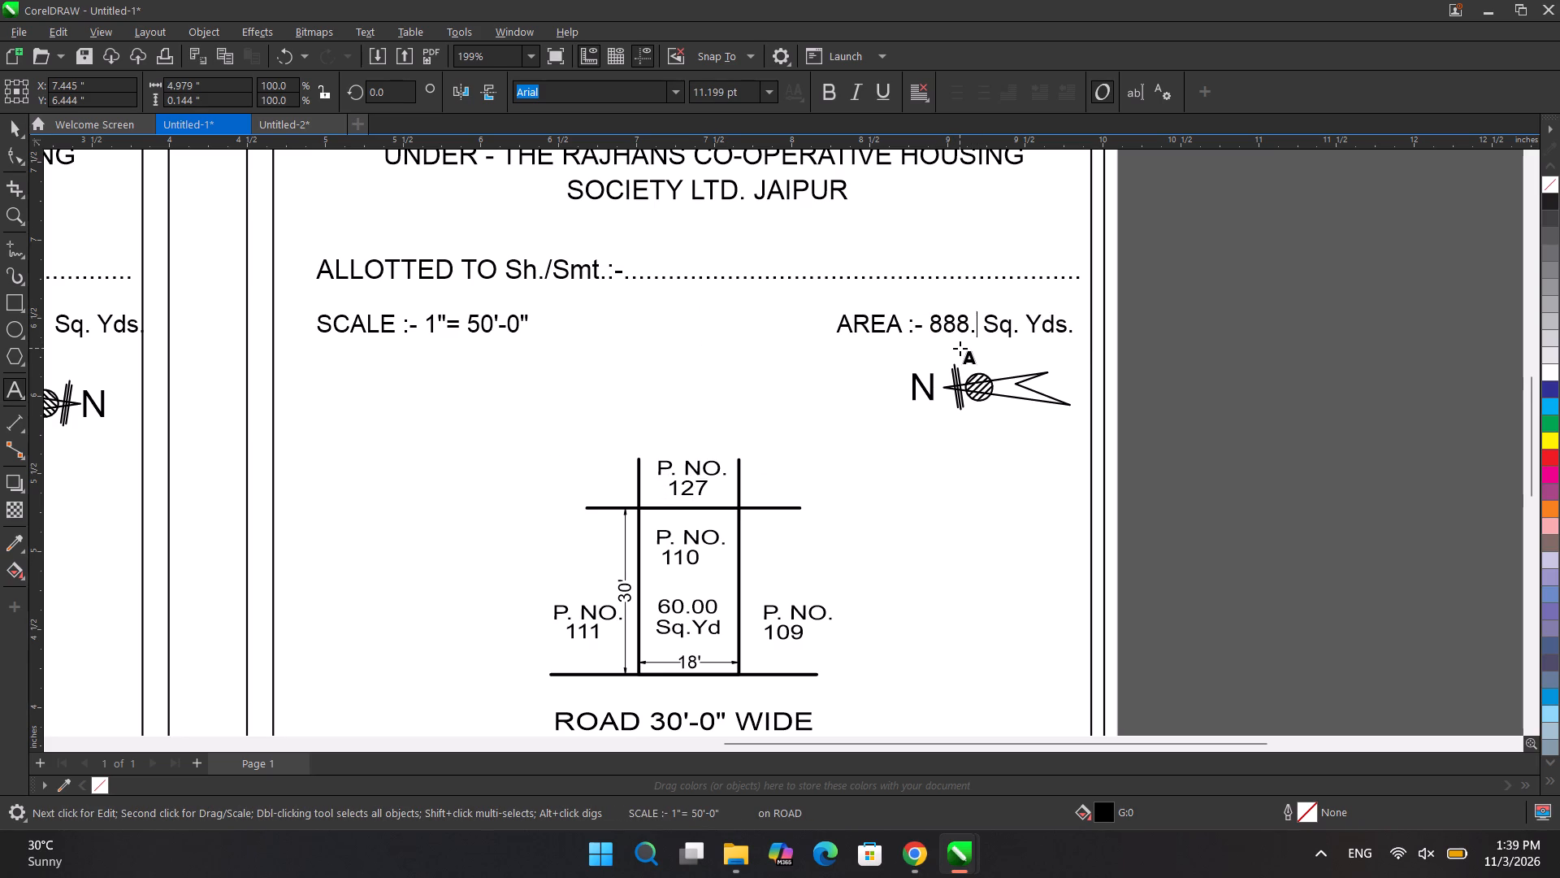
pyautogui.press('BackSpace')
pyautogui.press('BackSpace')
pyautogui.press('.')
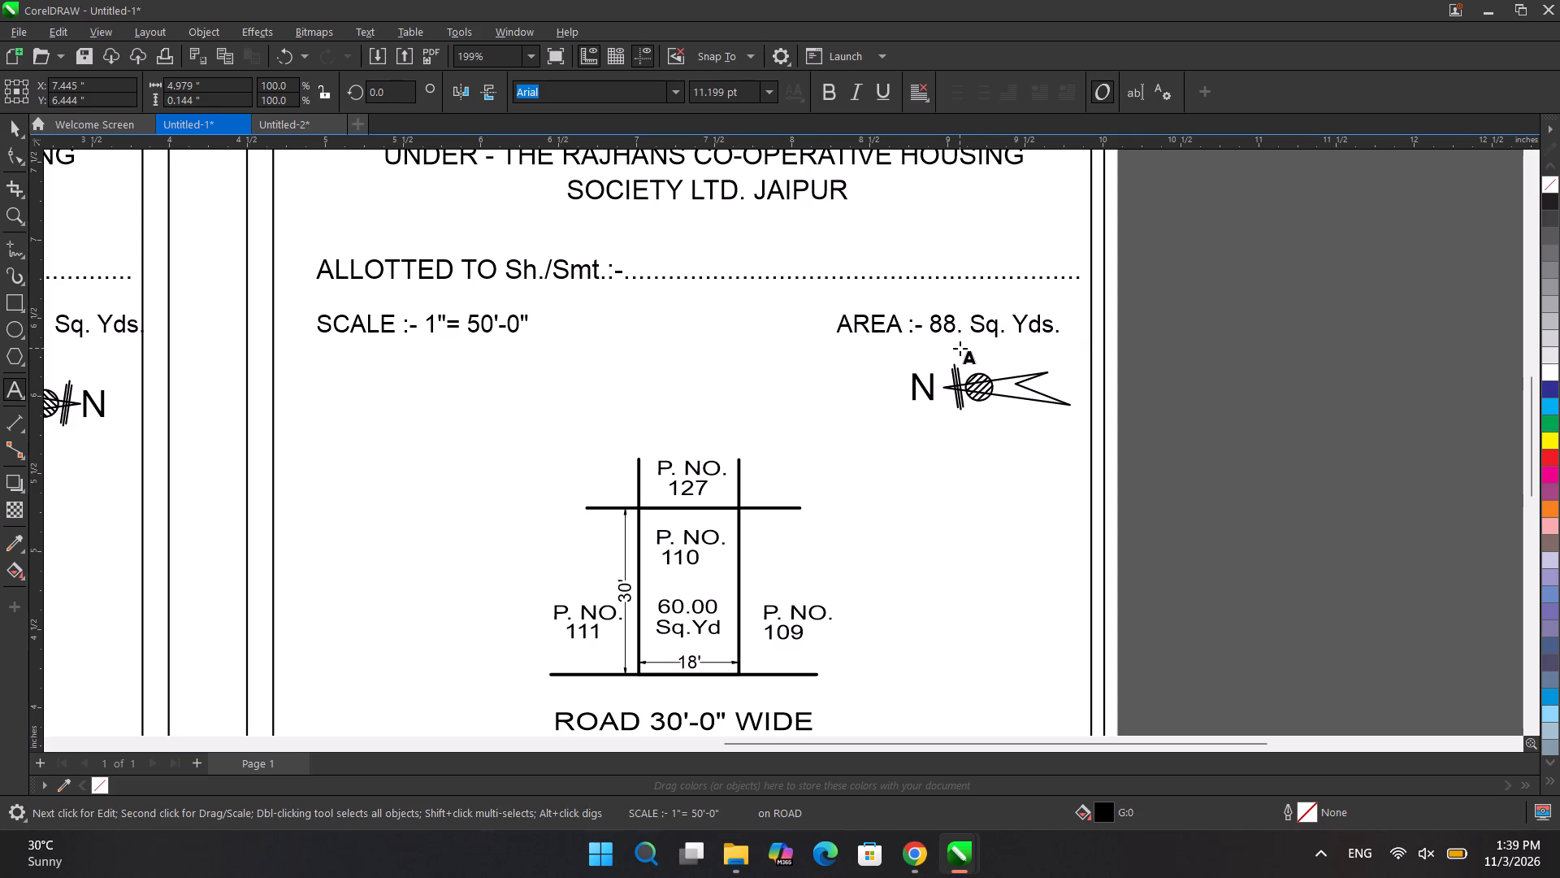
pyautogui.write('88')
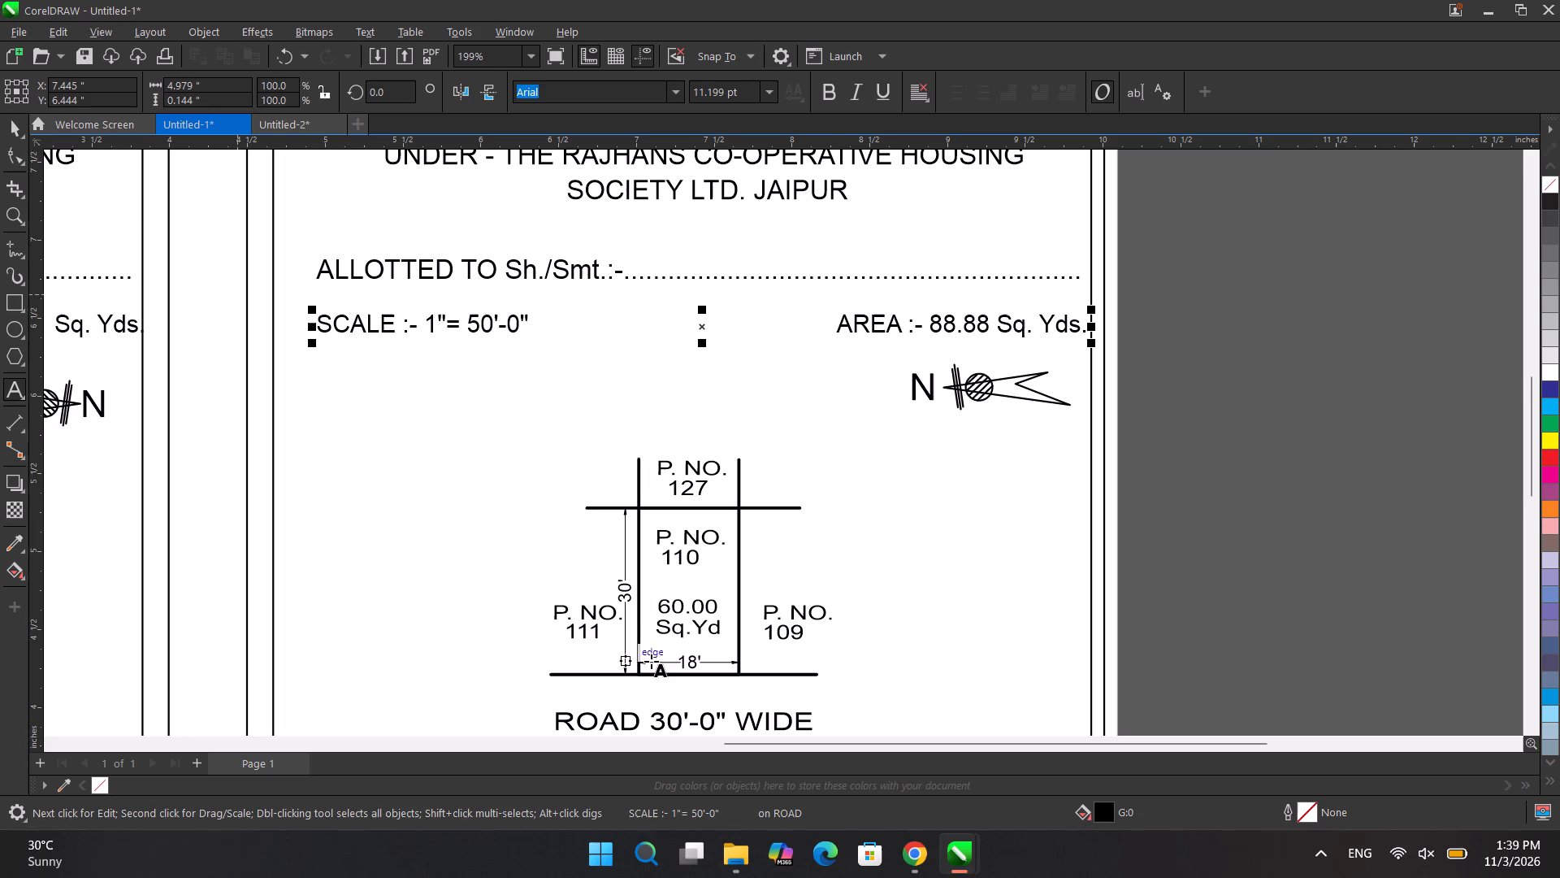
# Change the plot number in the second sheet's SITE PLAN title to 110.
pyautogui.scroll(1, 753, 576)
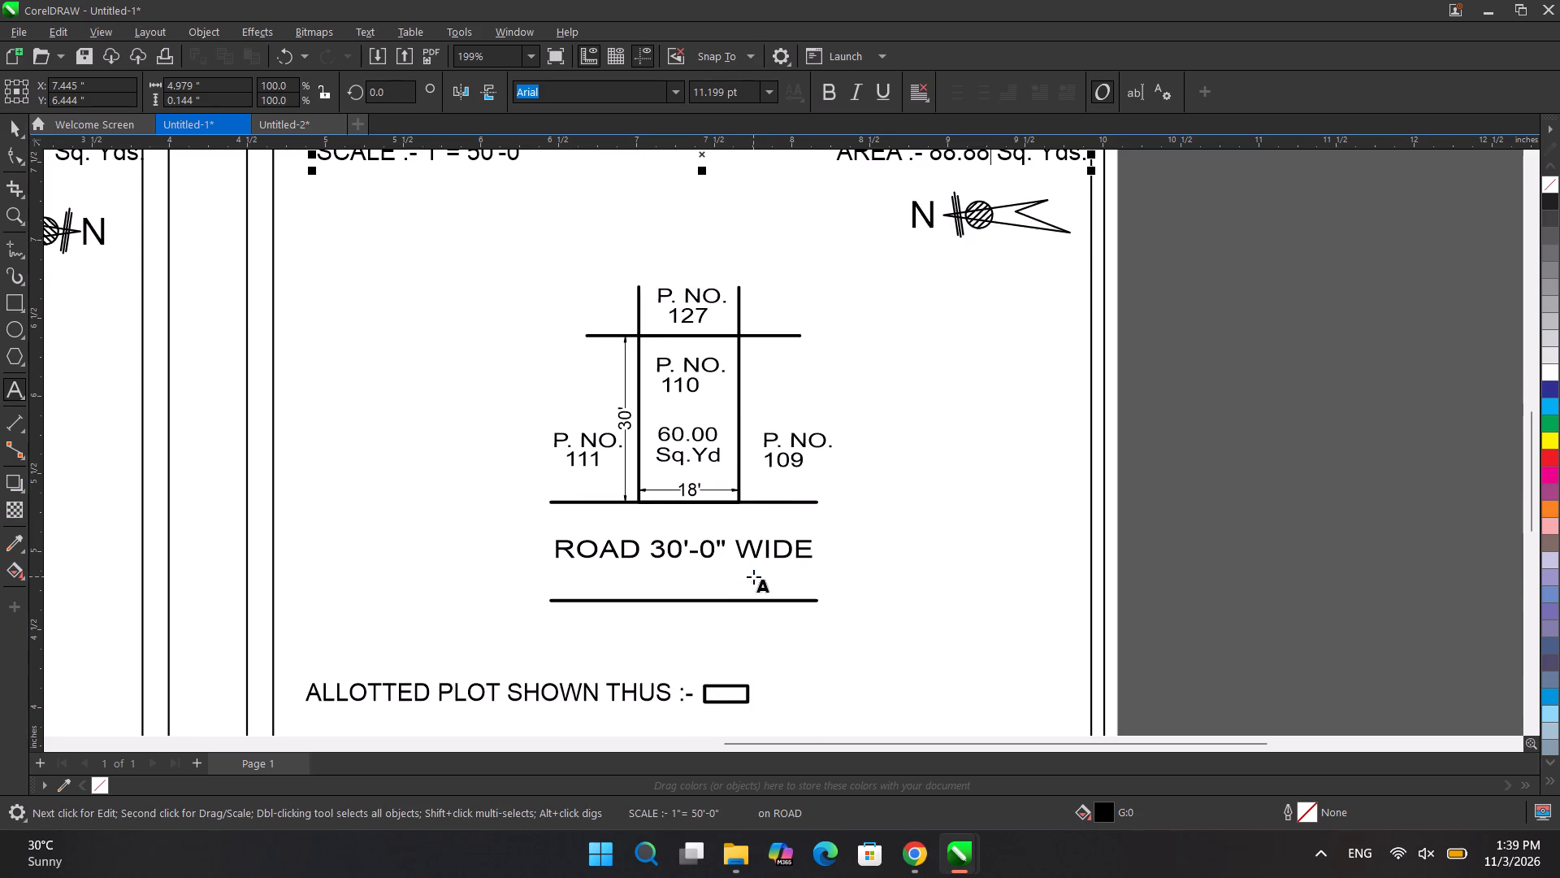
pyautogui.scroll(1, 753, 576)
pyautogui.scroll(1, 726, 324)
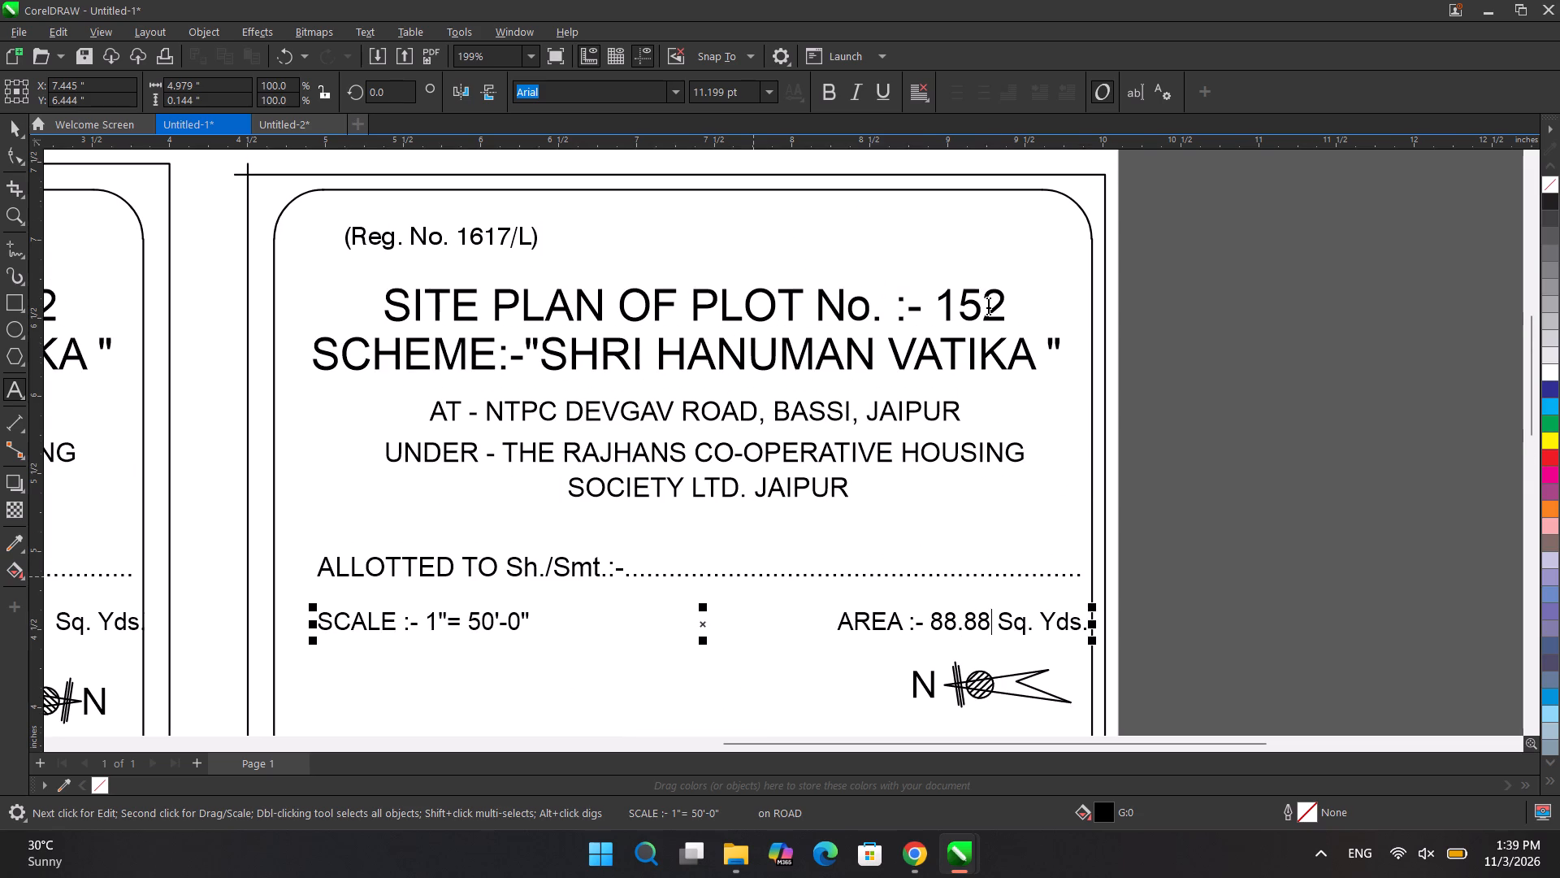
pyautogui.doubleClick(996, 304)
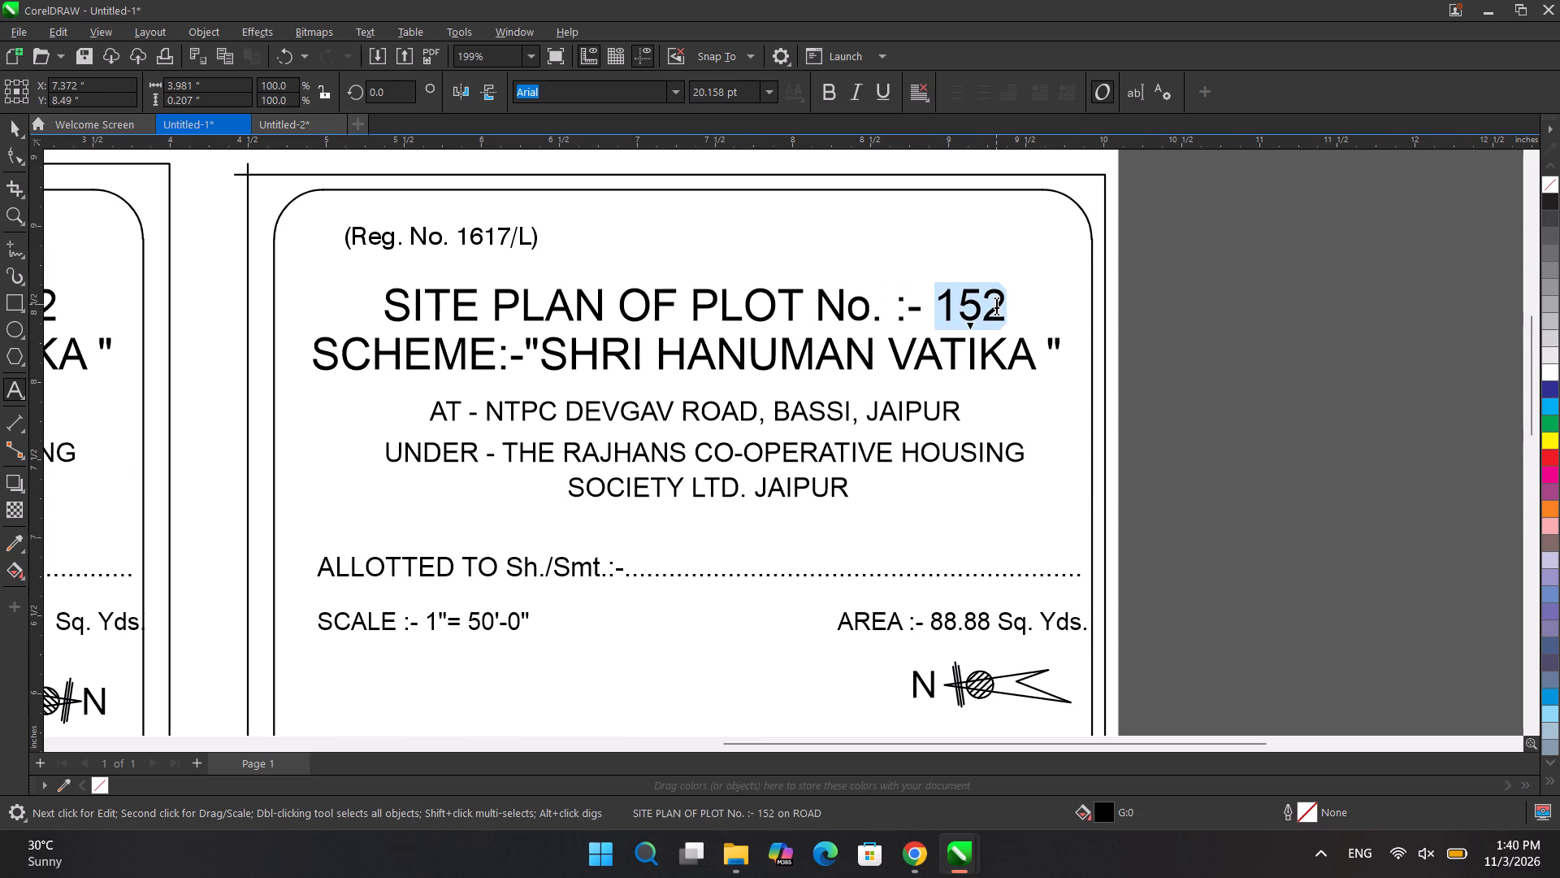
pyautogui.write('110')
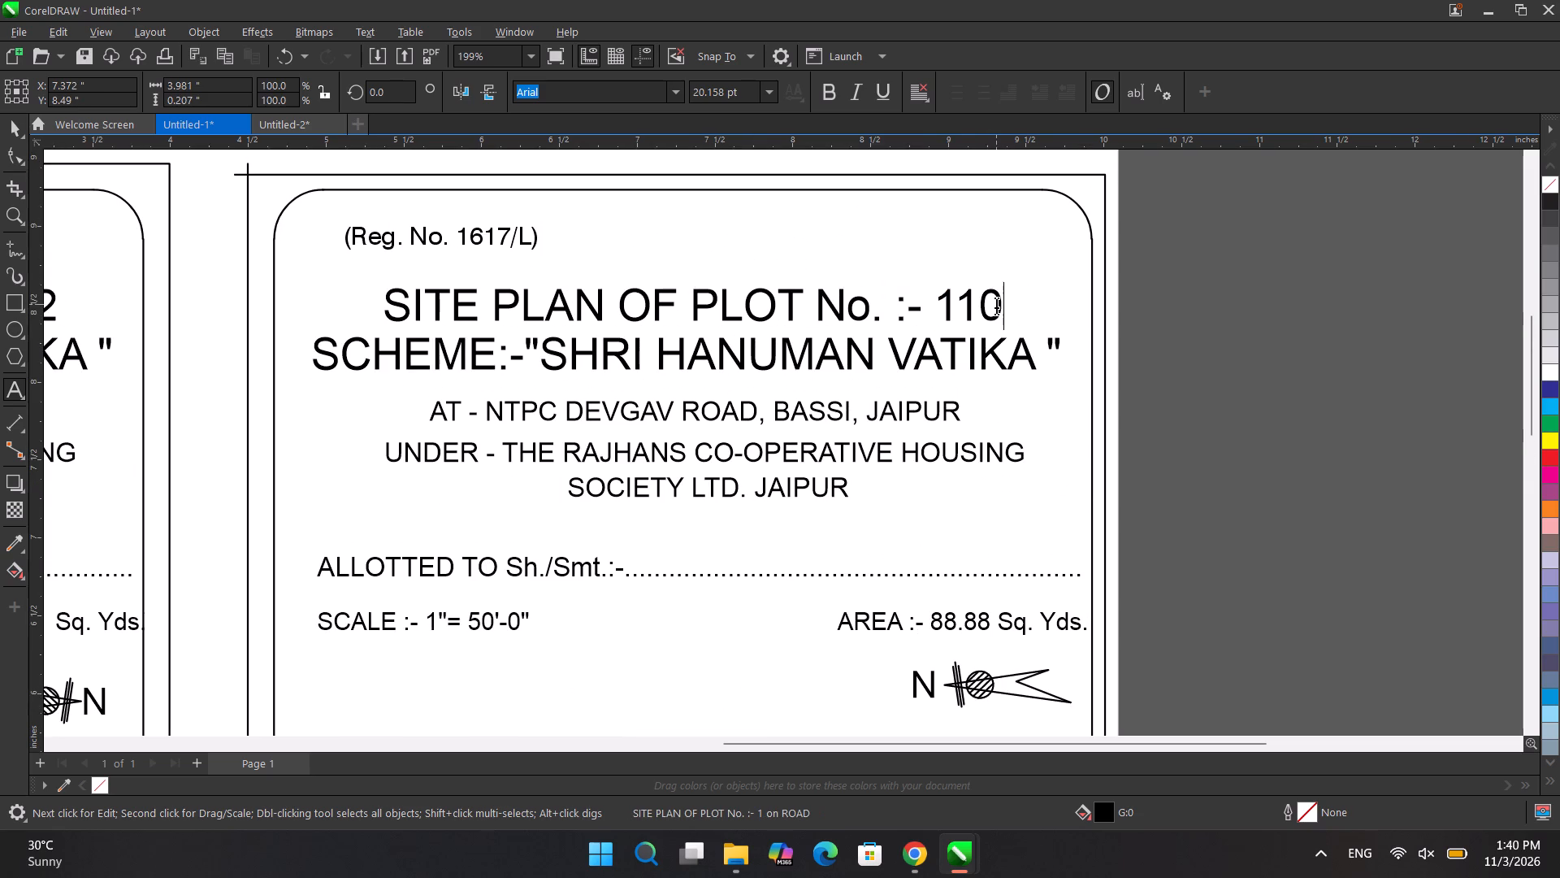
# Mirror the plot 152 sheet's north arrow horizontally together with its N label.
pyautogui.scroll(-1, 1066, 515)
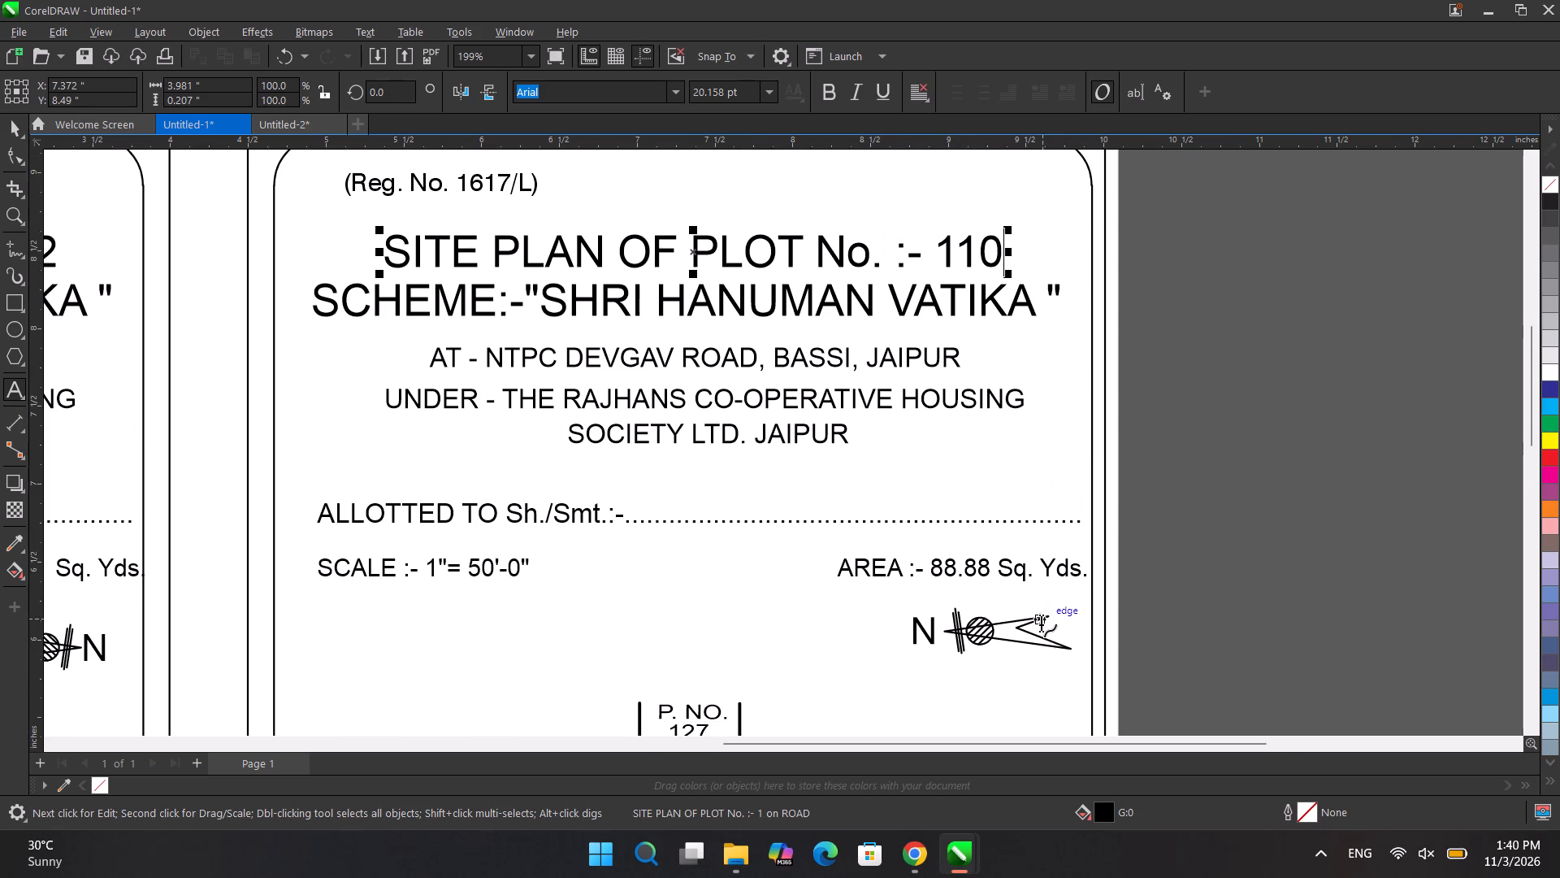
pyautogui.scroll(-4, 1041, 621)
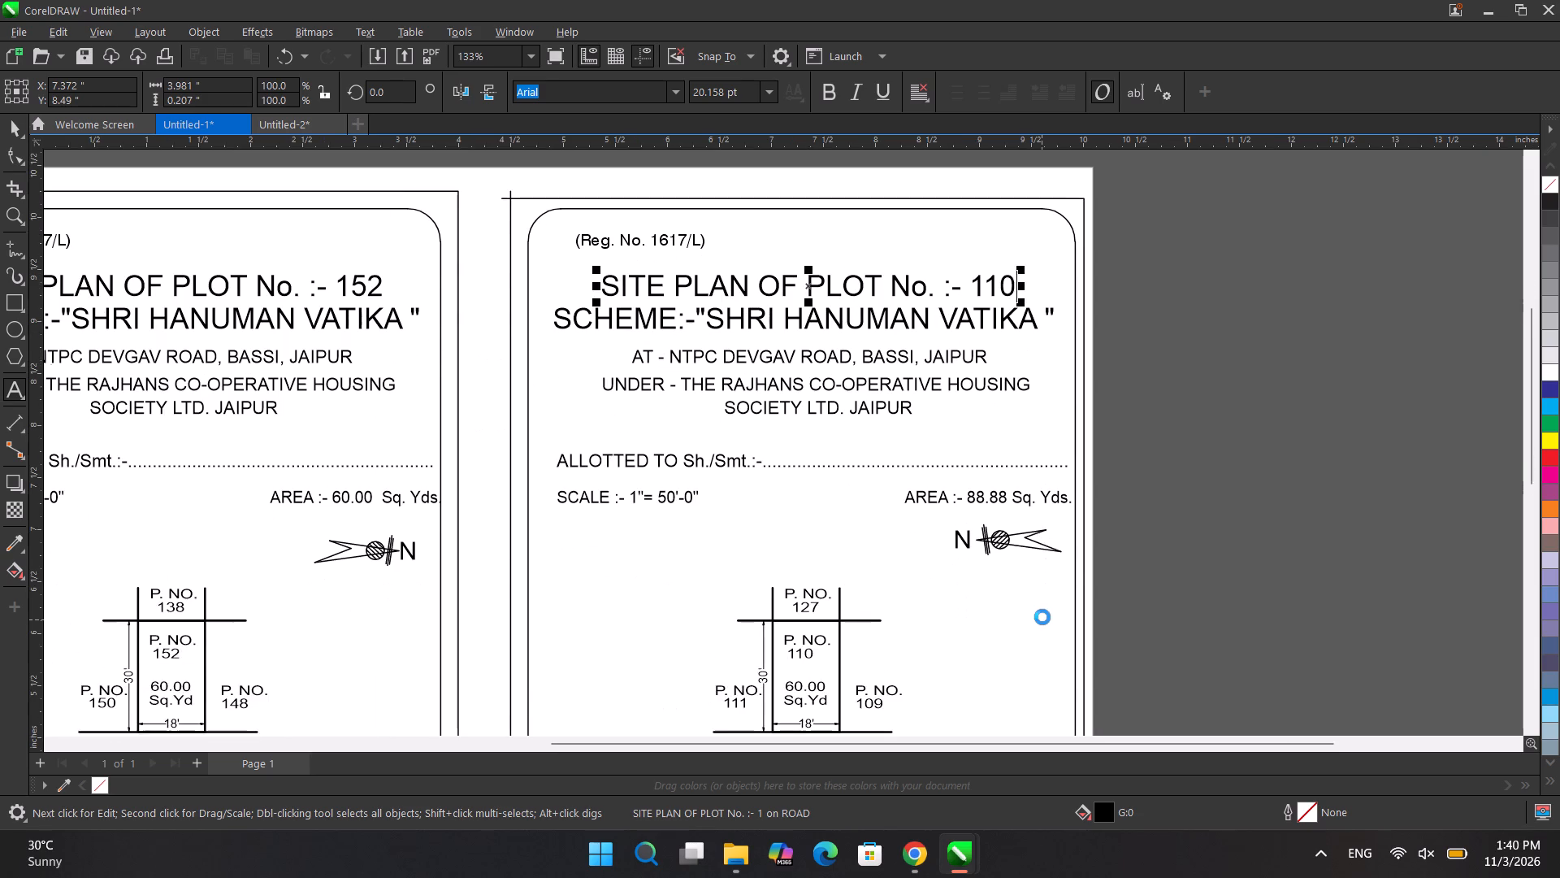
pyautogui.scroll(-1, 1042, 617)
pyautogui.hscroll(1, 1042, 617)
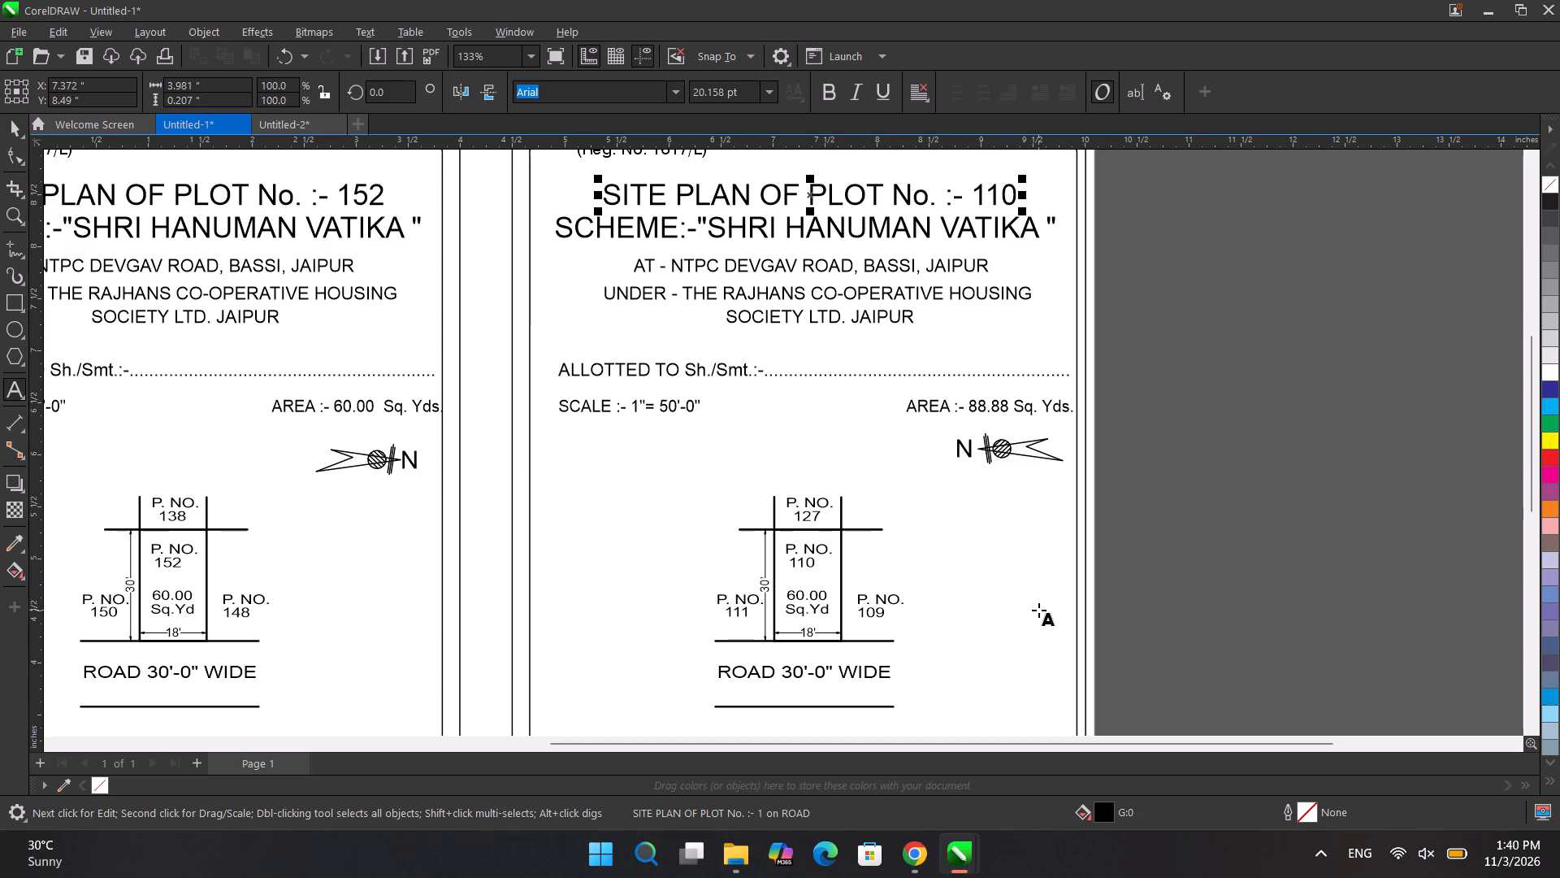
pyautogui.hscroll(2, 1016, 517)
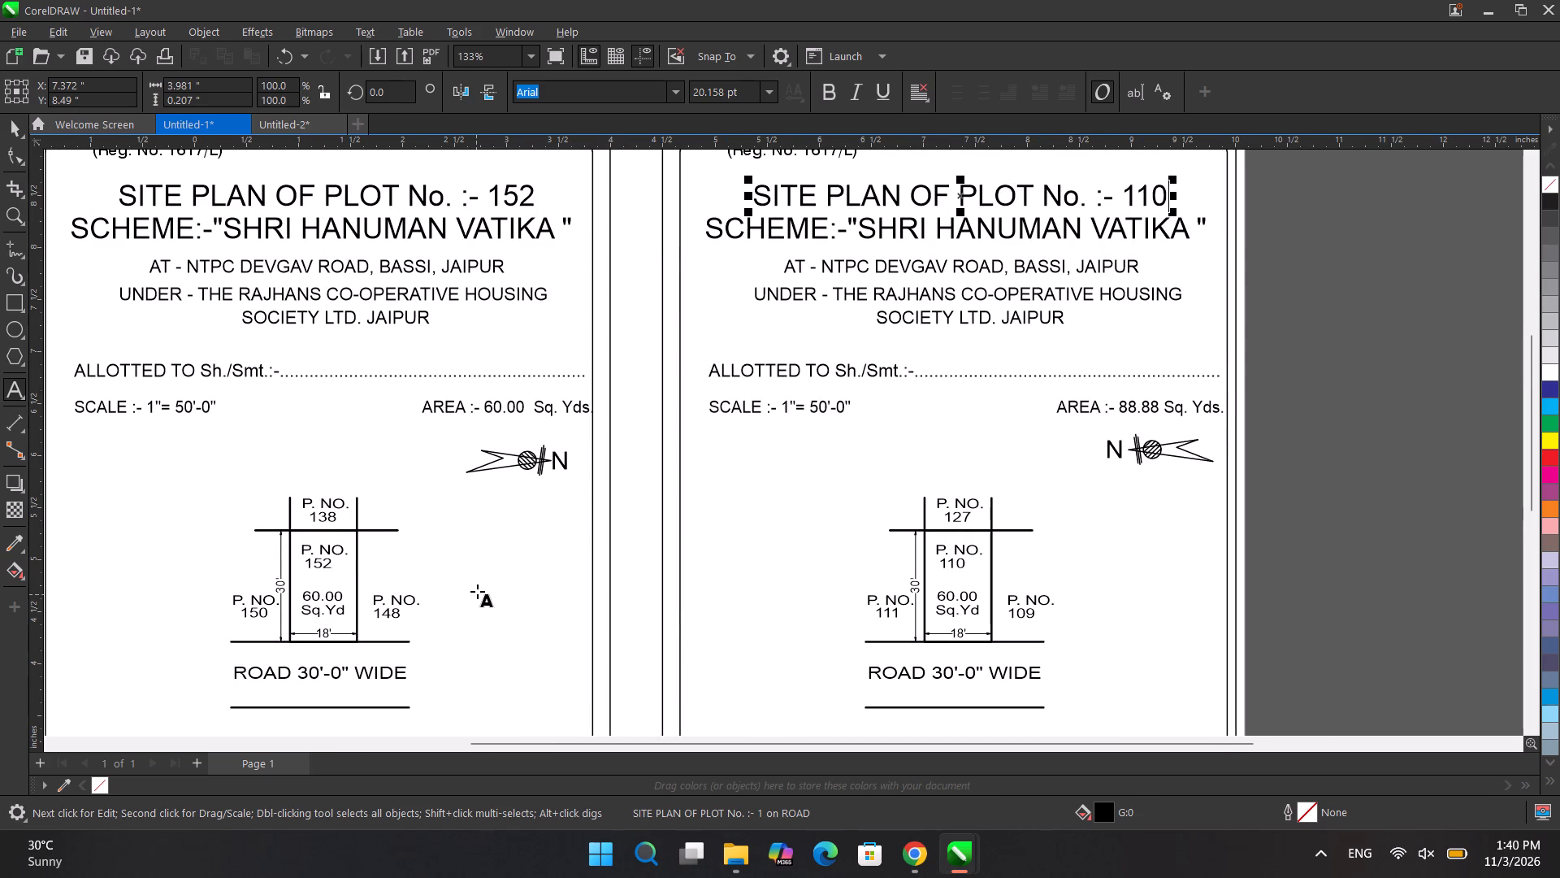
pyautogui.hotkey('ctrl', 'space')
pyautogui.moveTo(654, 471); pyautogui.dragTo(578, 507)
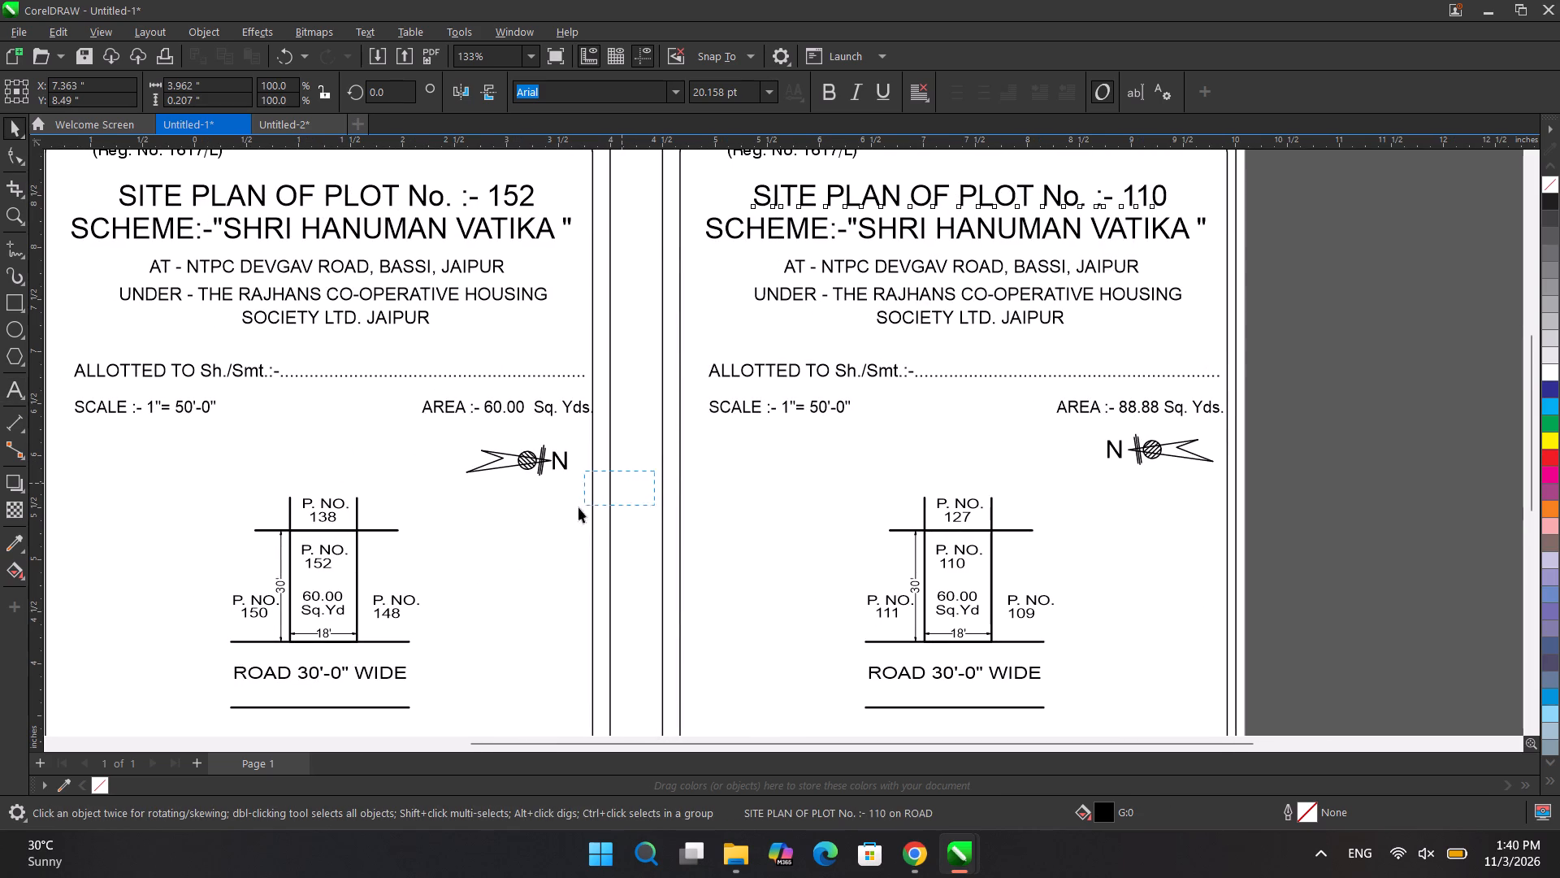
pyautogui.moveTo(578, 507); pyautogui.dragTo(414, 465)
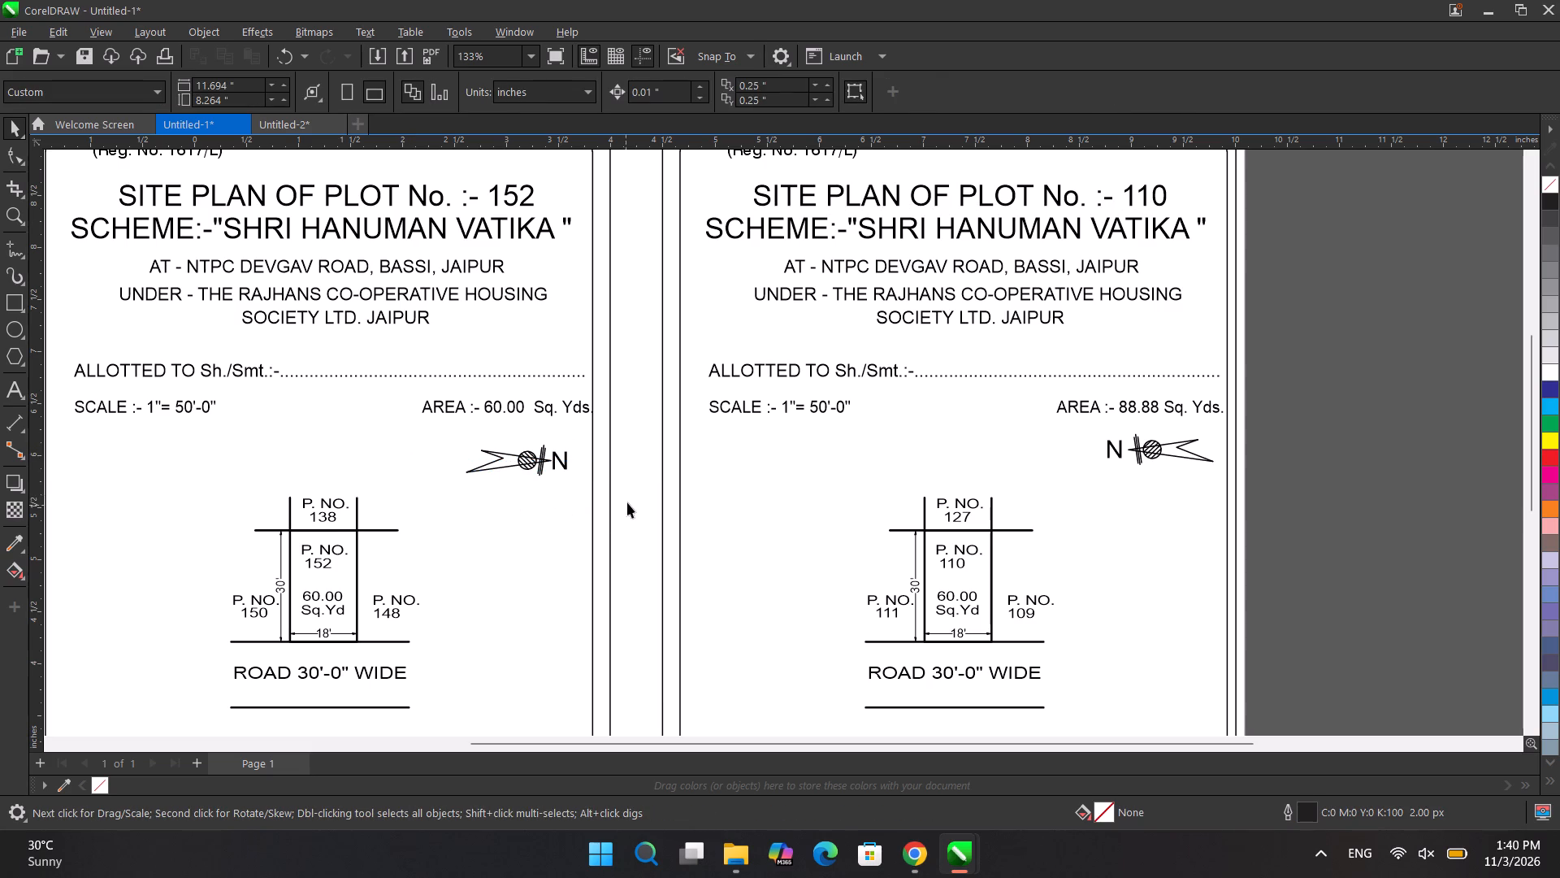
pyautogui.moveTo(630, 502); pyautogui.dragTo(428, 424)
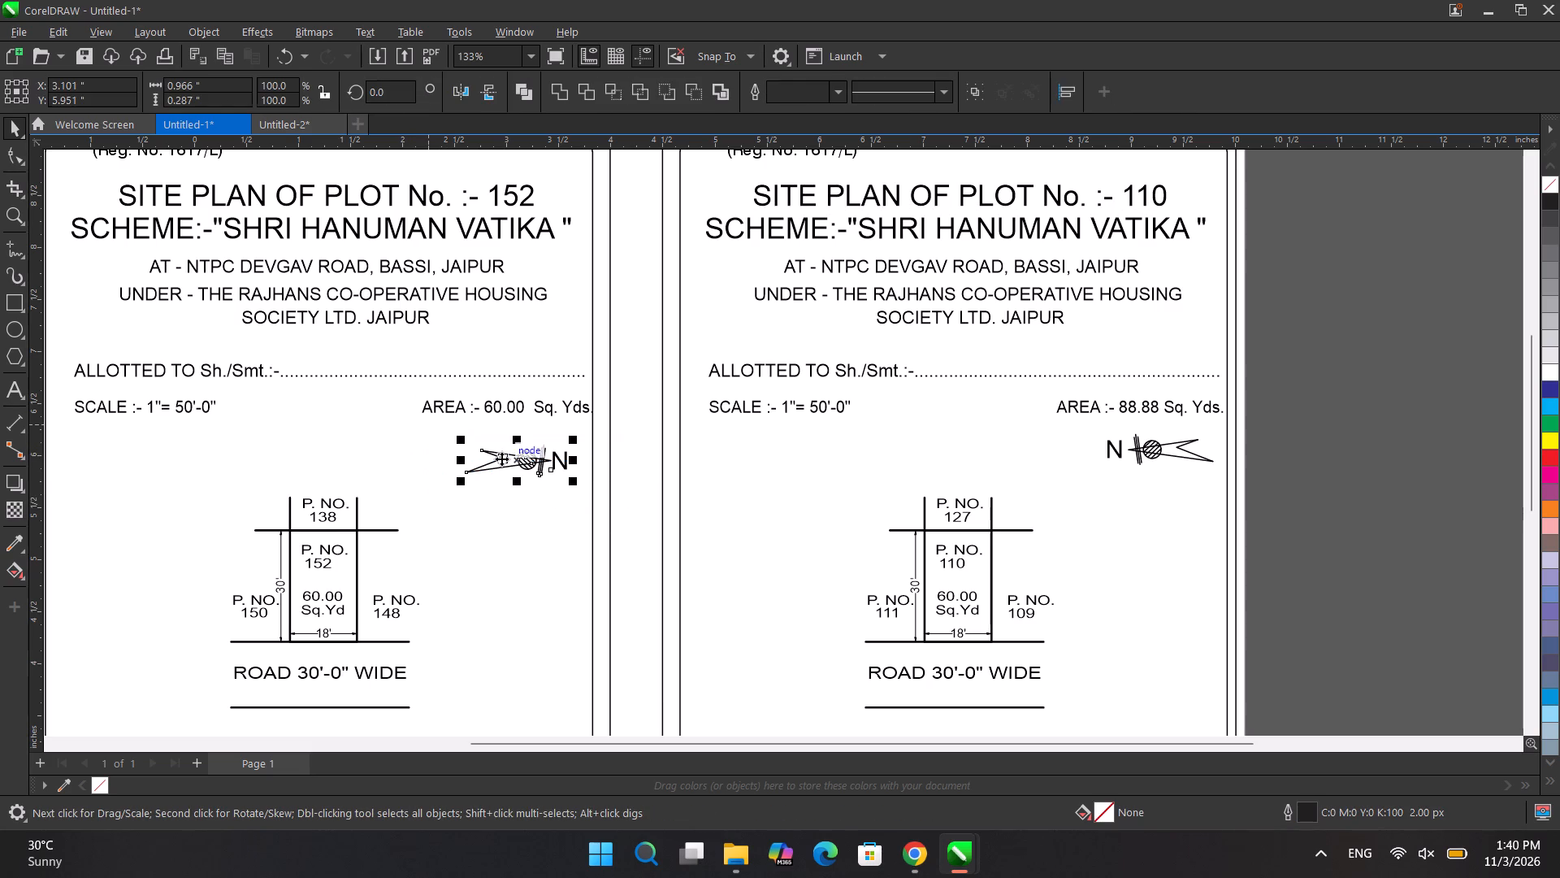
pyautogui.click(459, 86)
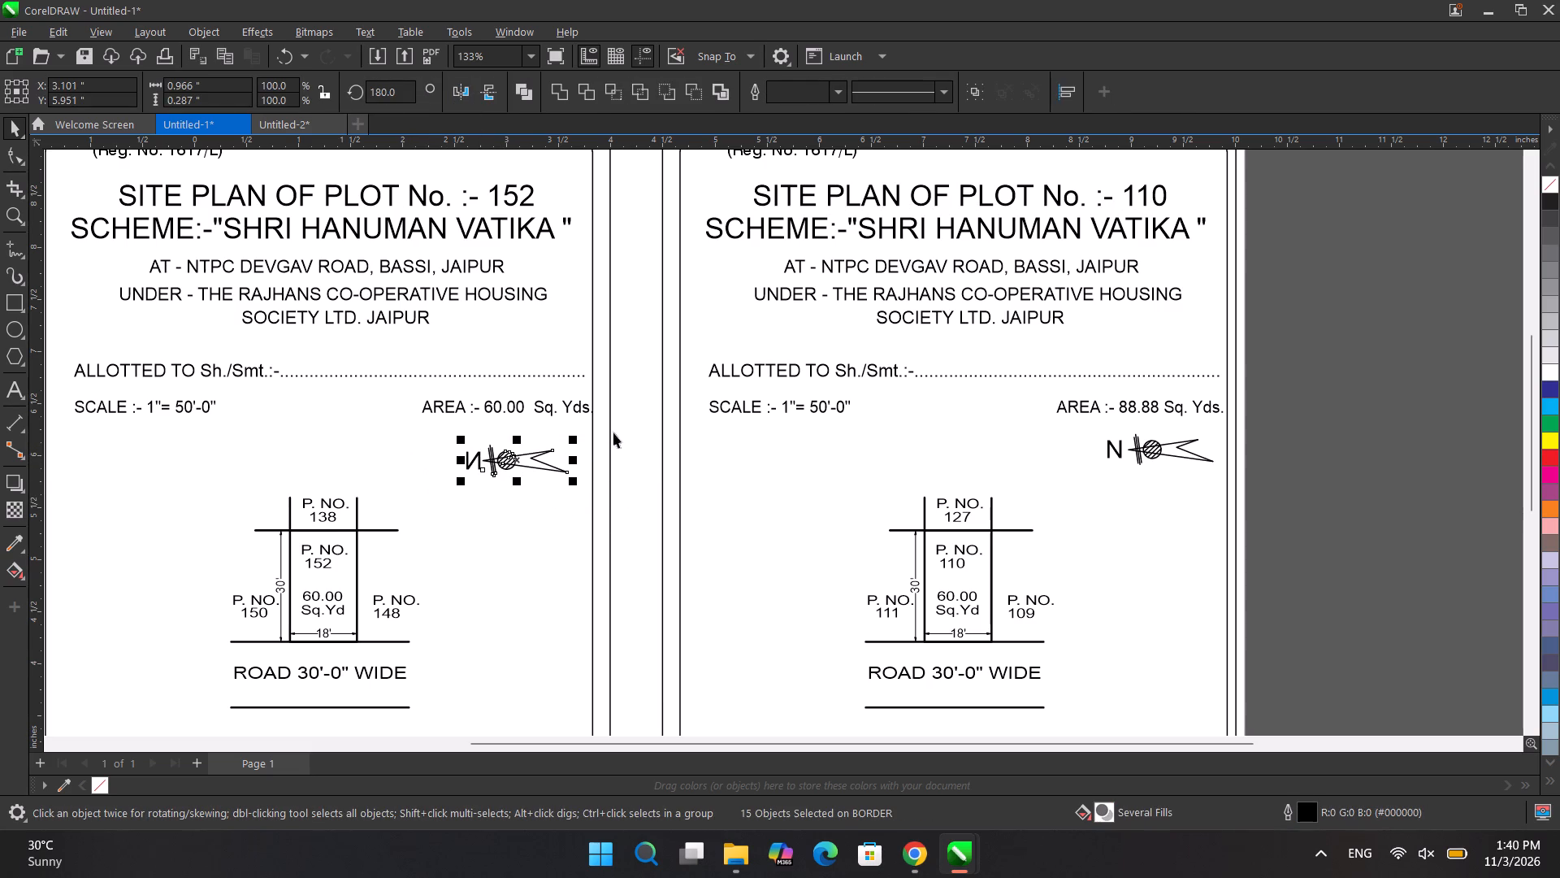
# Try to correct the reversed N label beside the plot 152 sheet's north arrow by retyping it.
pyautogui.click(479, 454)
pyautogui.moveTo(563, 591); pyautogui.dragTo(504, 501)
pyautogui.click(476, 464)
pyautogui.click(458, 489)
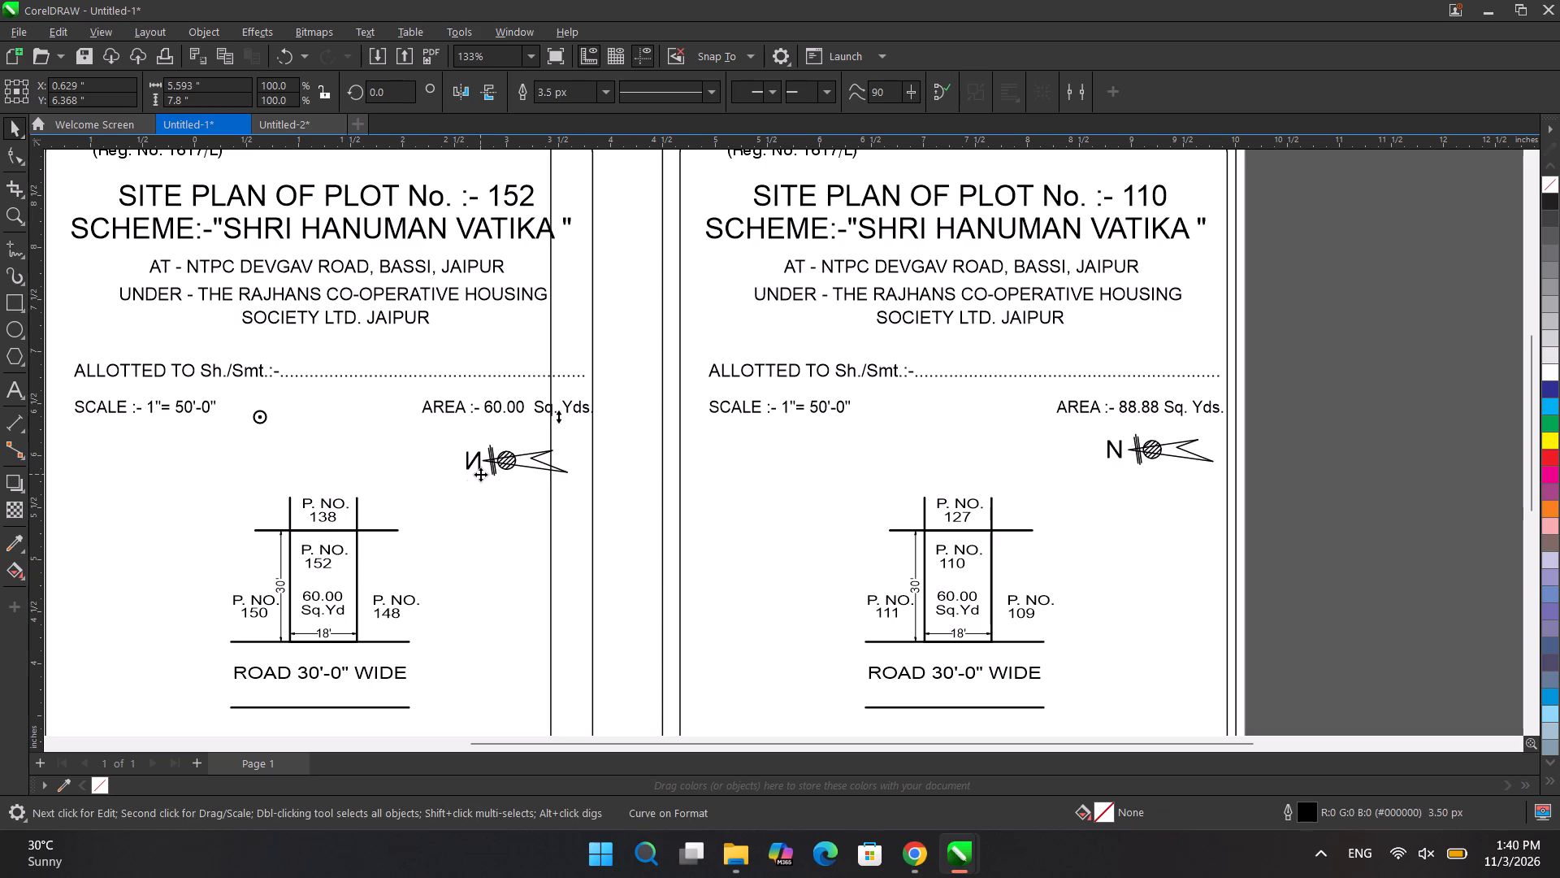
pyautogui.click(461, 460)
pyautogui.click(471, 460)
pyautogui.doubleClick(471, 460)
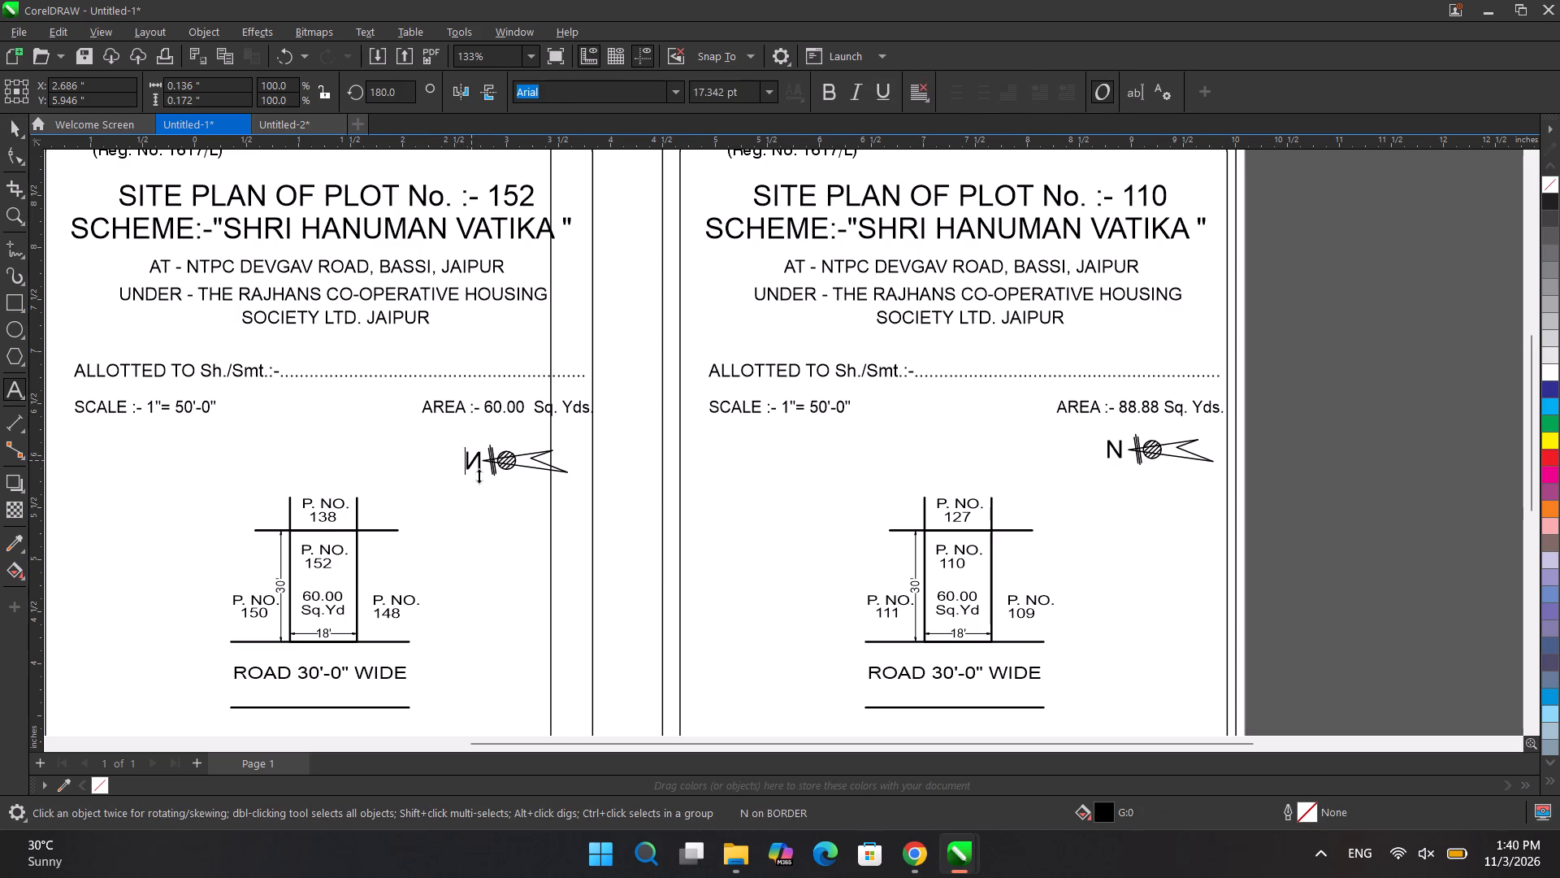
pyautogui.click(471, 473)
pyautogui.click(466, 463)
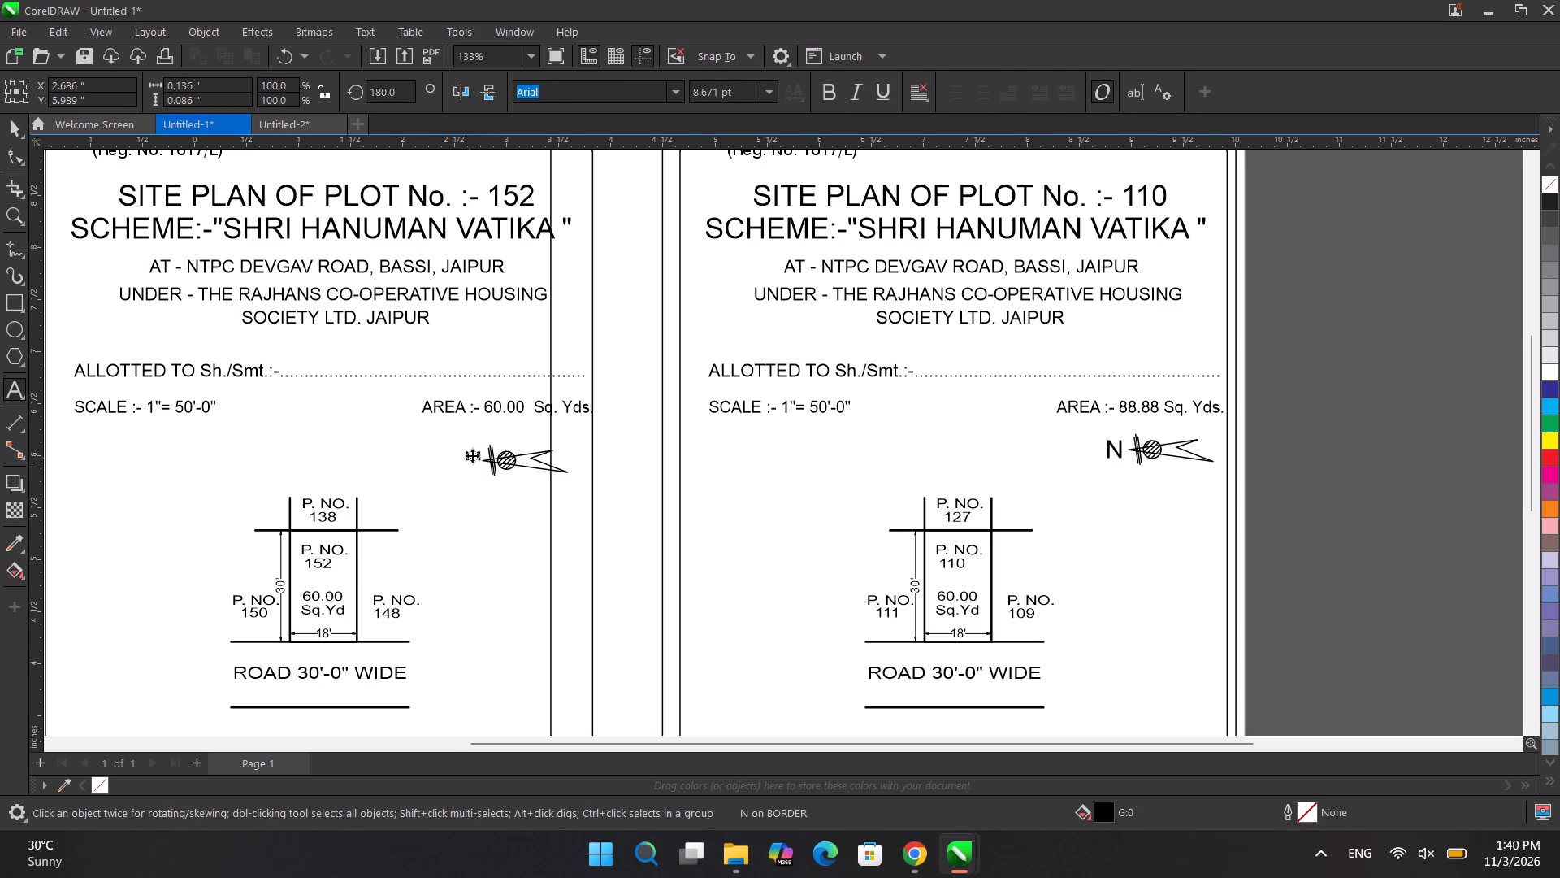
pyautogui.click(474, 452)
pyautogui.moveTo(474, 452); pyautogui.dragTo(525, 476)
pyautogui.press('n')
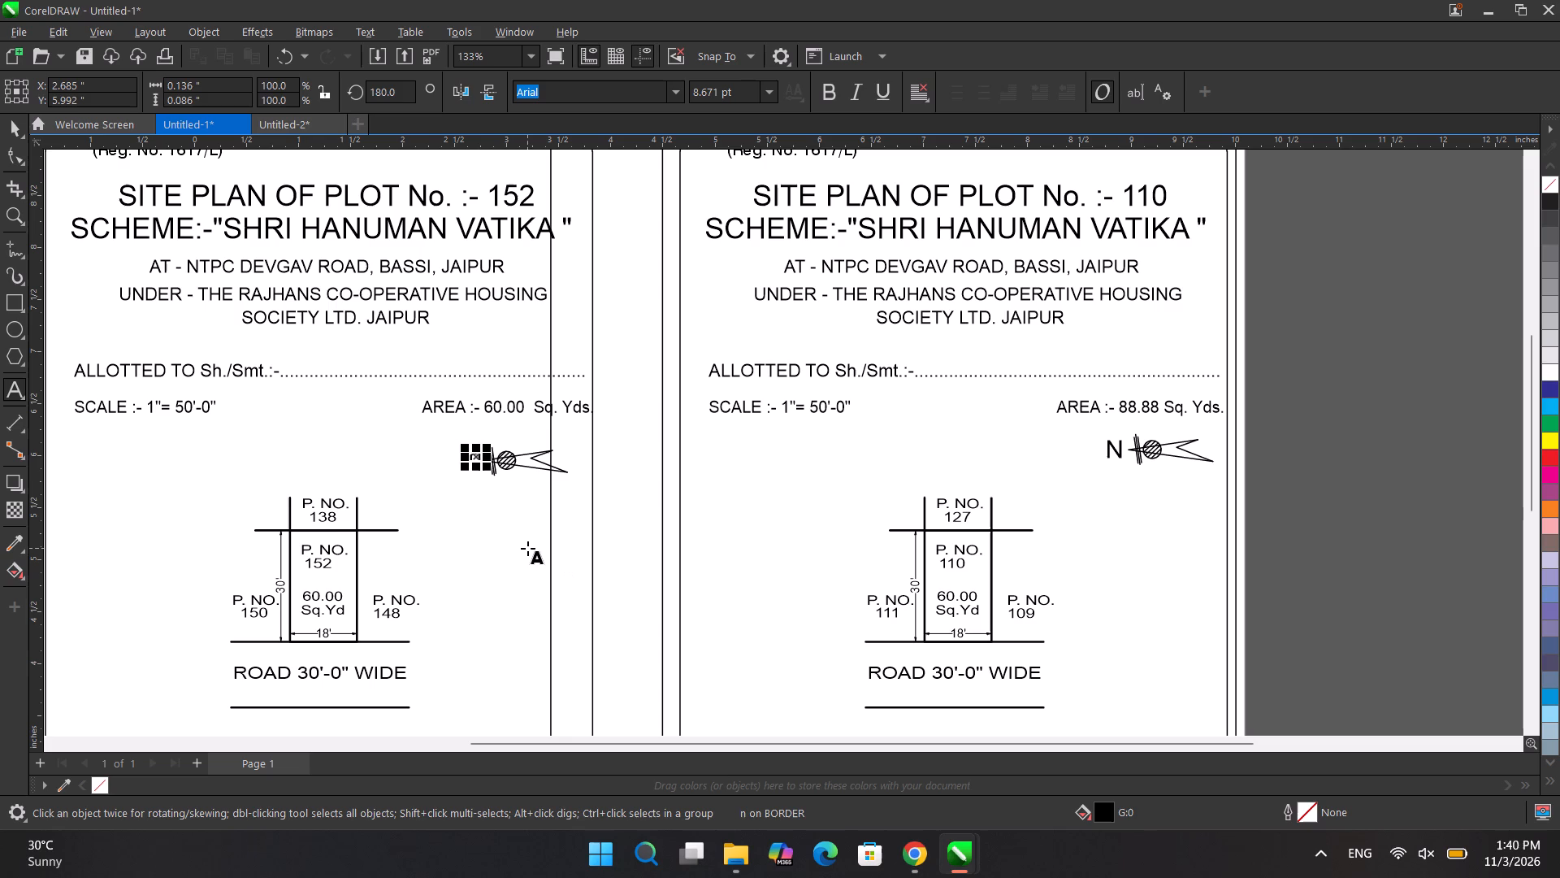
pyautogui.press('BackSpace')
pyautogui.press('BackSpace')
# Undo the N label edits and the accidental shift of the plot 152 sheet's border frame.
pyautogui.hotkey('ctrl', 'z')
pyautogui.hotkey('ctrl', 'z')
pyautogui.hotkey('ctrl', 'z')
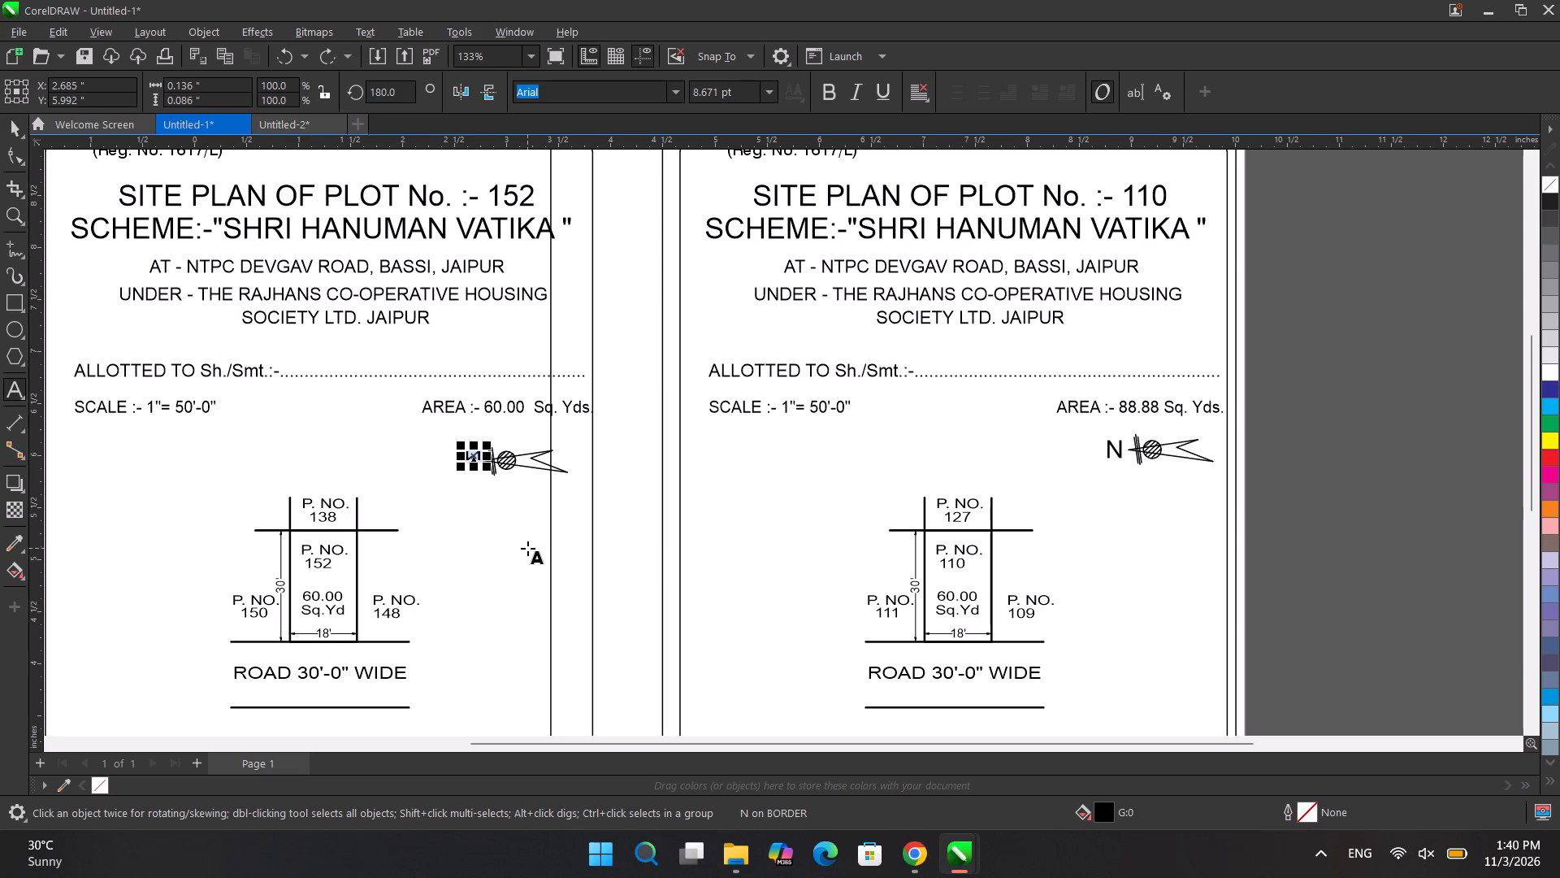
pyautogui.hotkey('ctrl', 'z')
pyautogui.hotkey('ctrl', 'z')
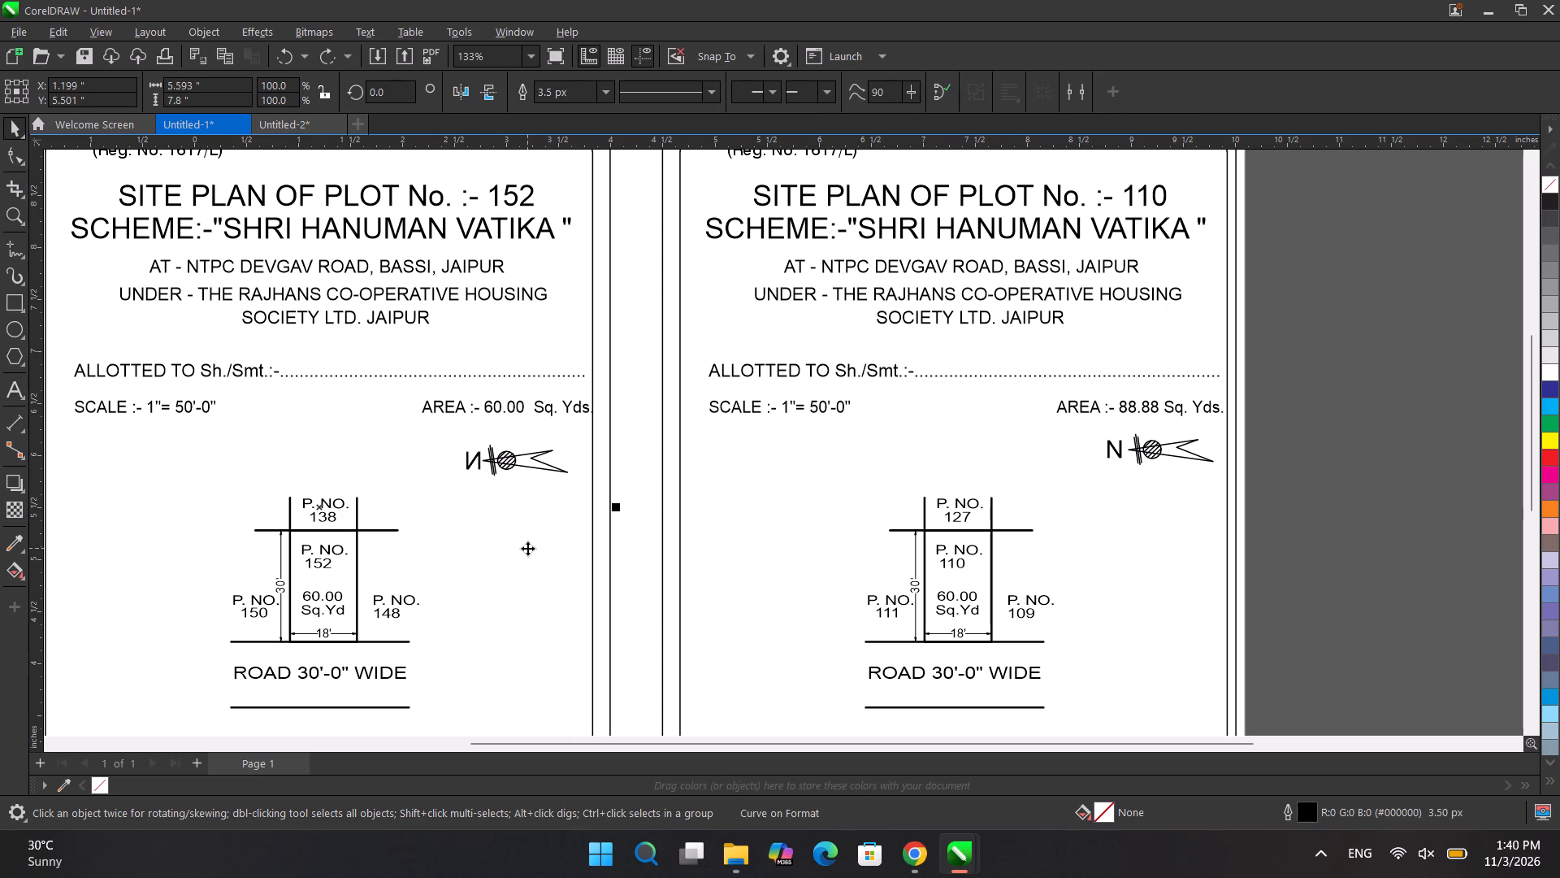
# Mirror only the reversed N label beside the plot 152 sheet's north arrow horizontally so it reads correctly, and deselect it.
pyautogui.click(473, 461)
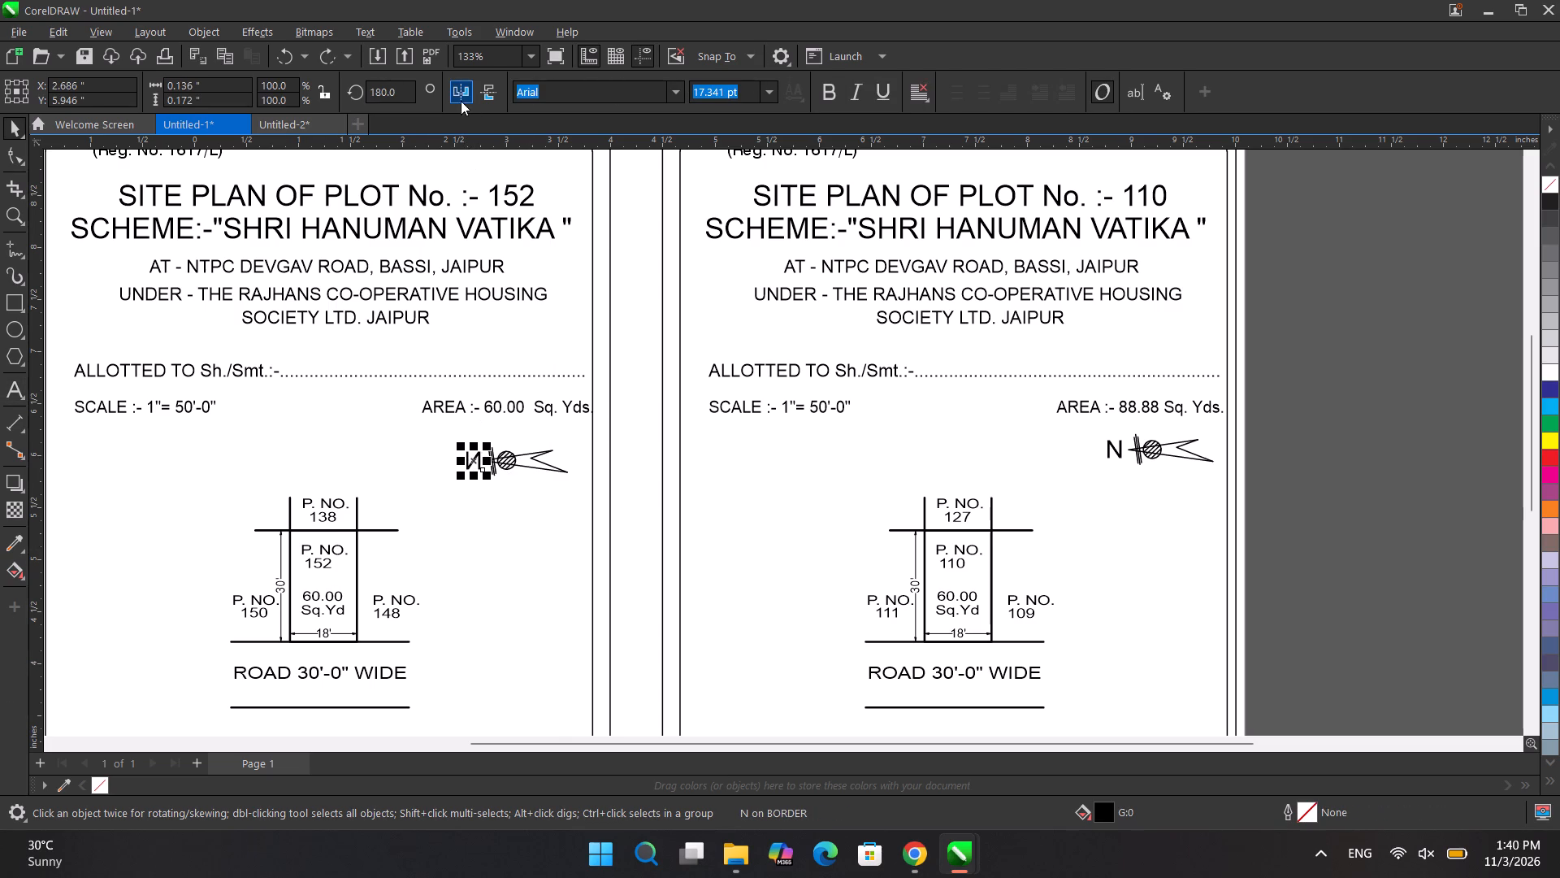
pyautogui.click(452, 86)
pyautogui.hotkey('ctrl', 'space')
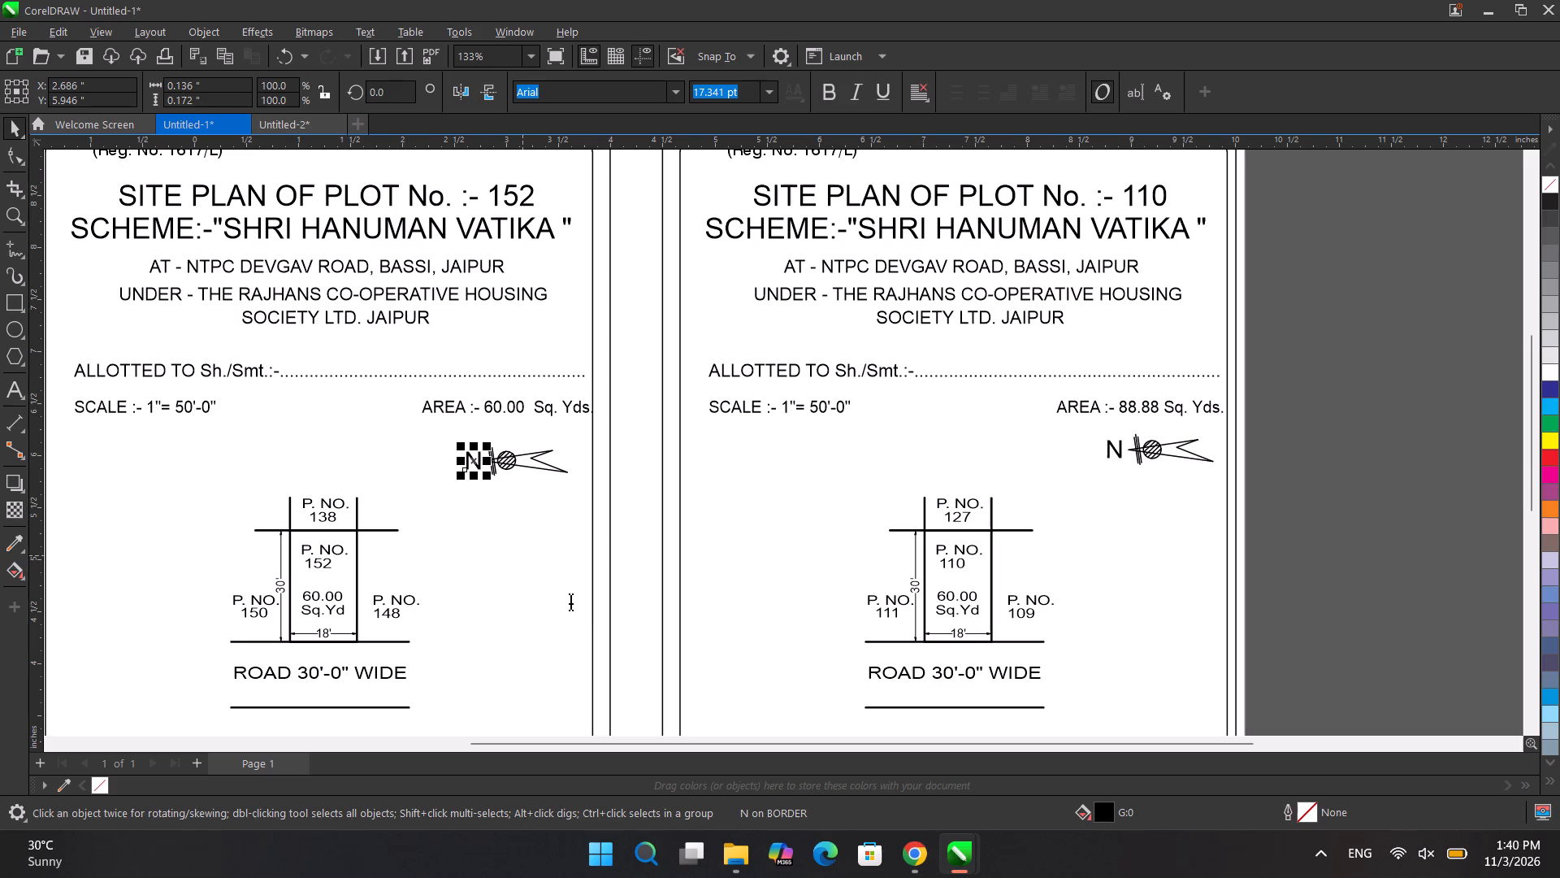
pyautogui.click(513, 559)
pyautogui.hotkey('ctrl', 'space')
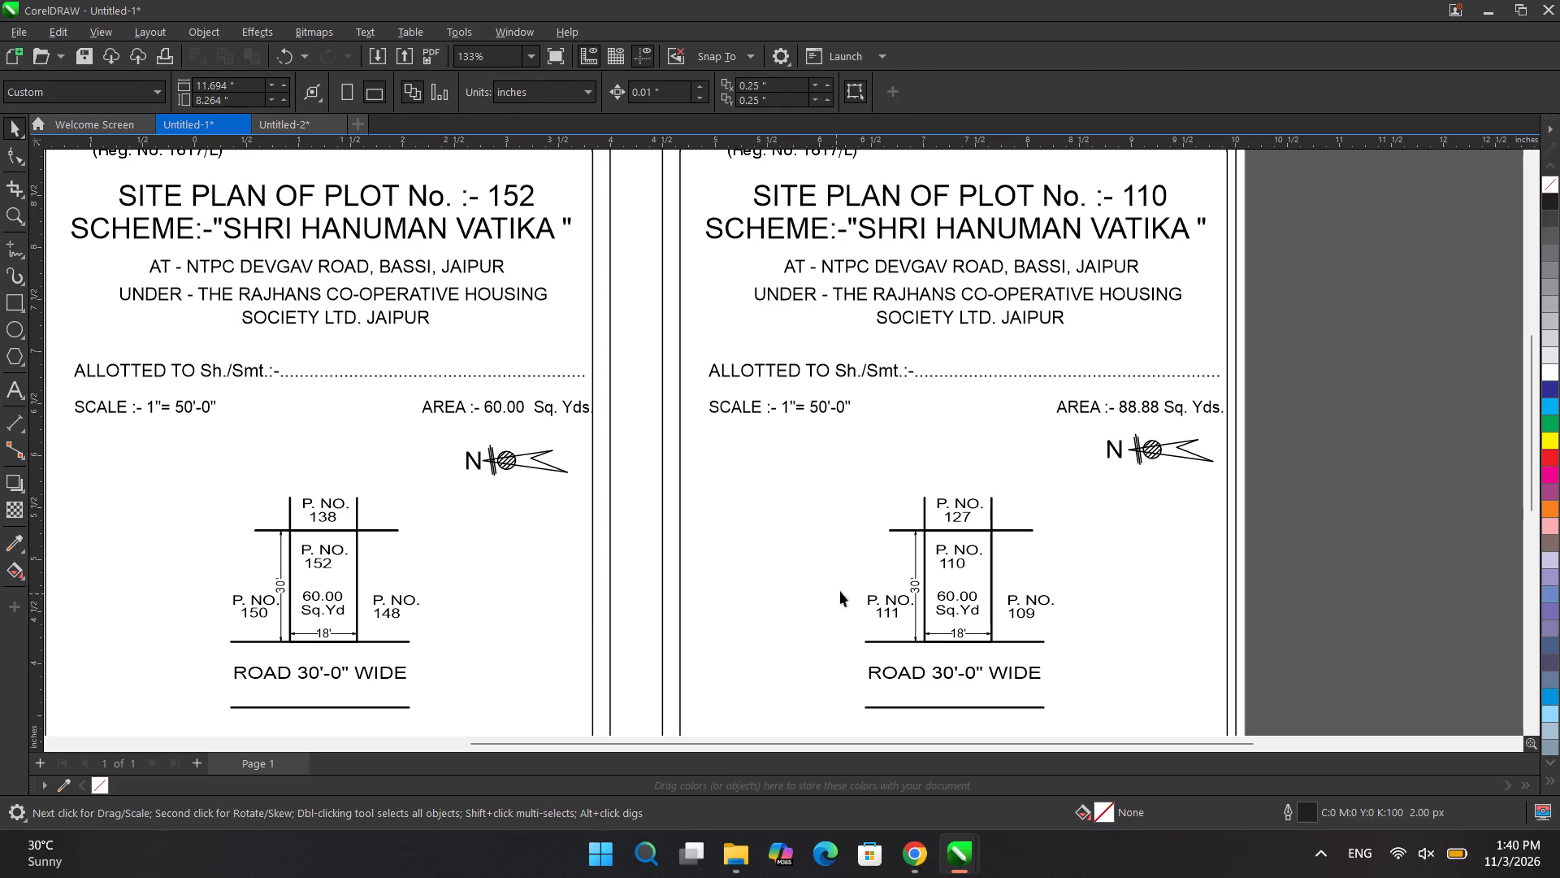
pyautogui.click(1259, 435)
# On the plot 152 sheet, renumber the two side plots: change 150 to 168 and 148 to 167.
pyautogui.hscroll(1, 840, 663)
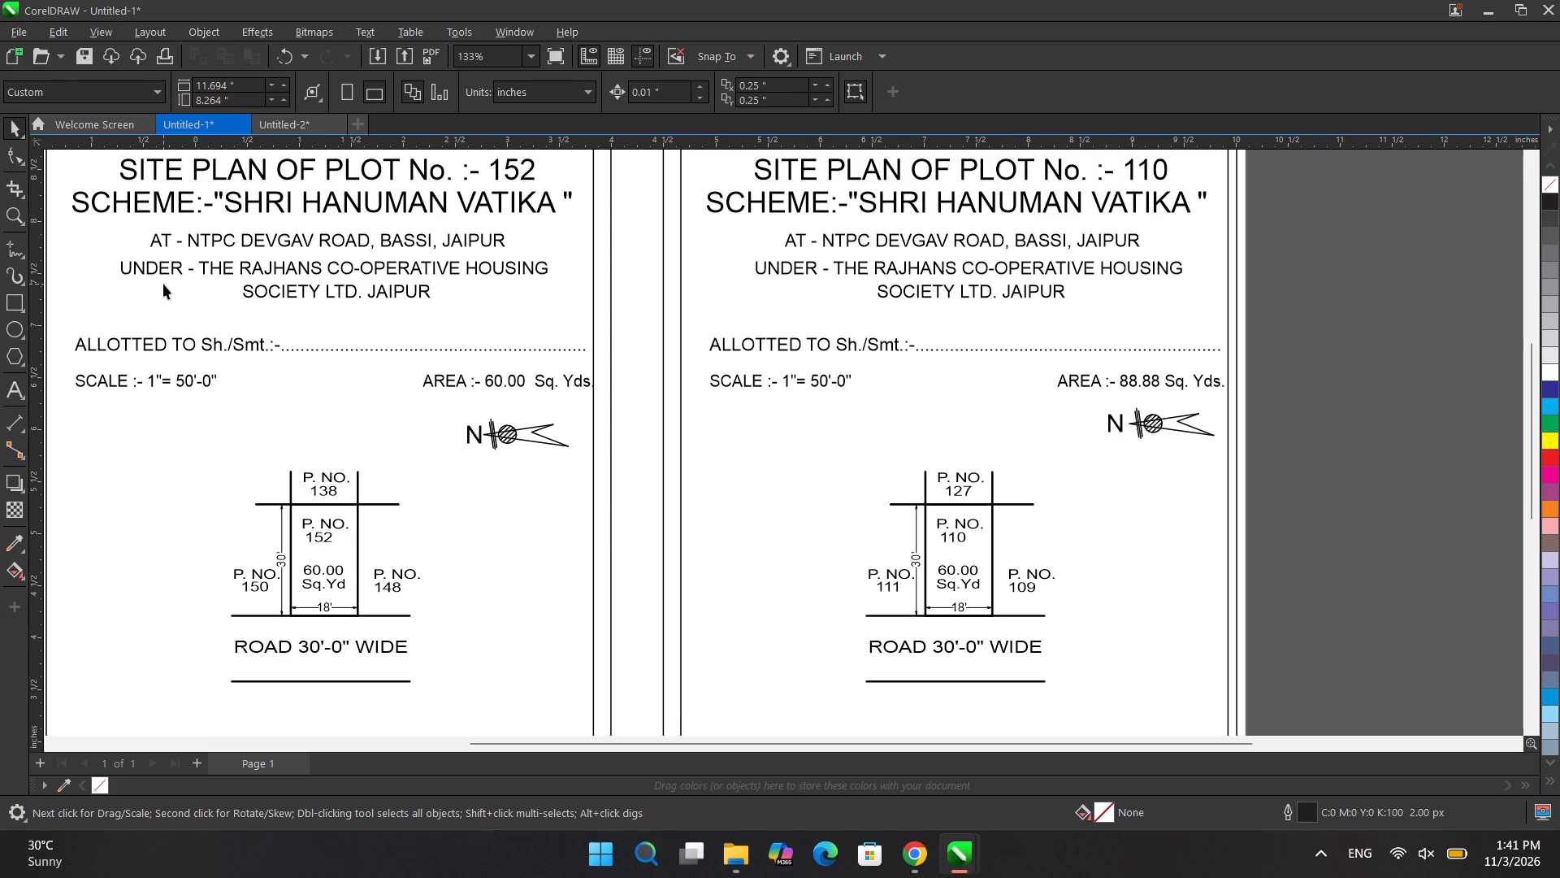
pyautogui.doubleClick(259, 586)
pyautogui.doubleClick(259, 586)
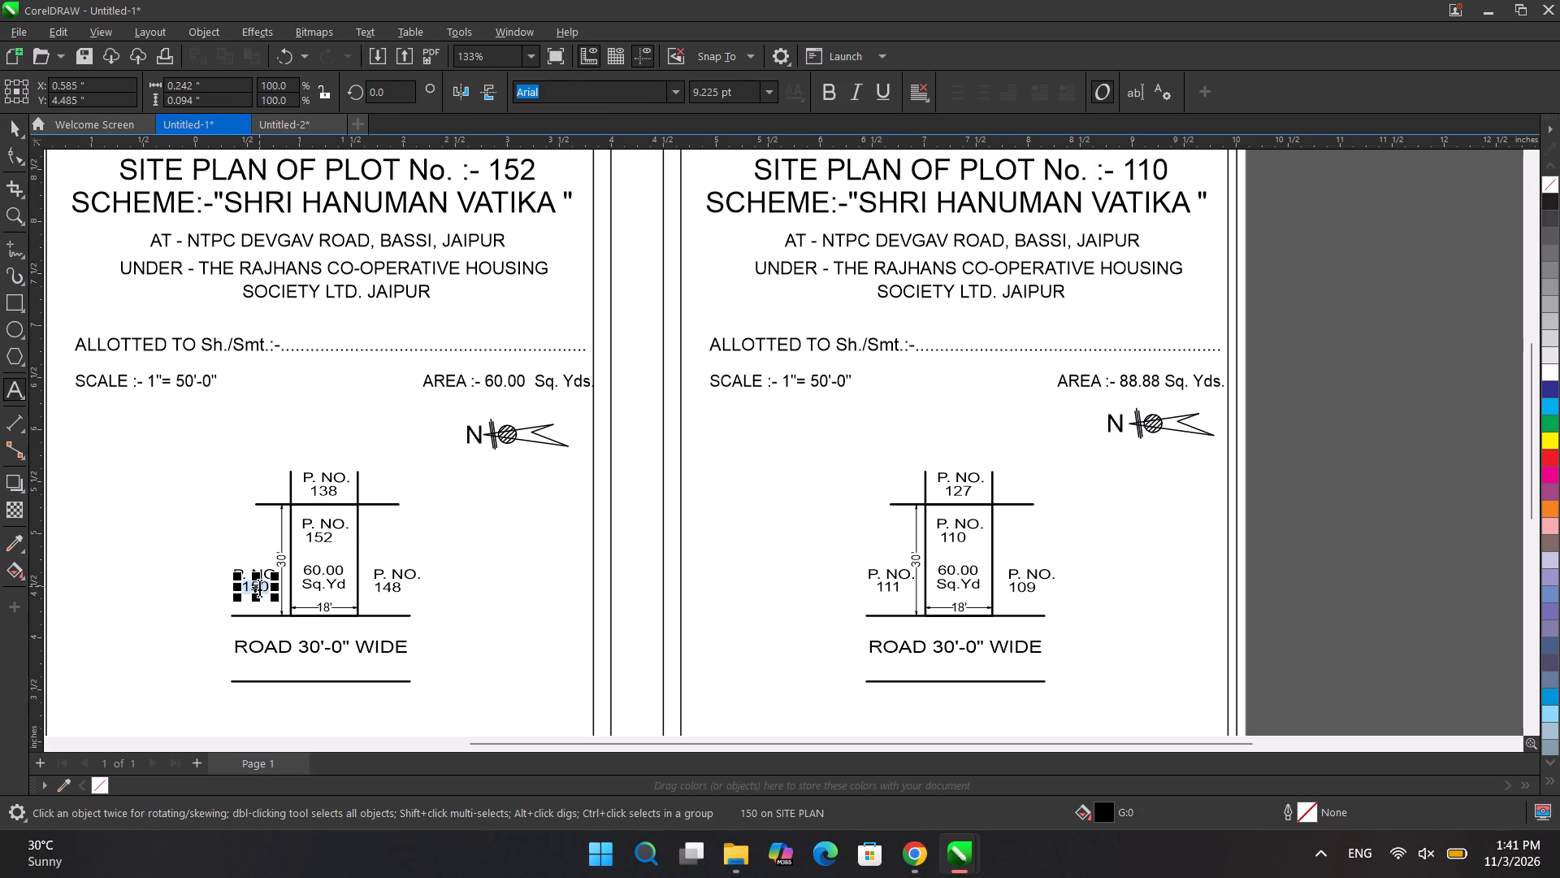
pyautogui.write('168')
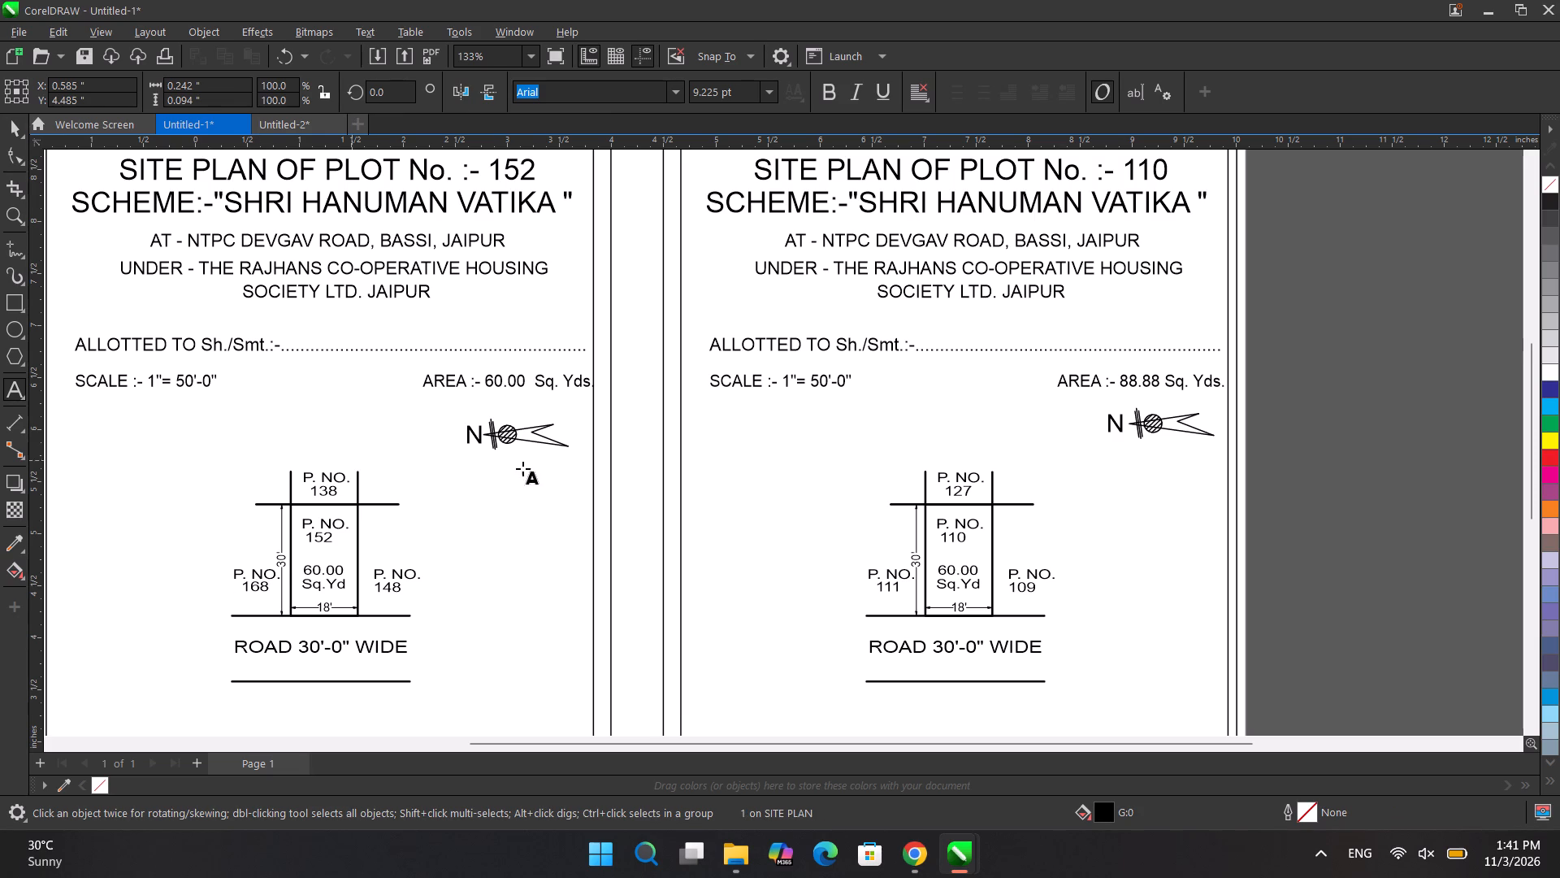
pyautogui.tripleClick(379, 586)
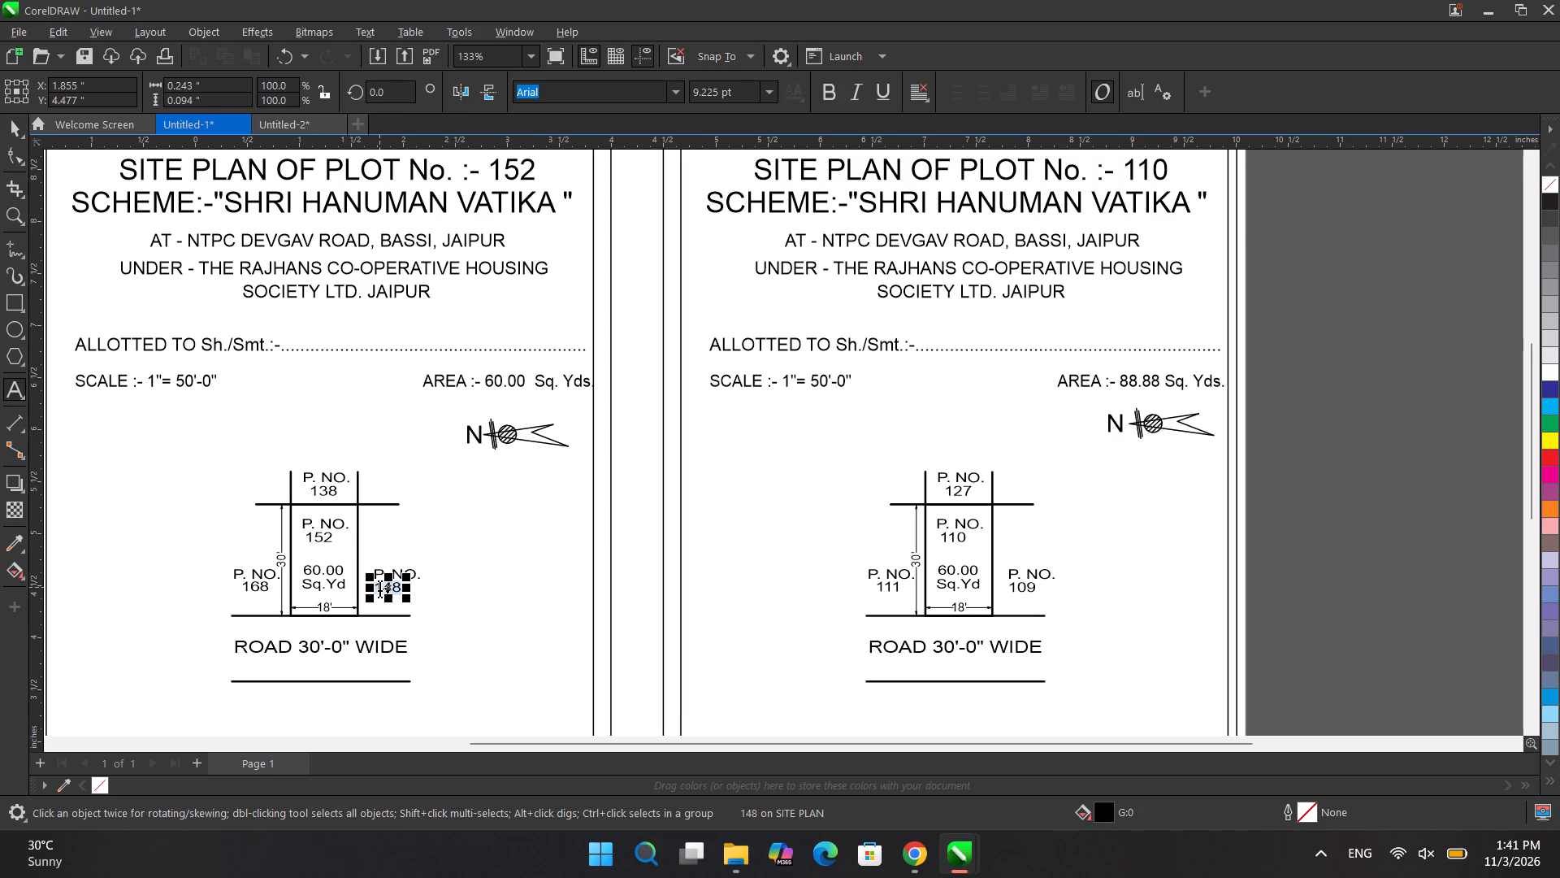
pyautogui.write('167')
# Change plot number 152 to 167 in that sheet's plot drawing and title, and renumber the rear plot 138 as 172.
pyautogui.doubleClick(318, 534)
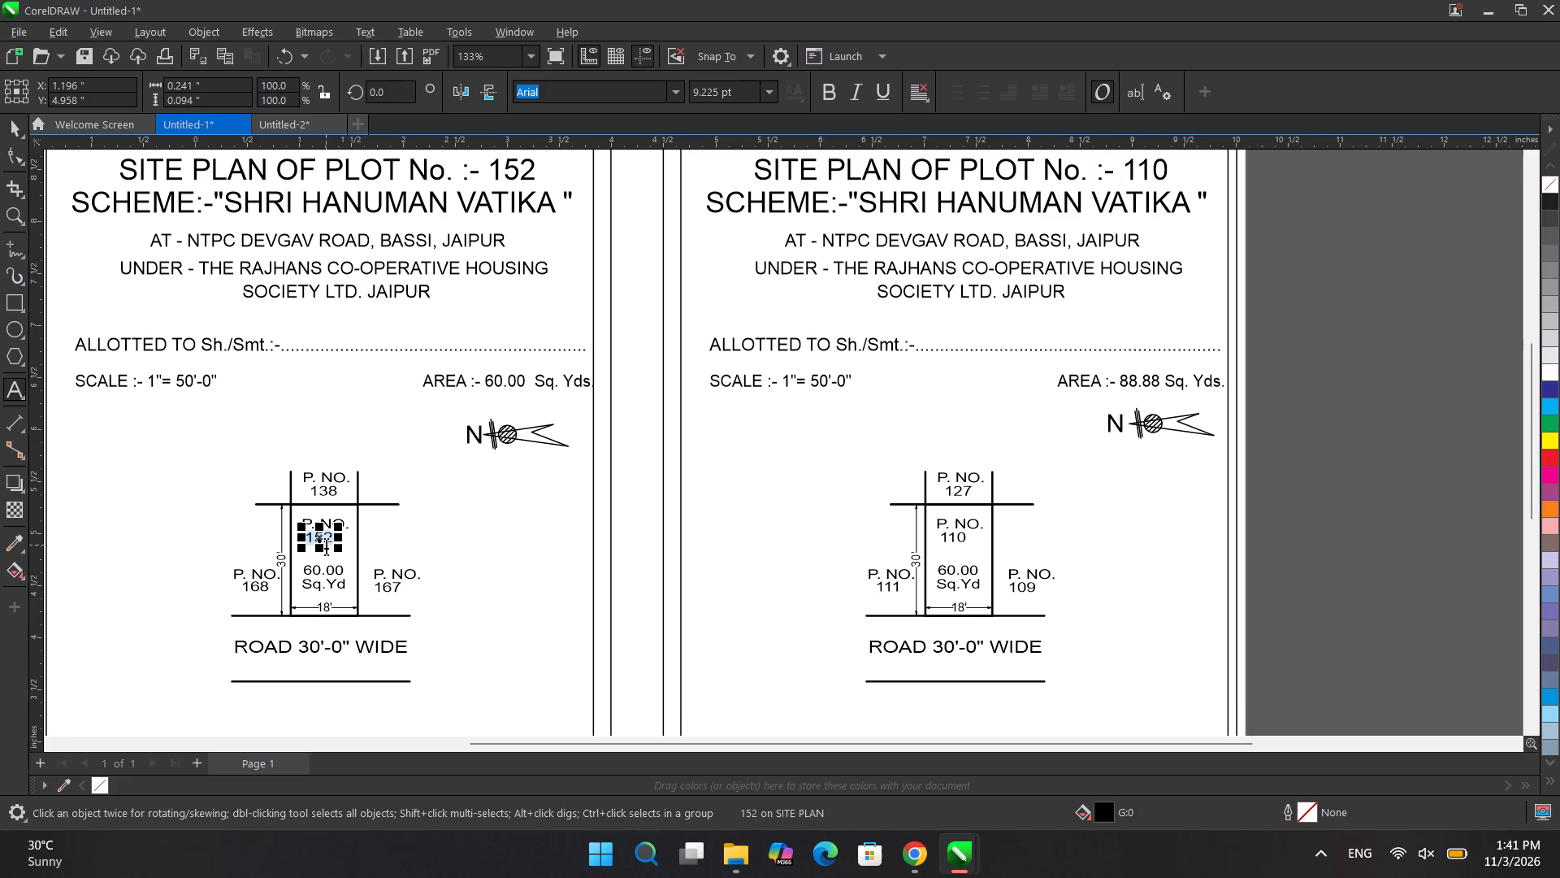
pyautogui.write('167')
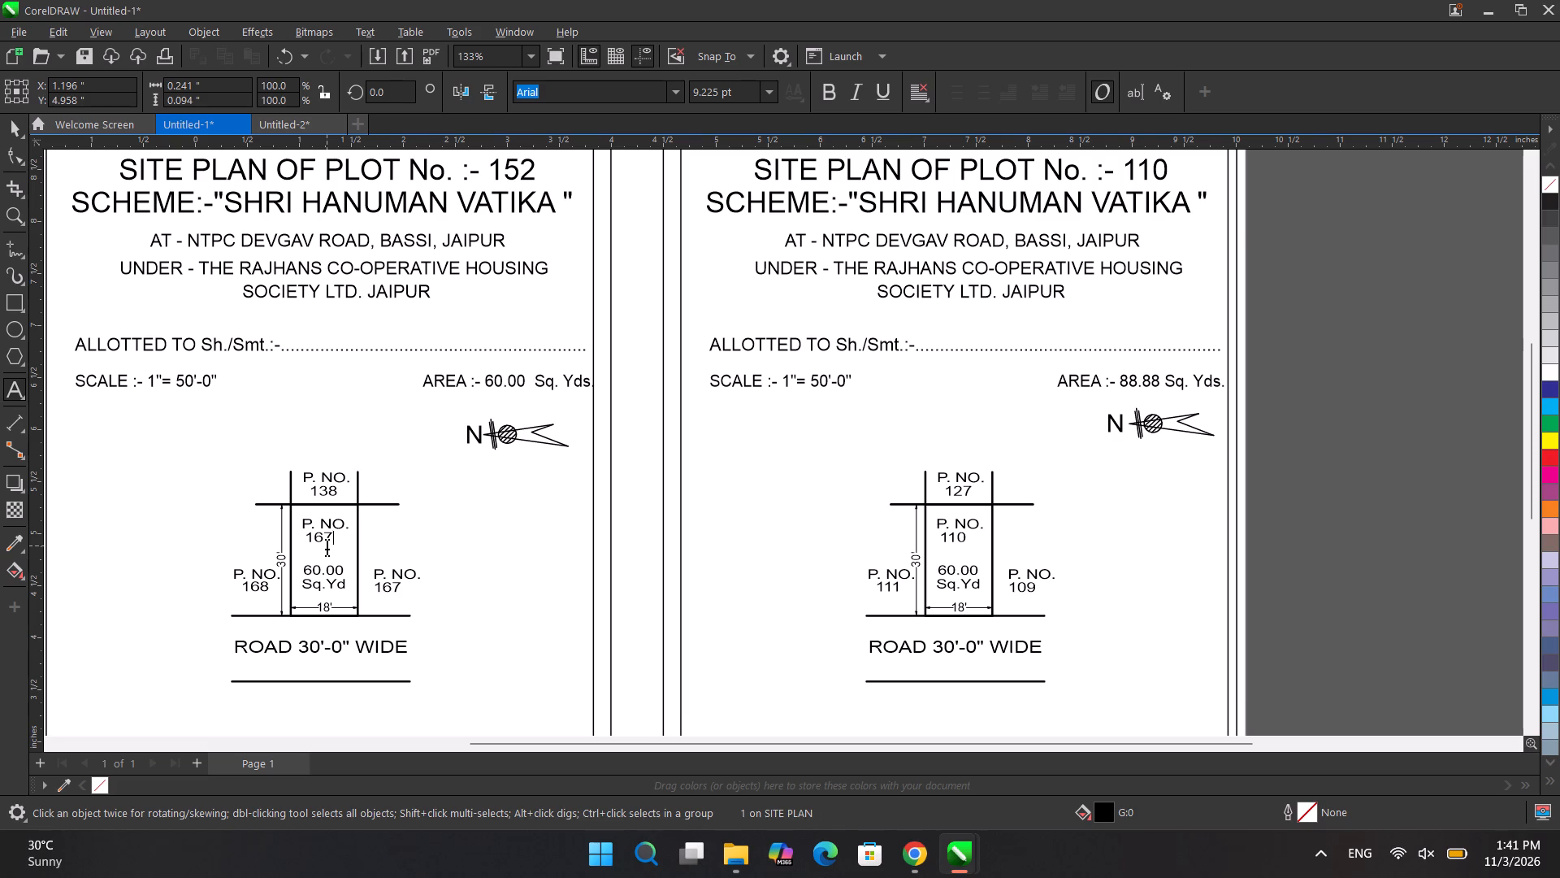
pyautogui.doubleClick(318, 490)
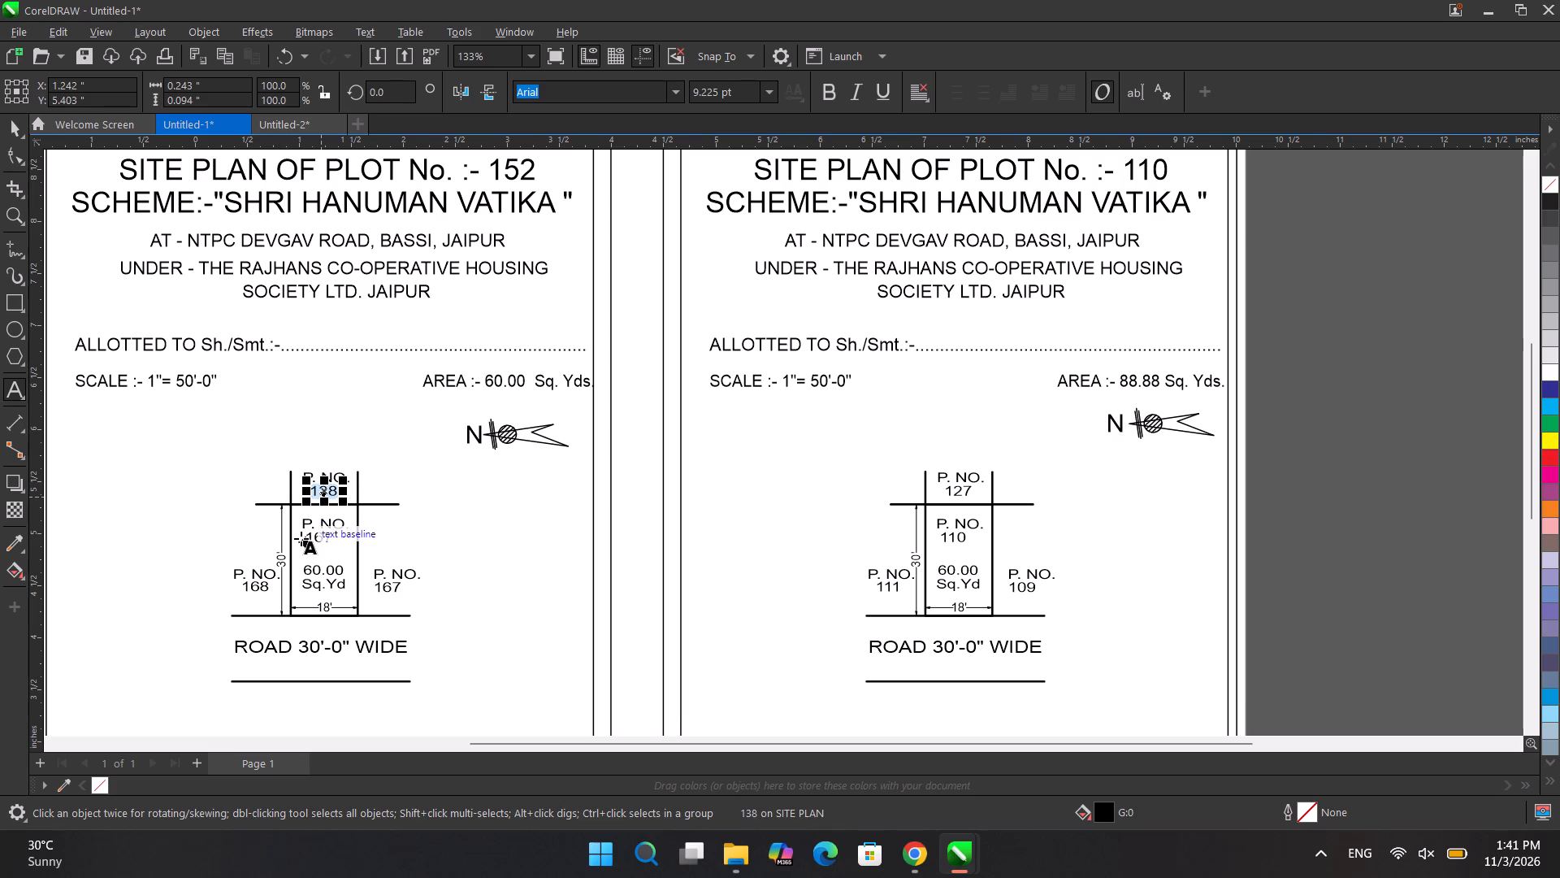
pyautogui.write('172')
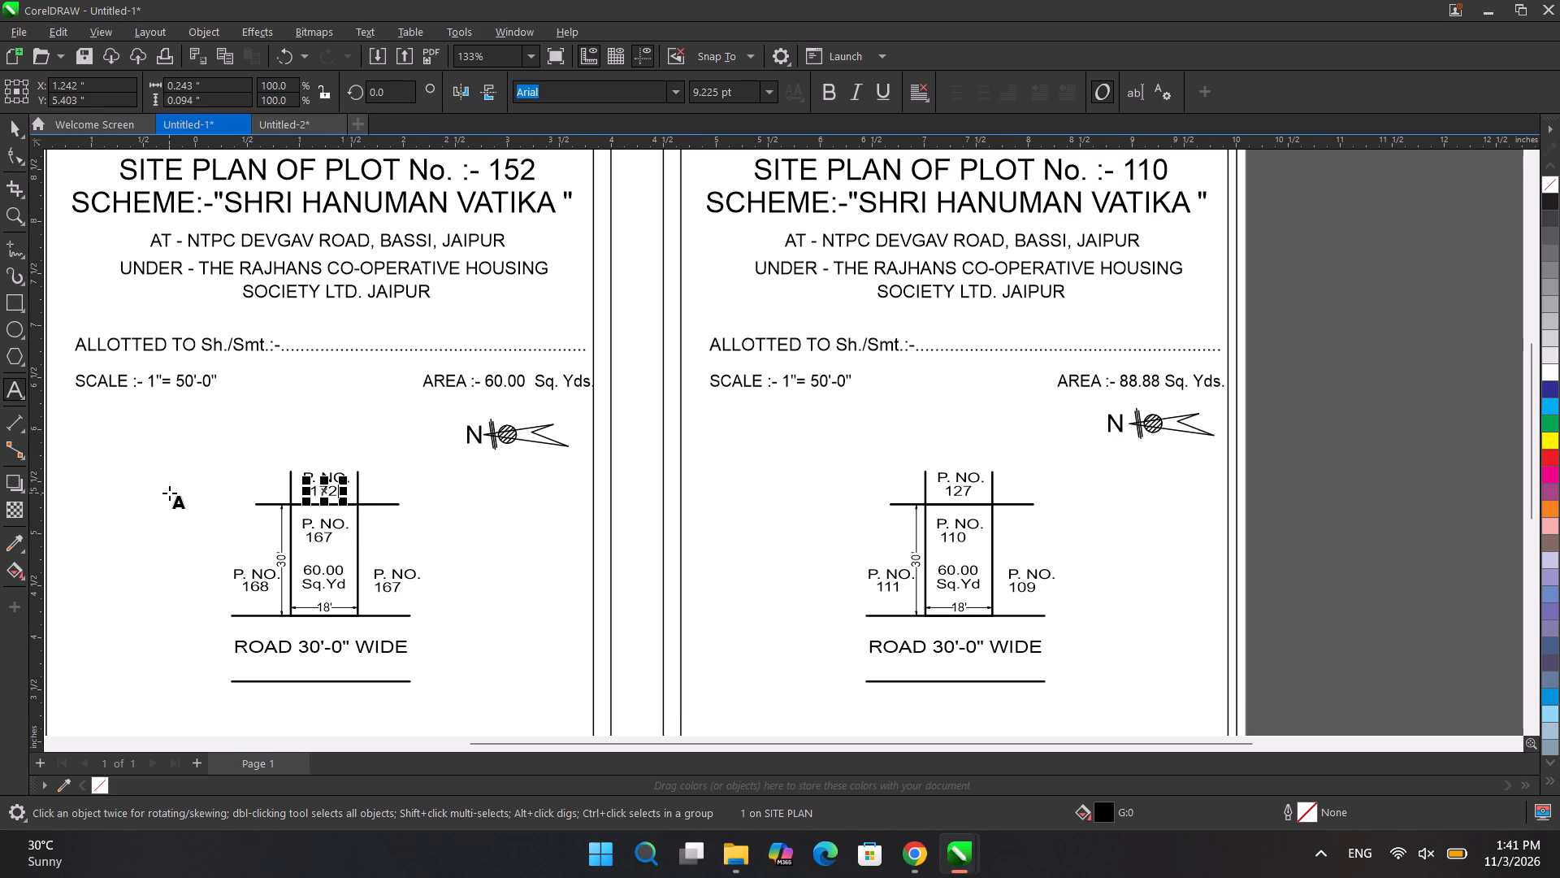
pyautogui.doubleClick(514, 172)
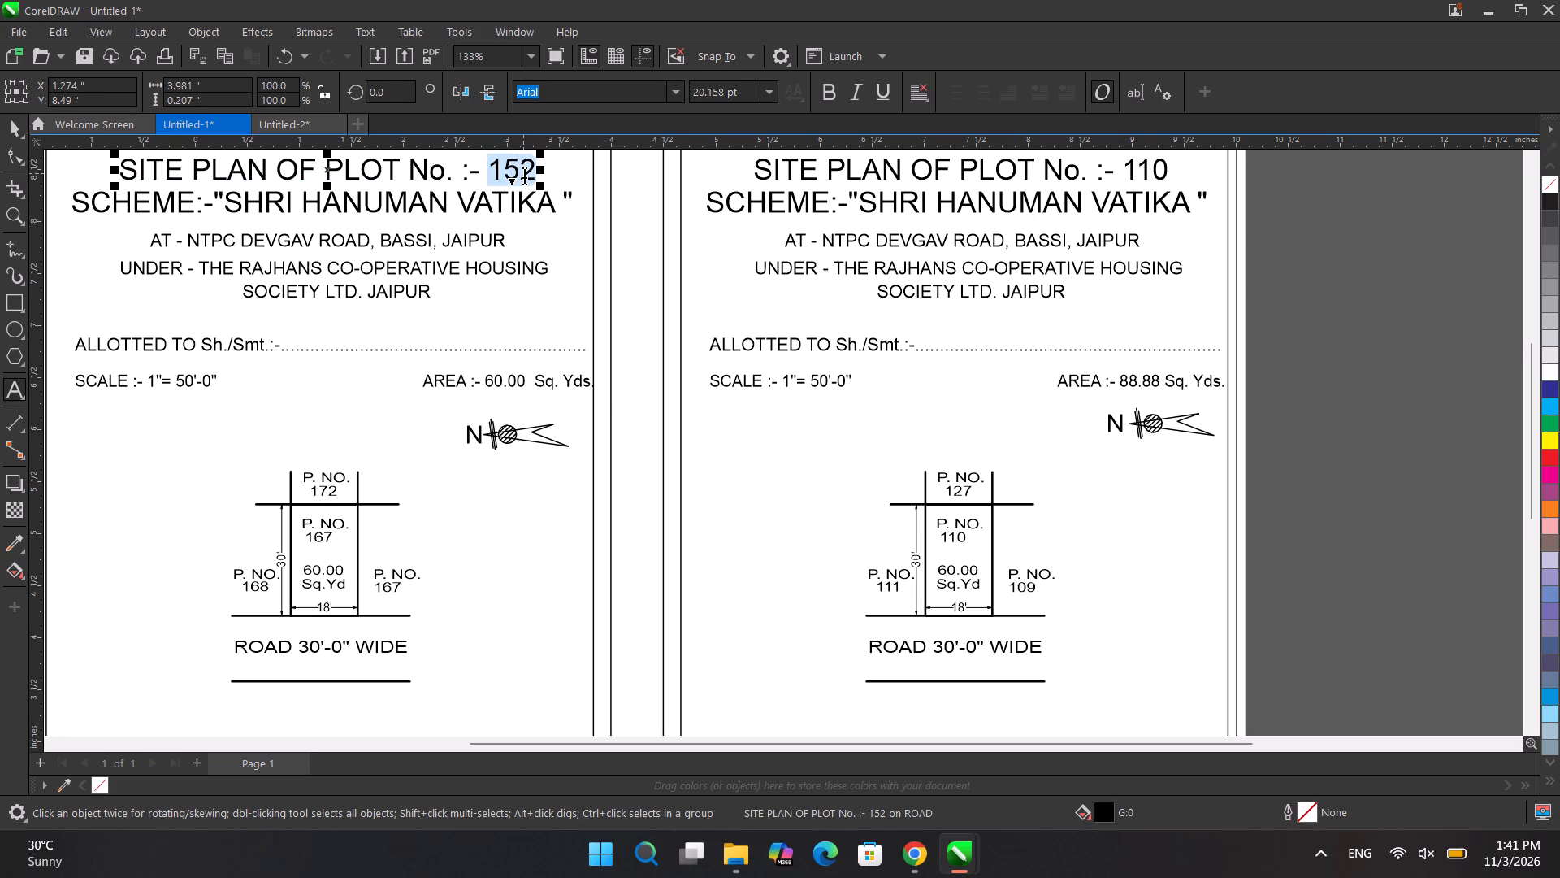
pyautogui.write('167')
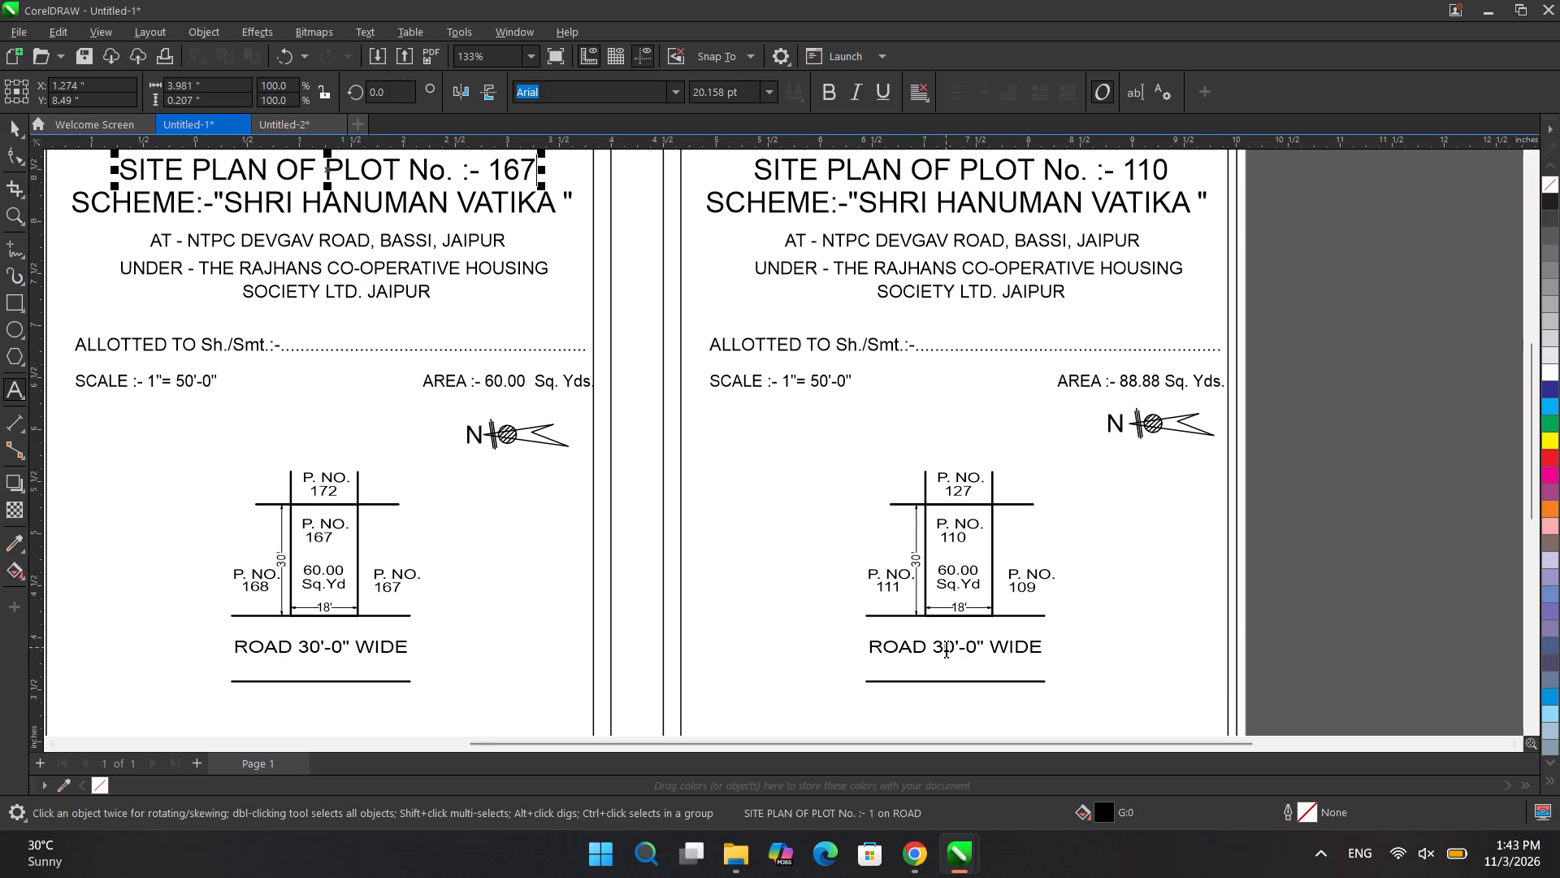
# Set the plot width dimension text on the plot 110 sheet to 20' and deselect it.
pyautogui.doubleClick(957, 607)
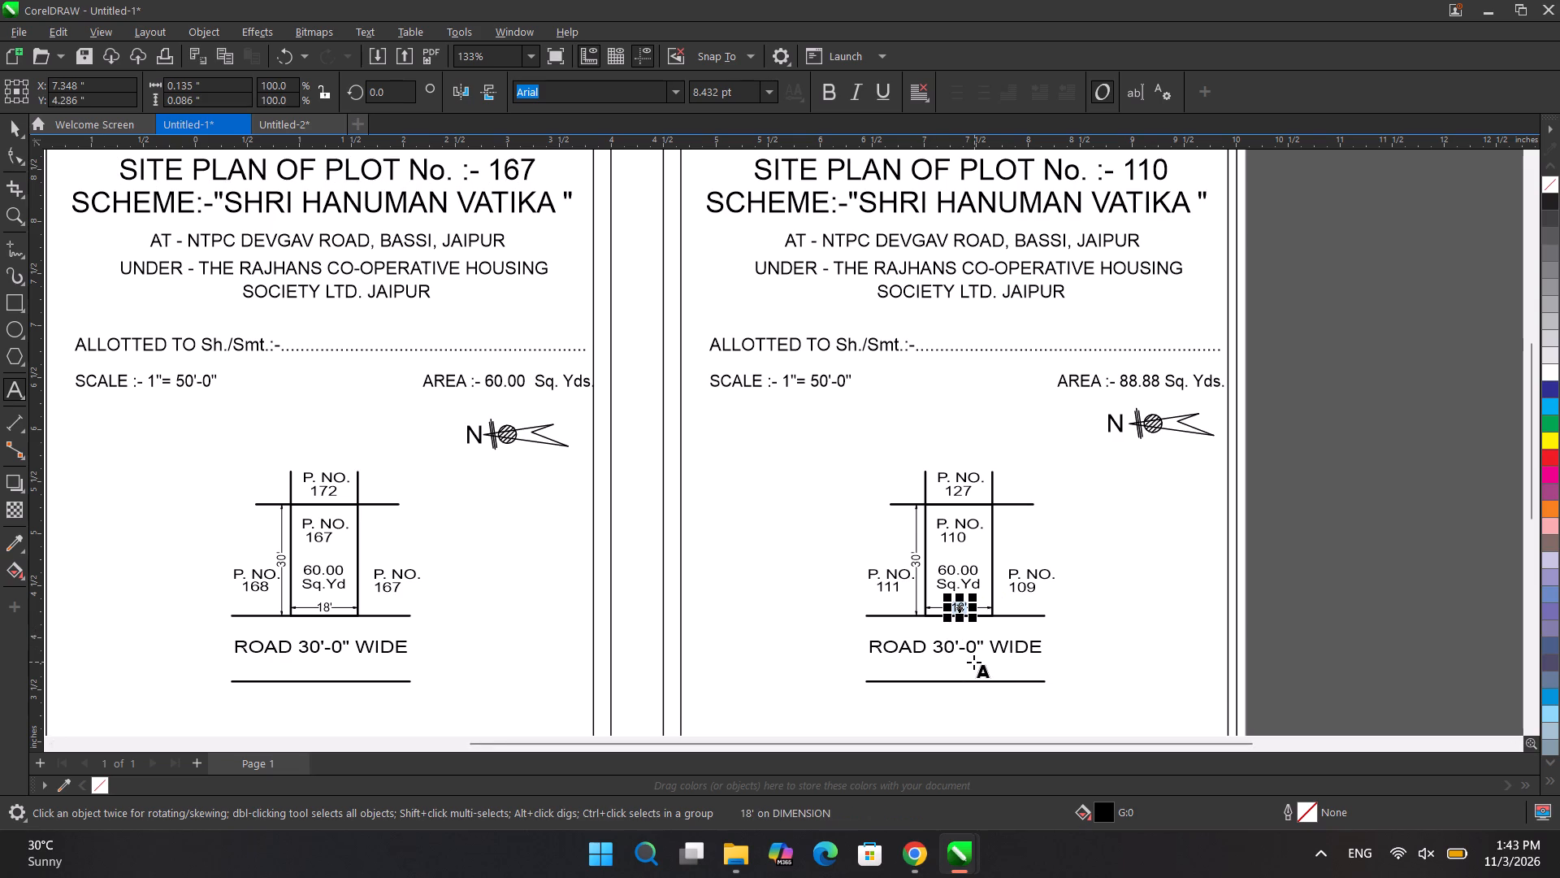
pyautogui.write('20')
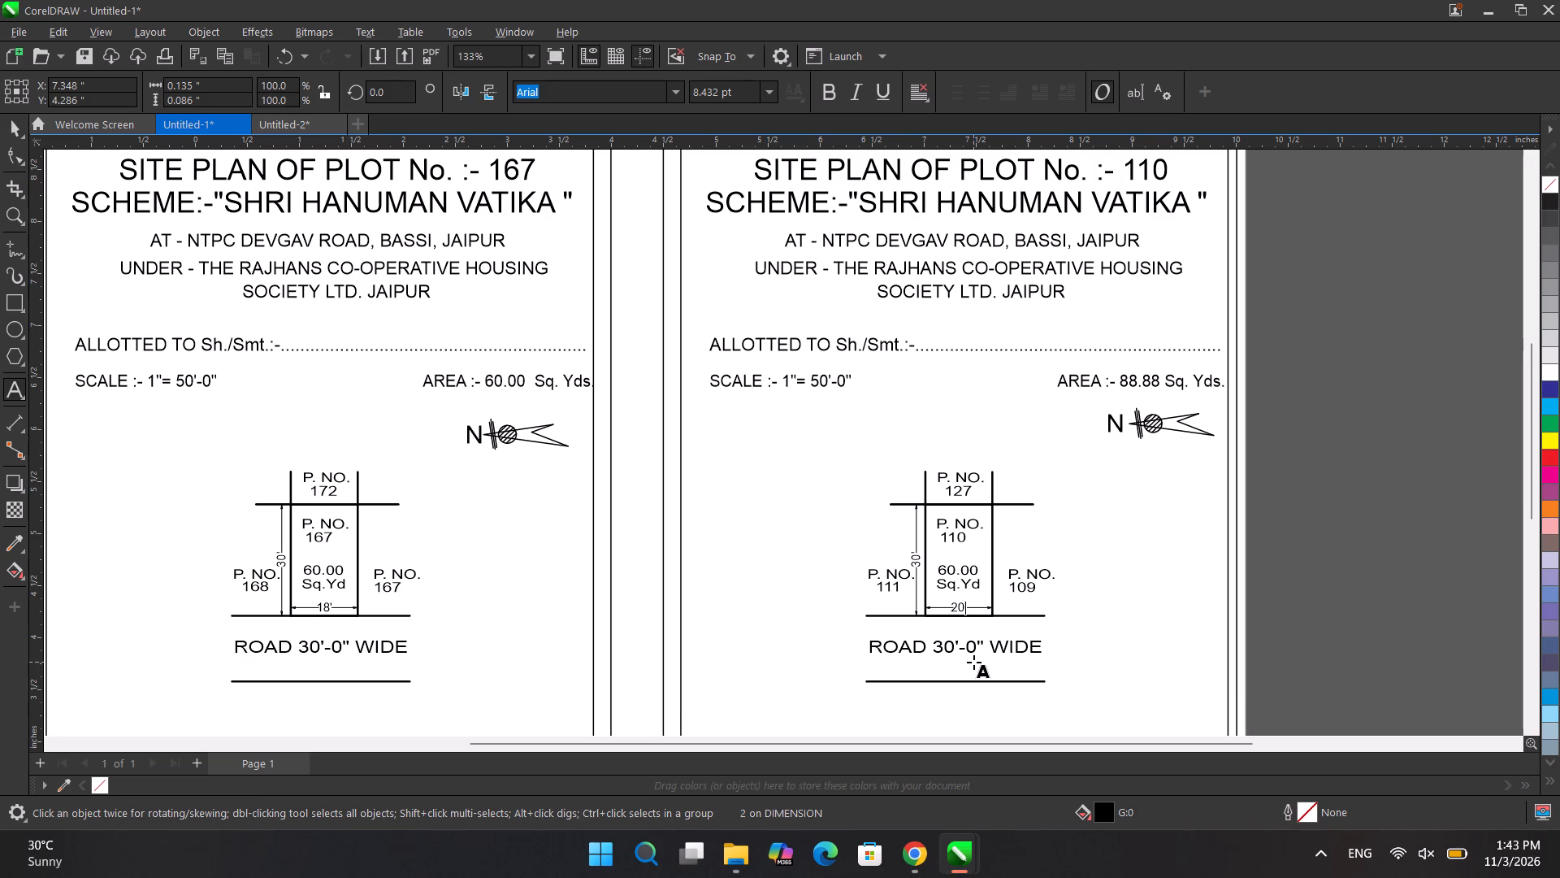
pyautogui.press("'")
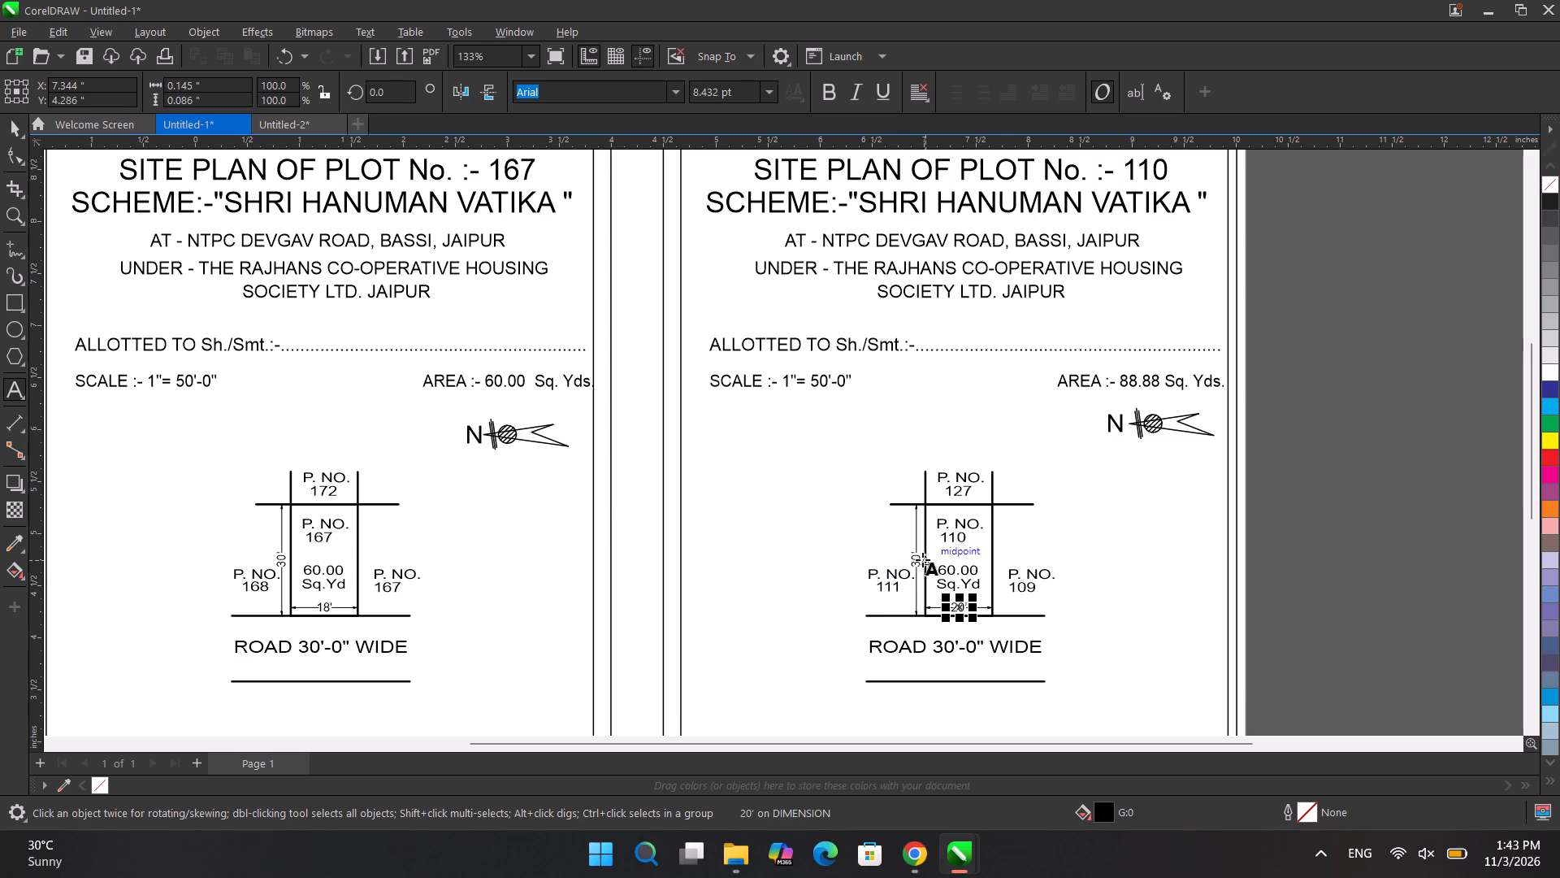
pyautogui.hotkey('ctrl', 'space')
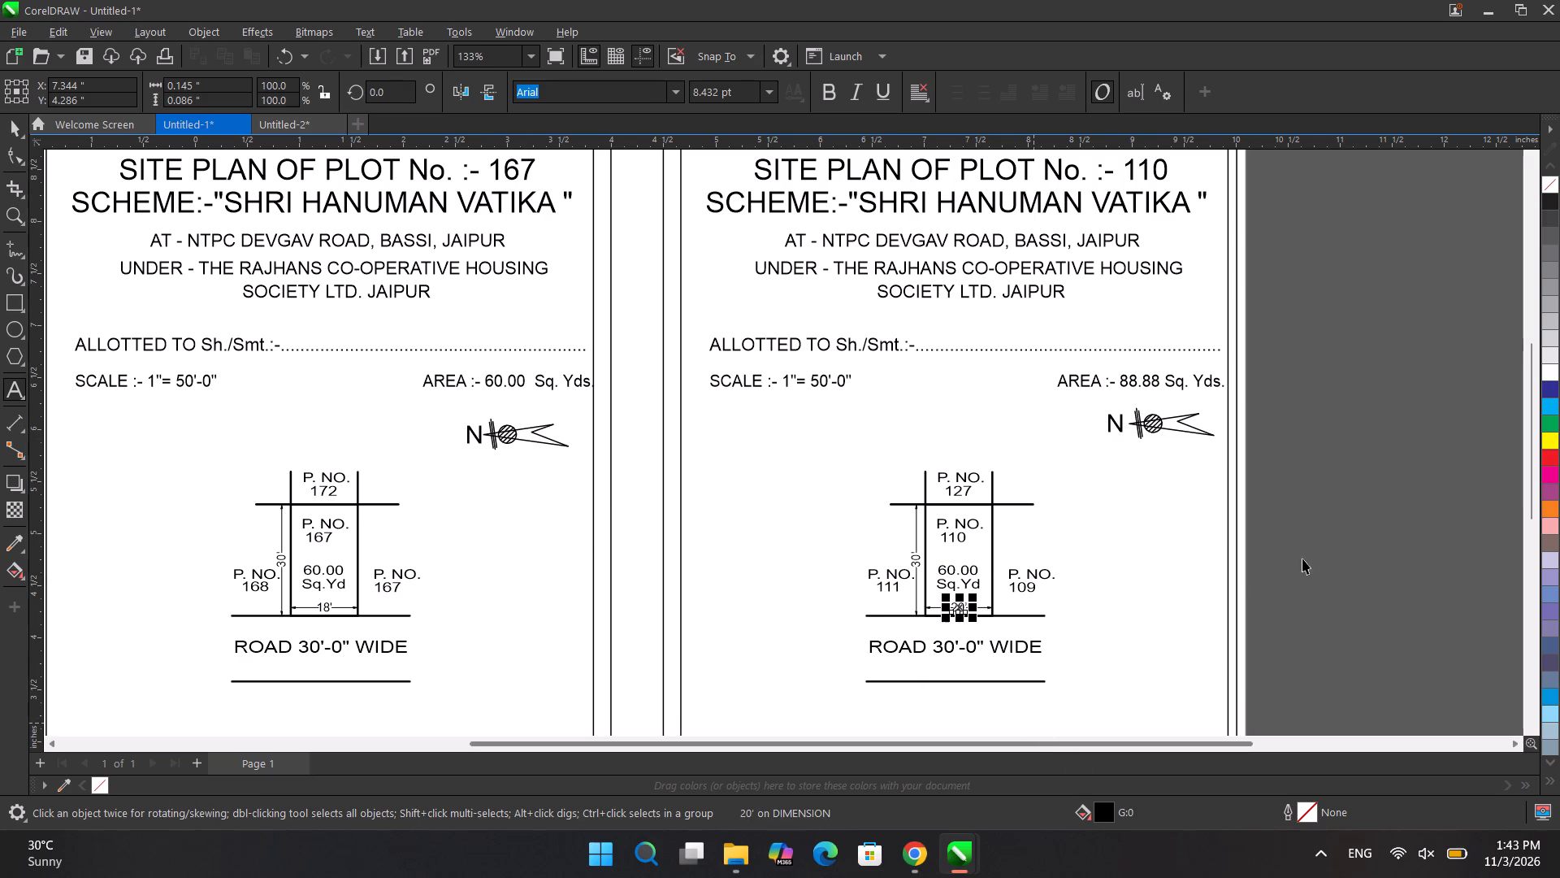
pyautogui.click(1312, 555)
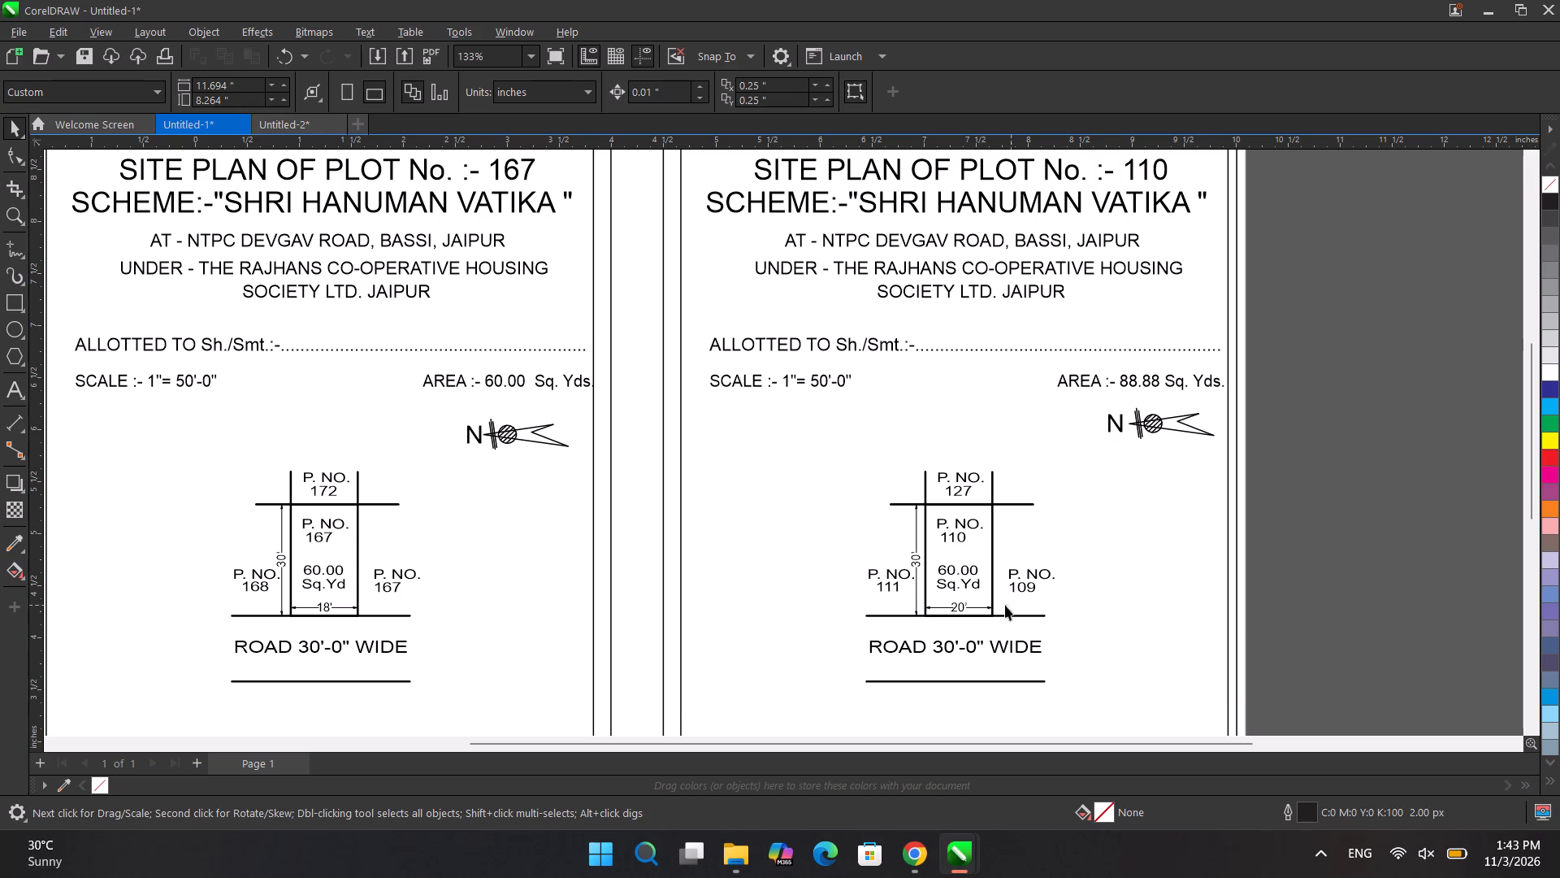
# Set the vertical depth dimension text on the plot 110 sheet to 40' and deselect it.
pyautogui.click(917, 564)
pyautogui.doubleClick(917, 564)
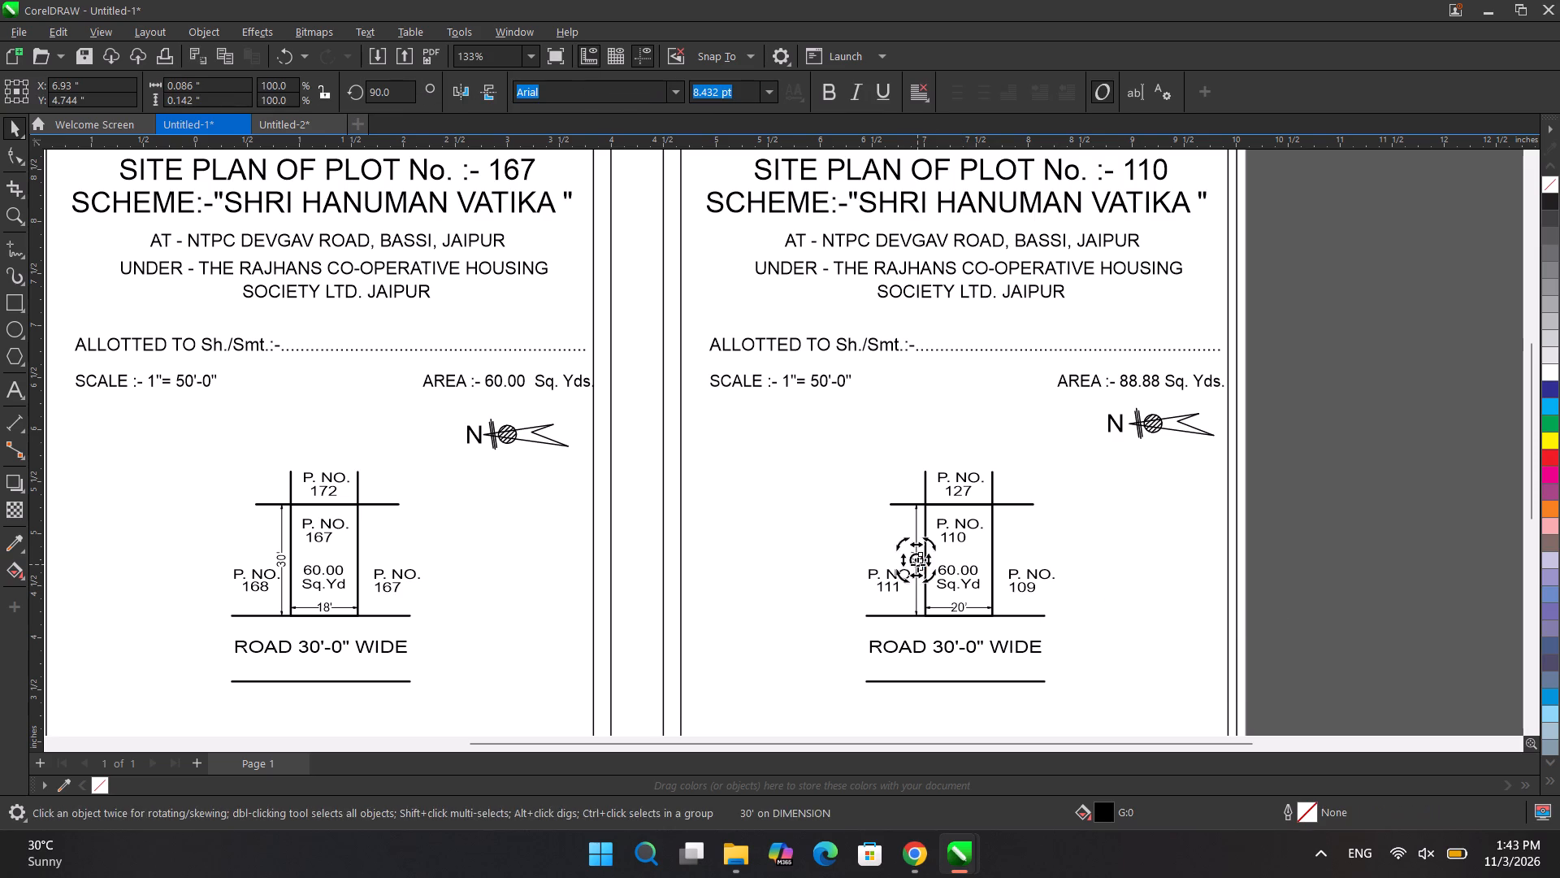
pyautogui.doubleClick(916, 561)
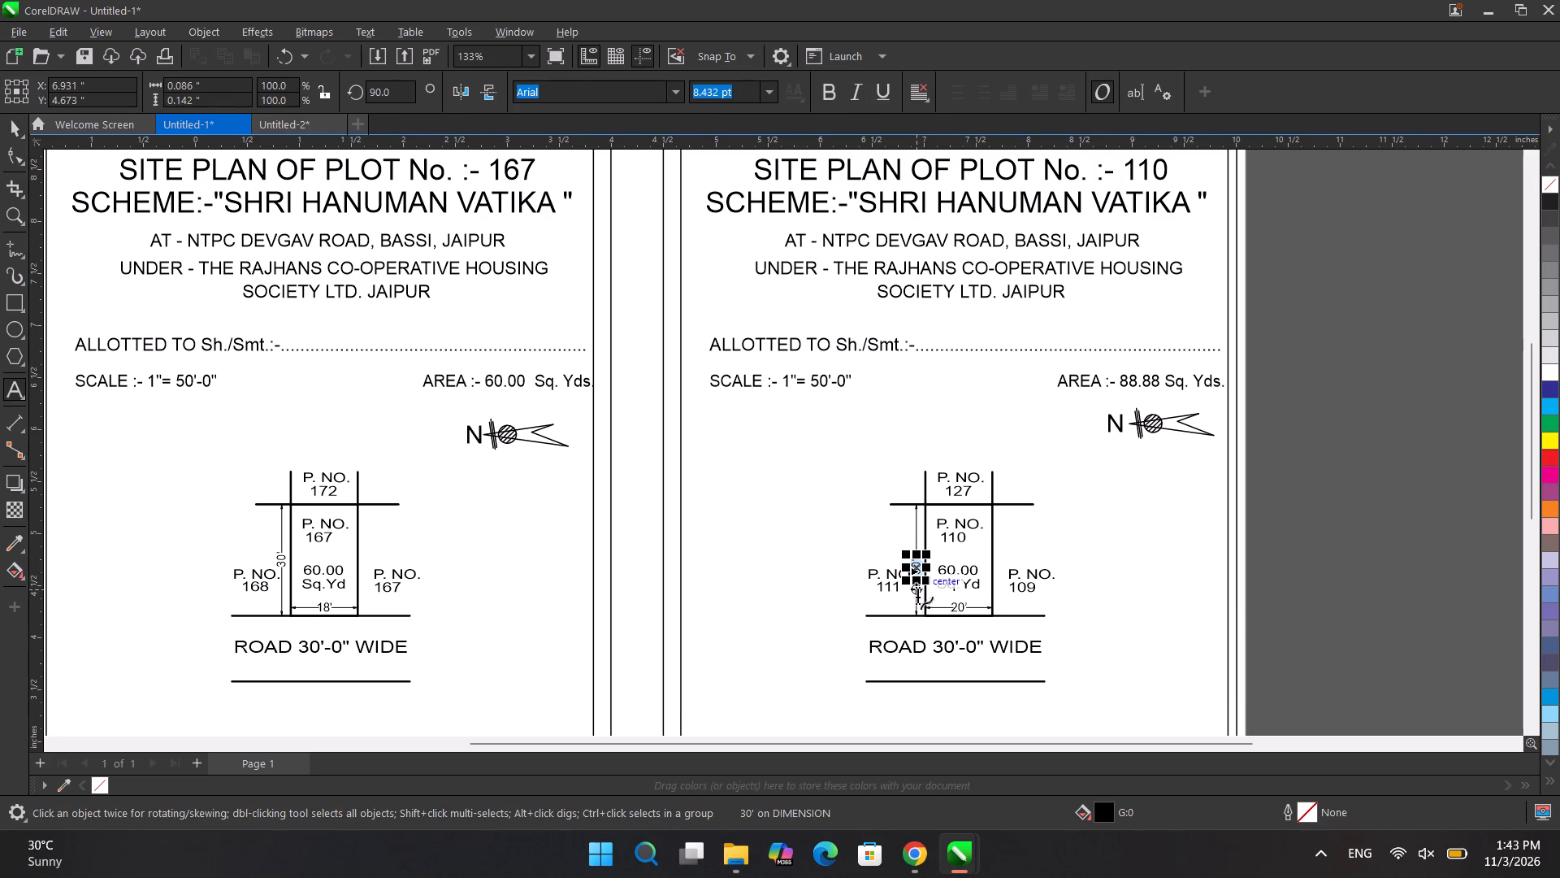
pyautogui.write('40')
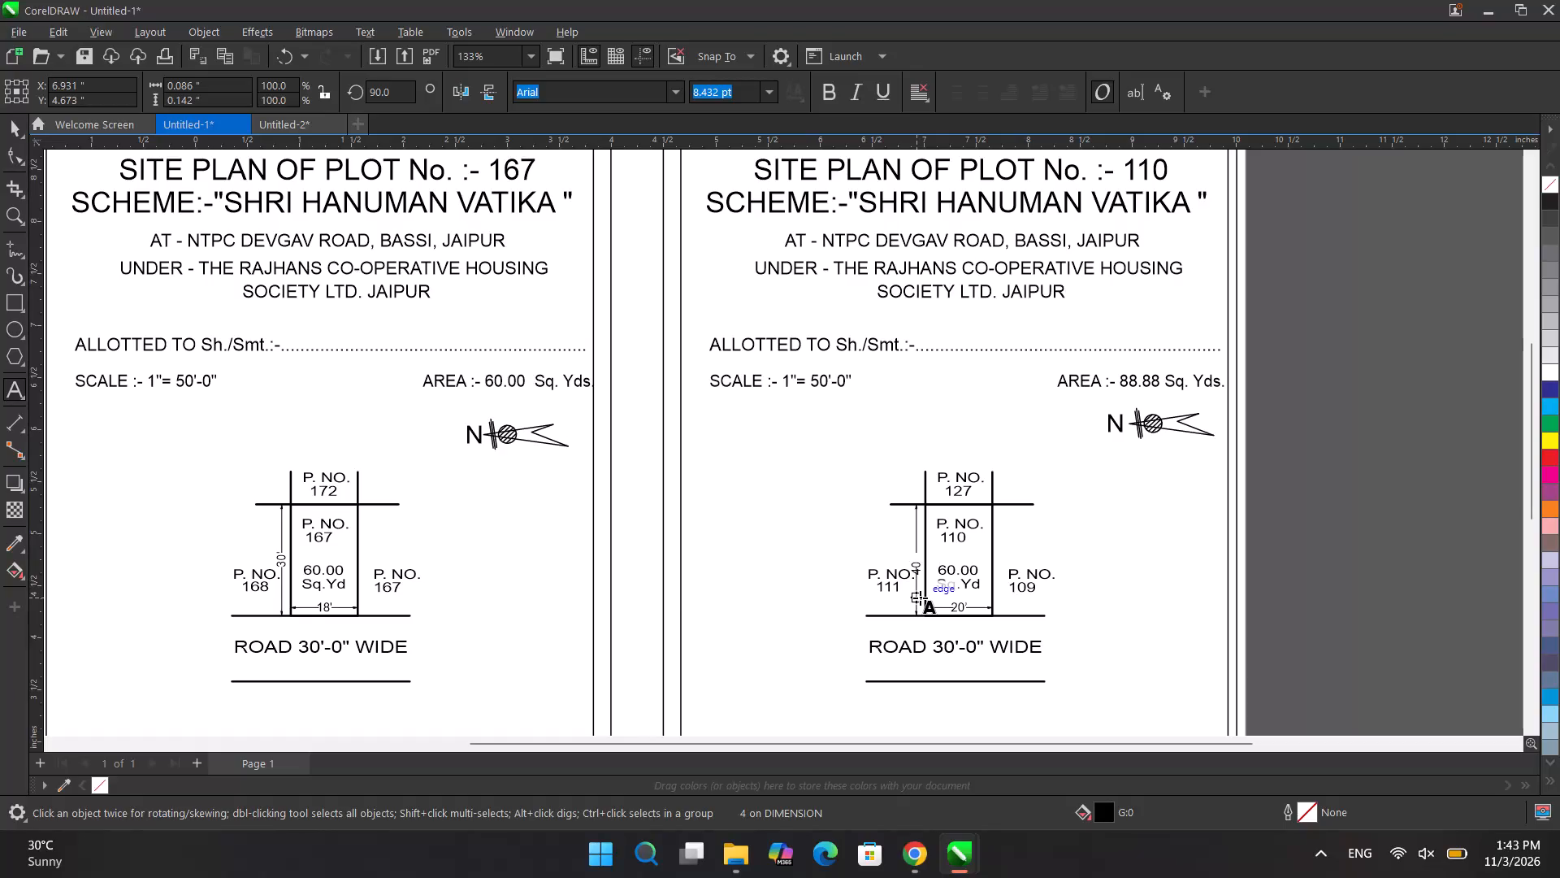
pyautogui.press("'")
pyautogui.hotkey('ctrl', 'space')
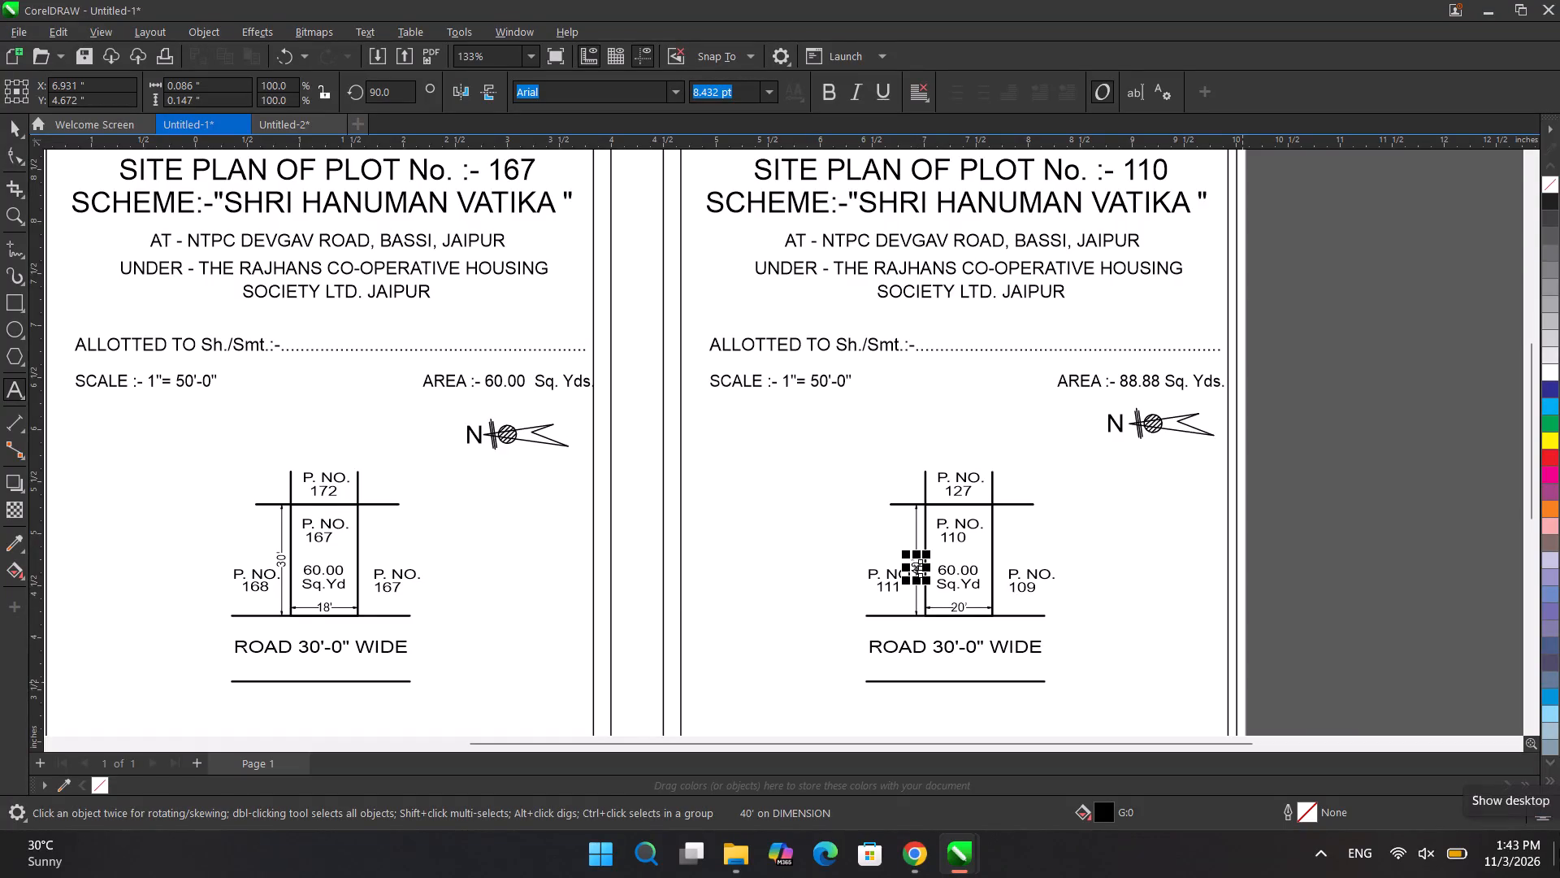
pyautogui.click(1245, 516)
# Nudge the 40' depth label on the plot 110 sheet up about 0.08 inches into the gap of its dimension line, and deselect it.
pyautogui.scroll(4, 879, 641)
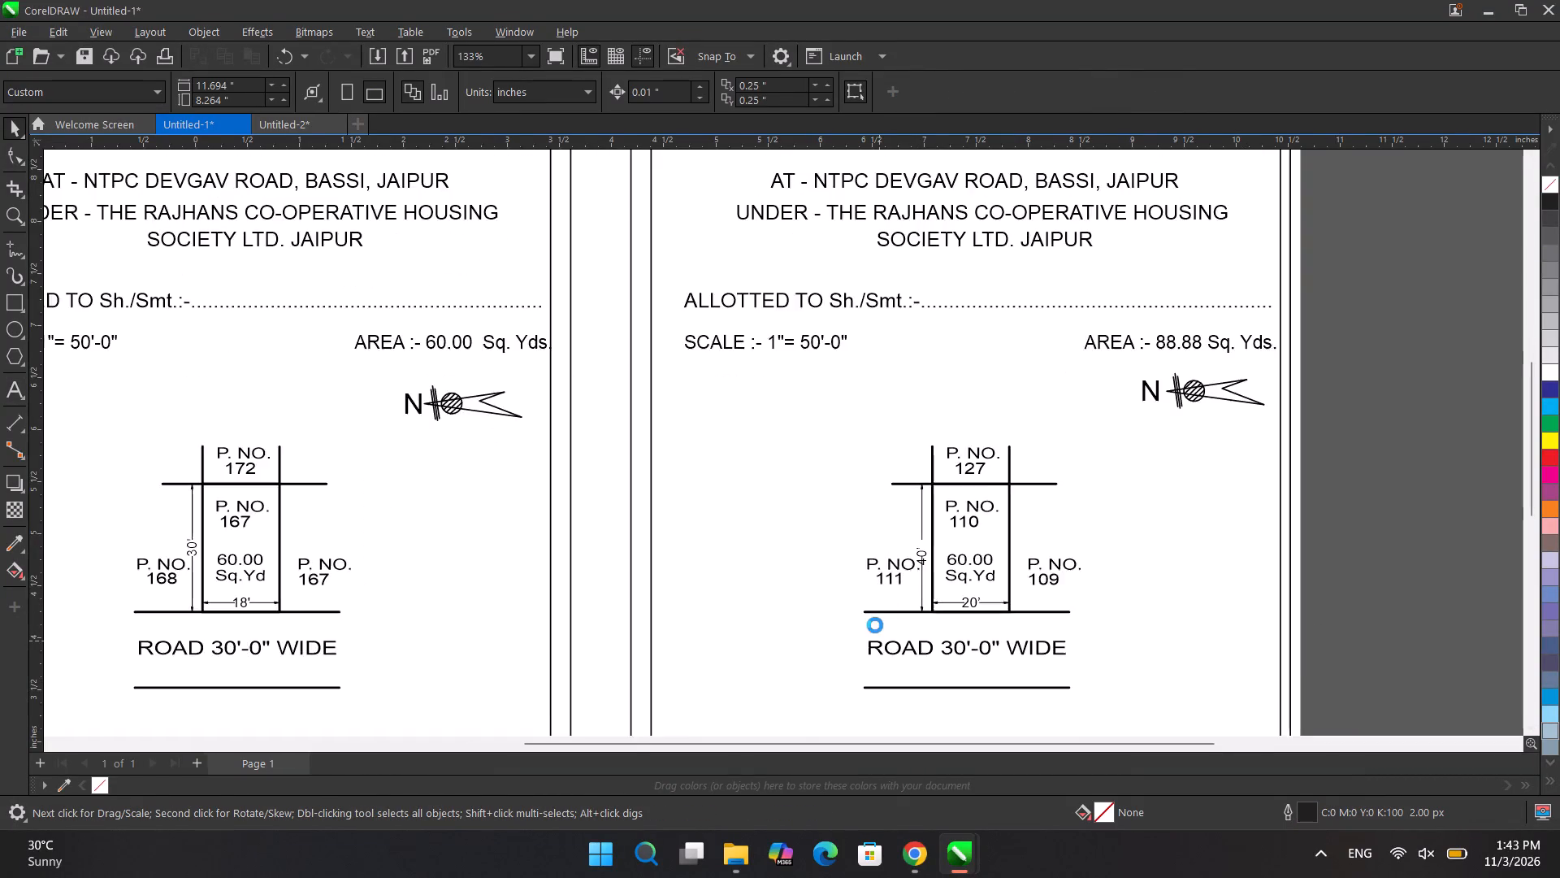
pyautogui.scroll(8, 964, 559)
pyautogui.click(905, 470)
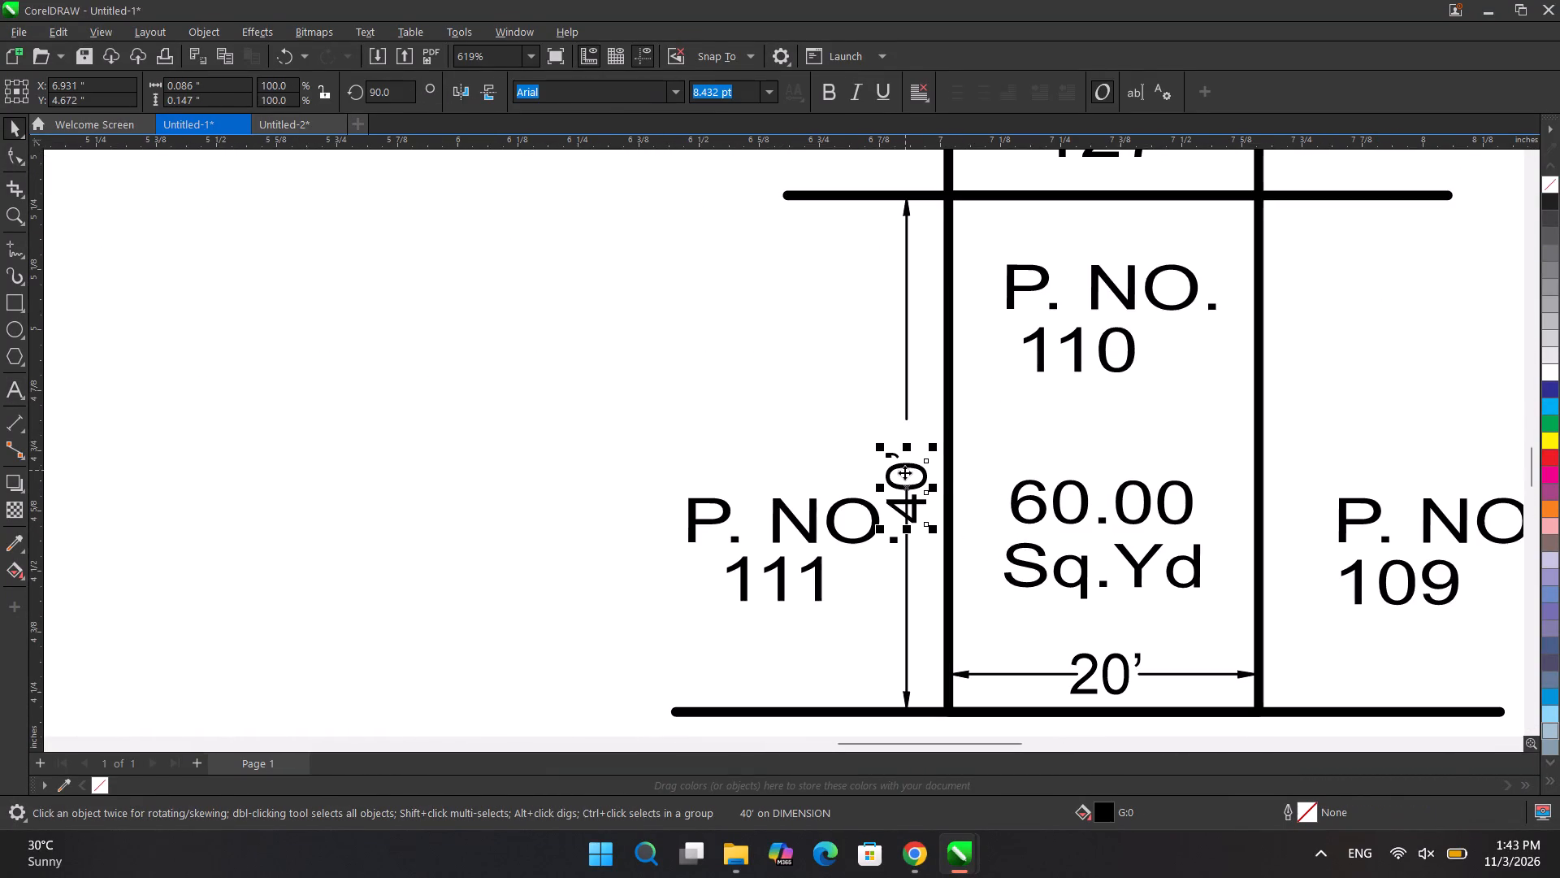
pyautogui.press('Up')
pyautogui.press('Up')
pyautogui.press('Up')
pyautogui.press('Up')
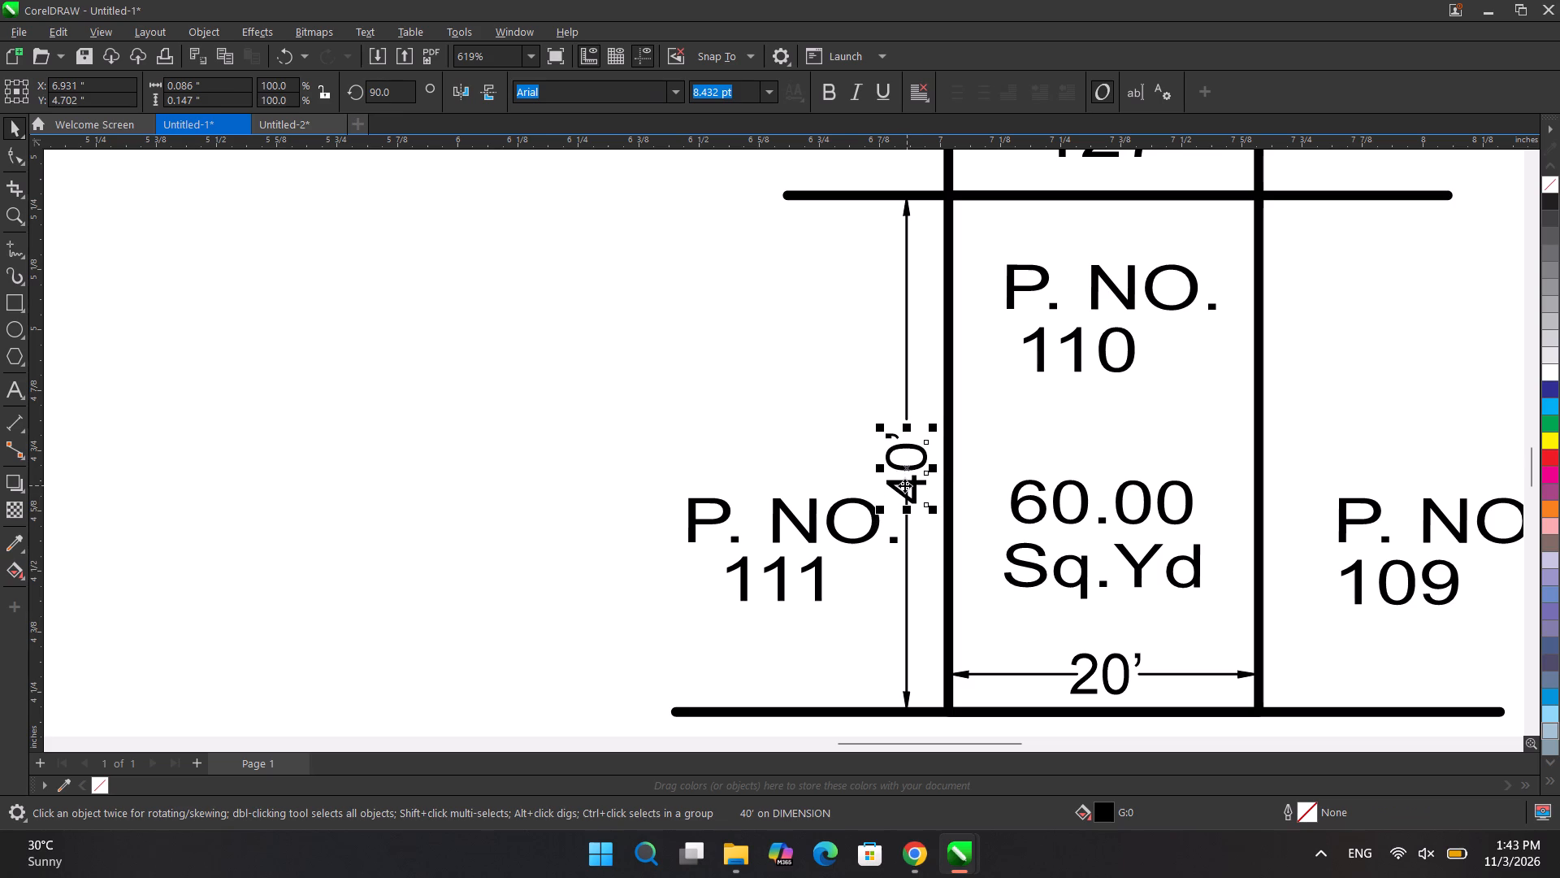
pyautogui.press('Up')
pyautogui.press('Up')
pyautogui.press('Up')
pyautogui.press('Up')
pyautogui.press('Up')
pyautogui.press('Down')
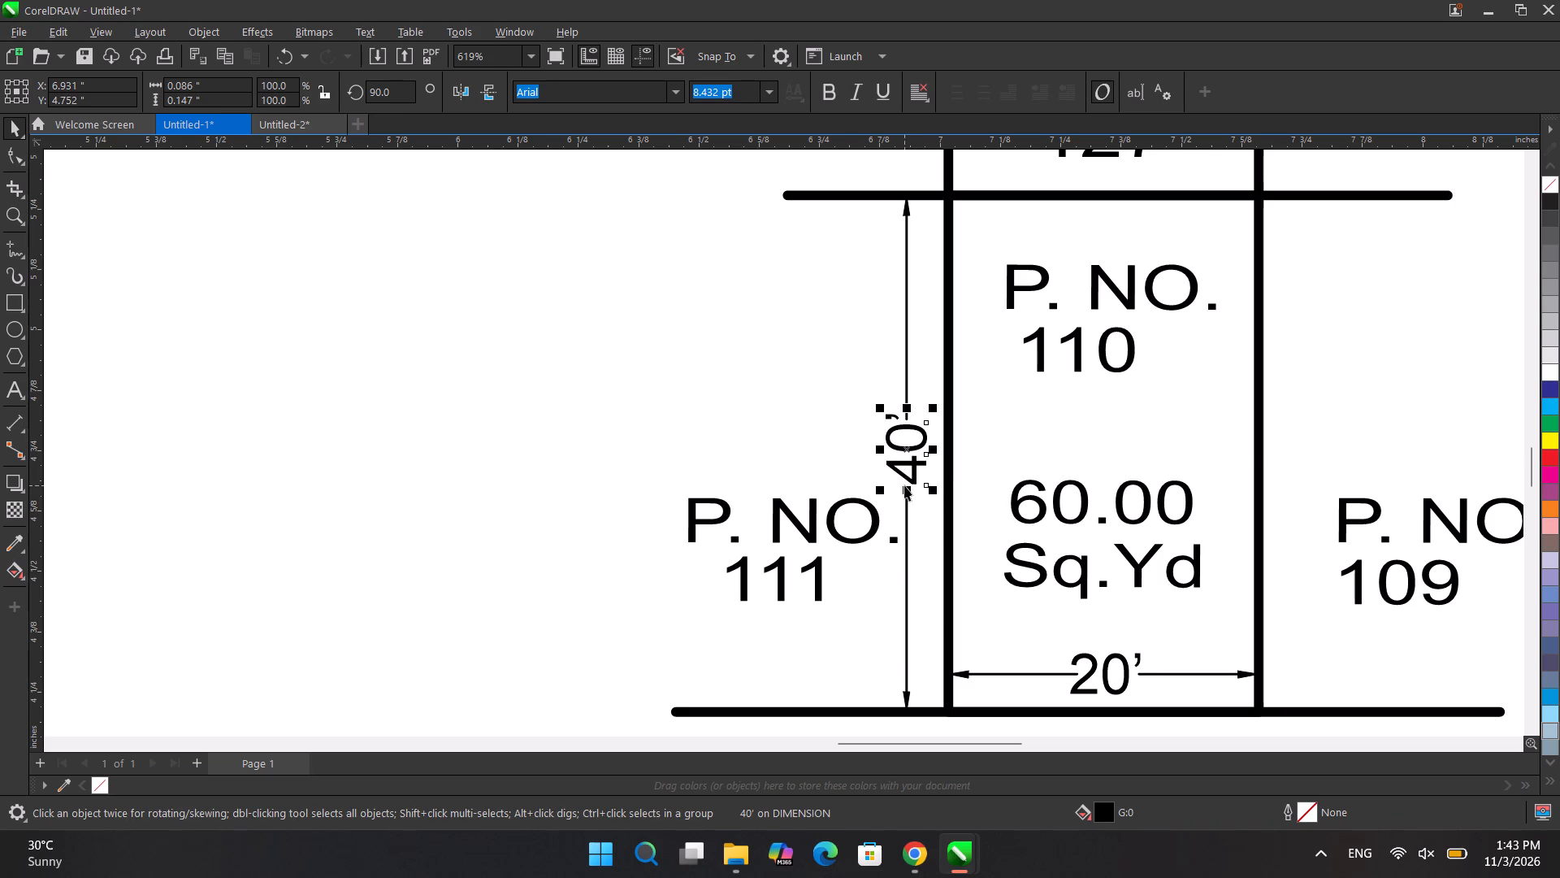
pyautogui.hotkey('ctrl', 'space')
pyautogui.click(232, 380)
pyautogui.hotkey('ctrl', 'space')
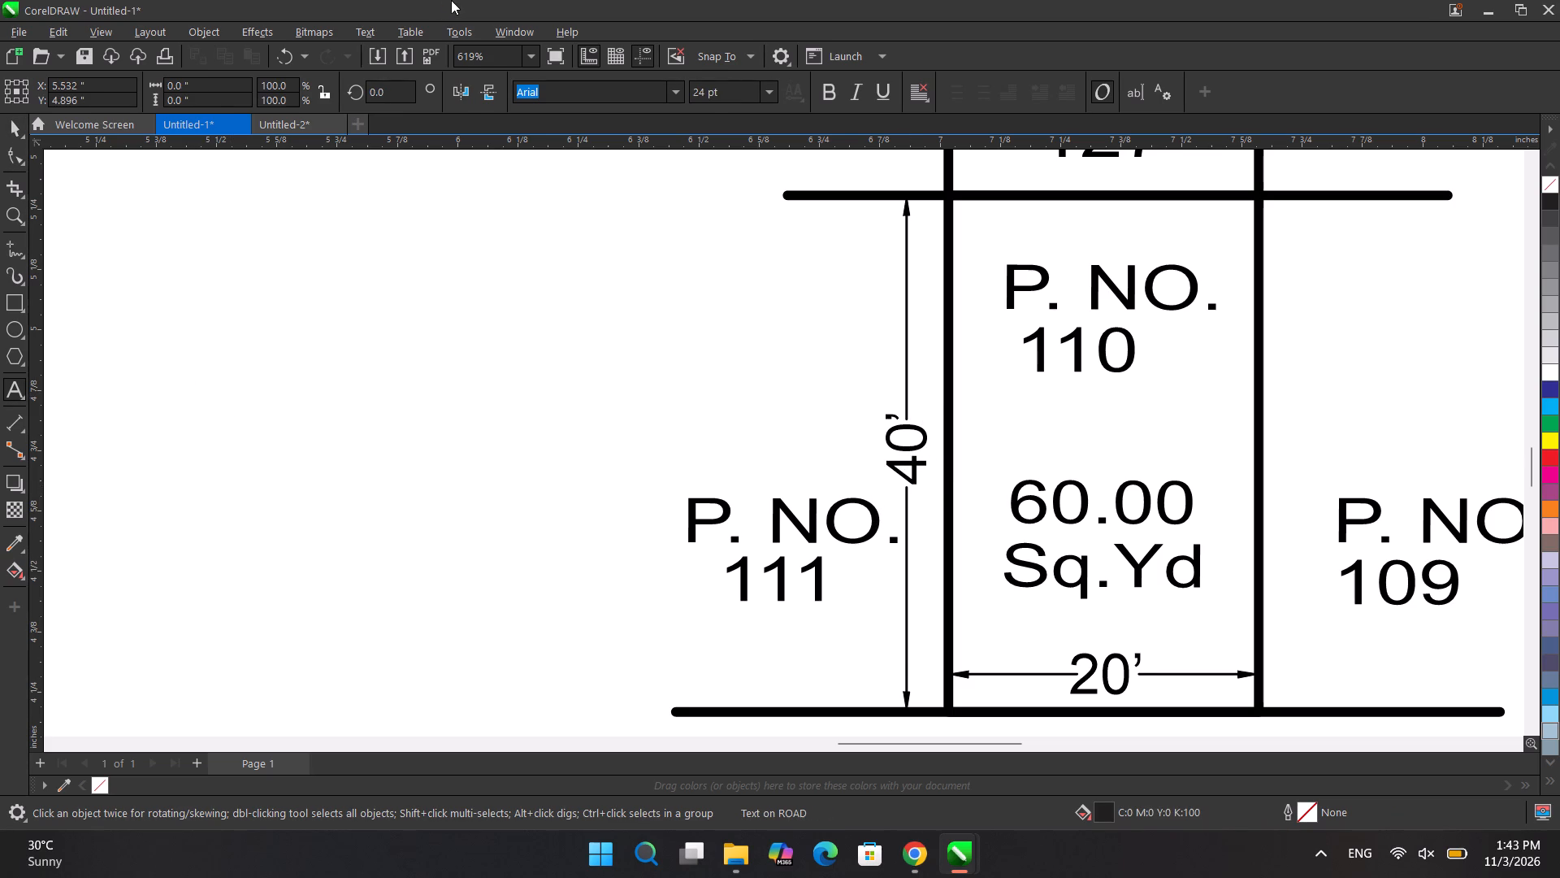
# Review the plot 167 and plot 110 site plan sheets side by side, from the plot drawings to the full page.
pyautogui.scroll(-20, 451, 0)
pyautogui.scroll(-4, 451, 0)
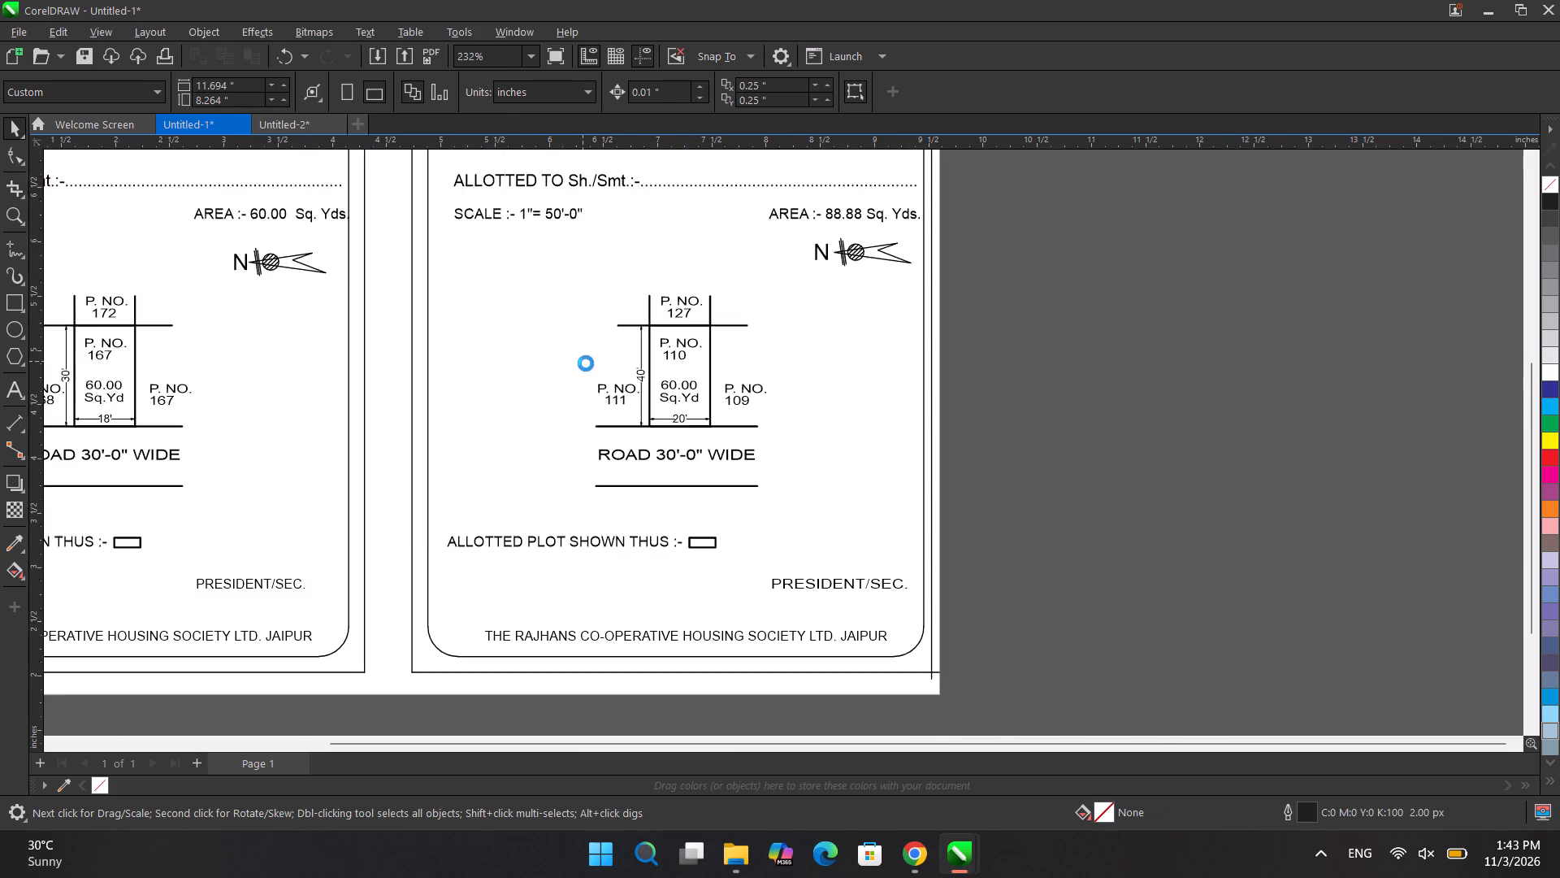
pyautogui.scroll(3, 301, 386)
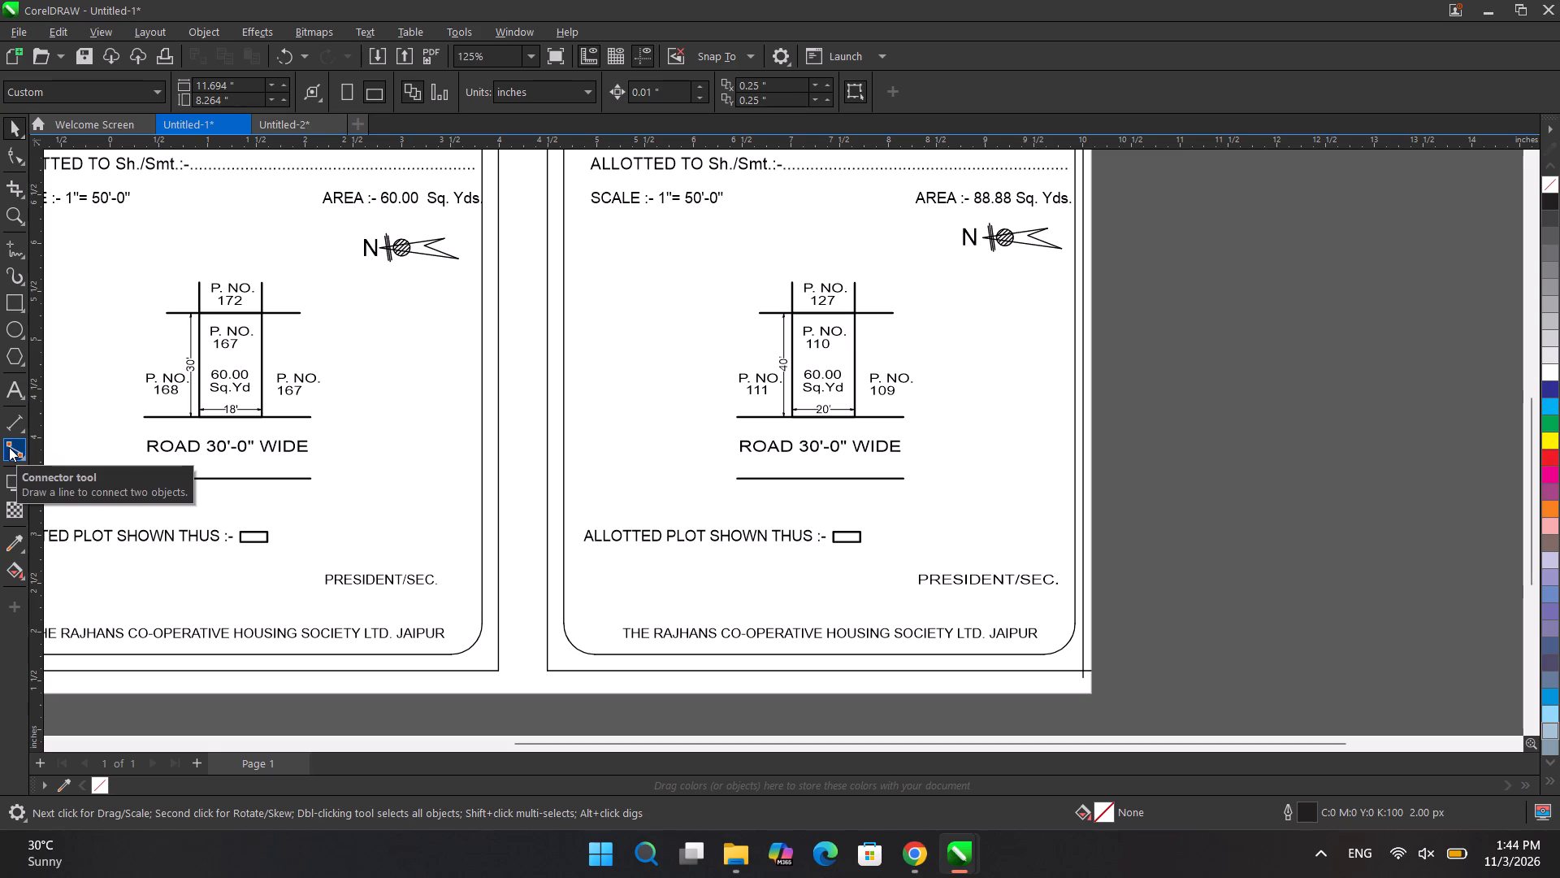
pyautogui.scroll(2, 1055, 495)
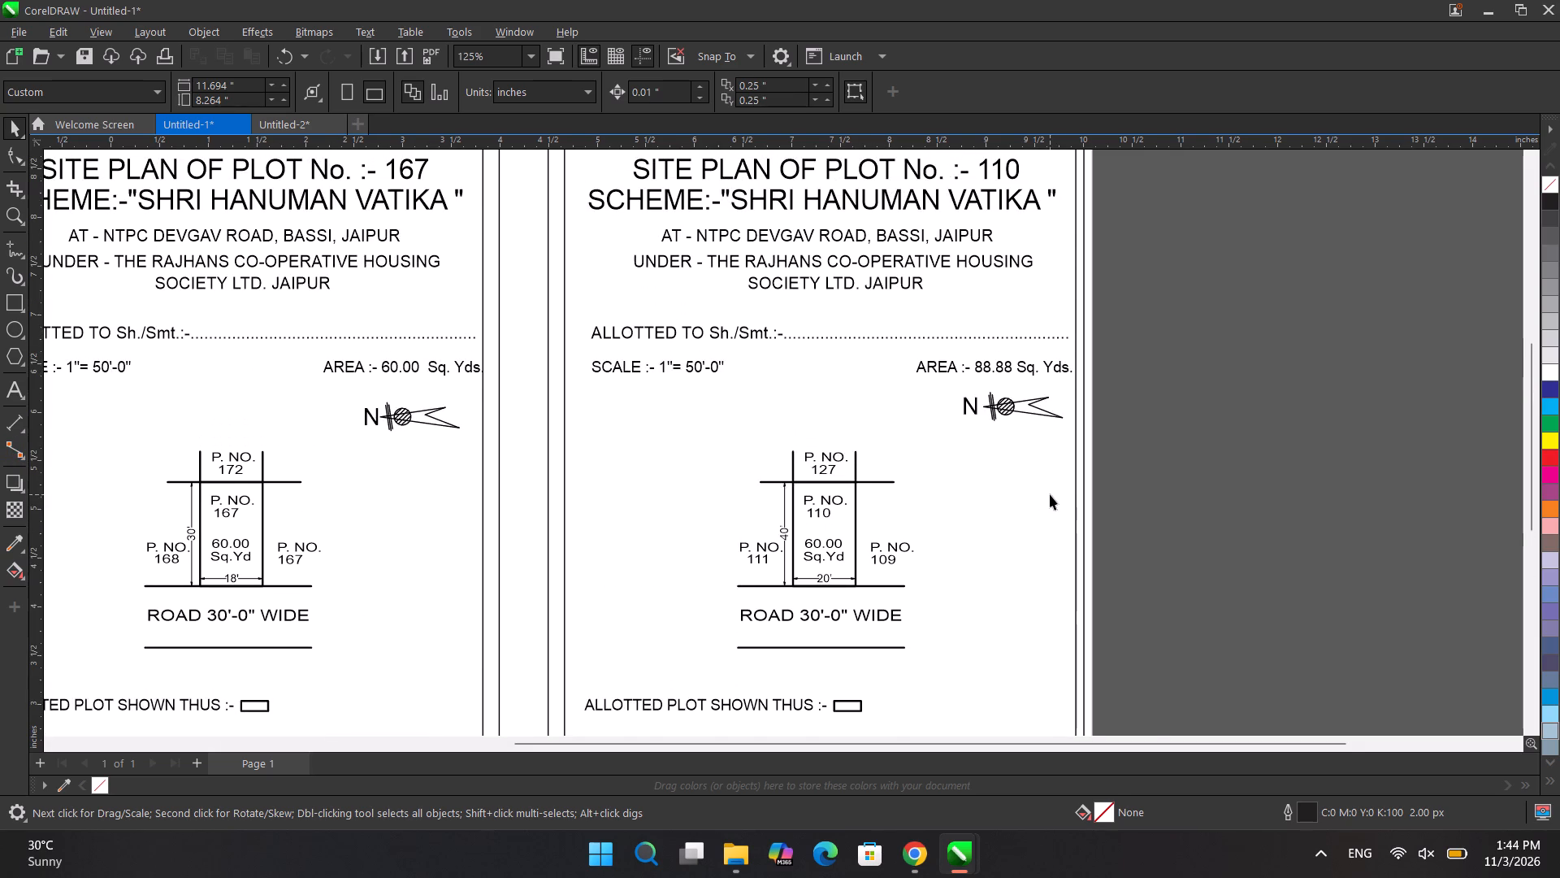
pyautogui.hscroll(1, 1050, 494)
pyautogui.scroll(1, 1050, 494)
pyautogui.hscroll(1, 1049, 489)
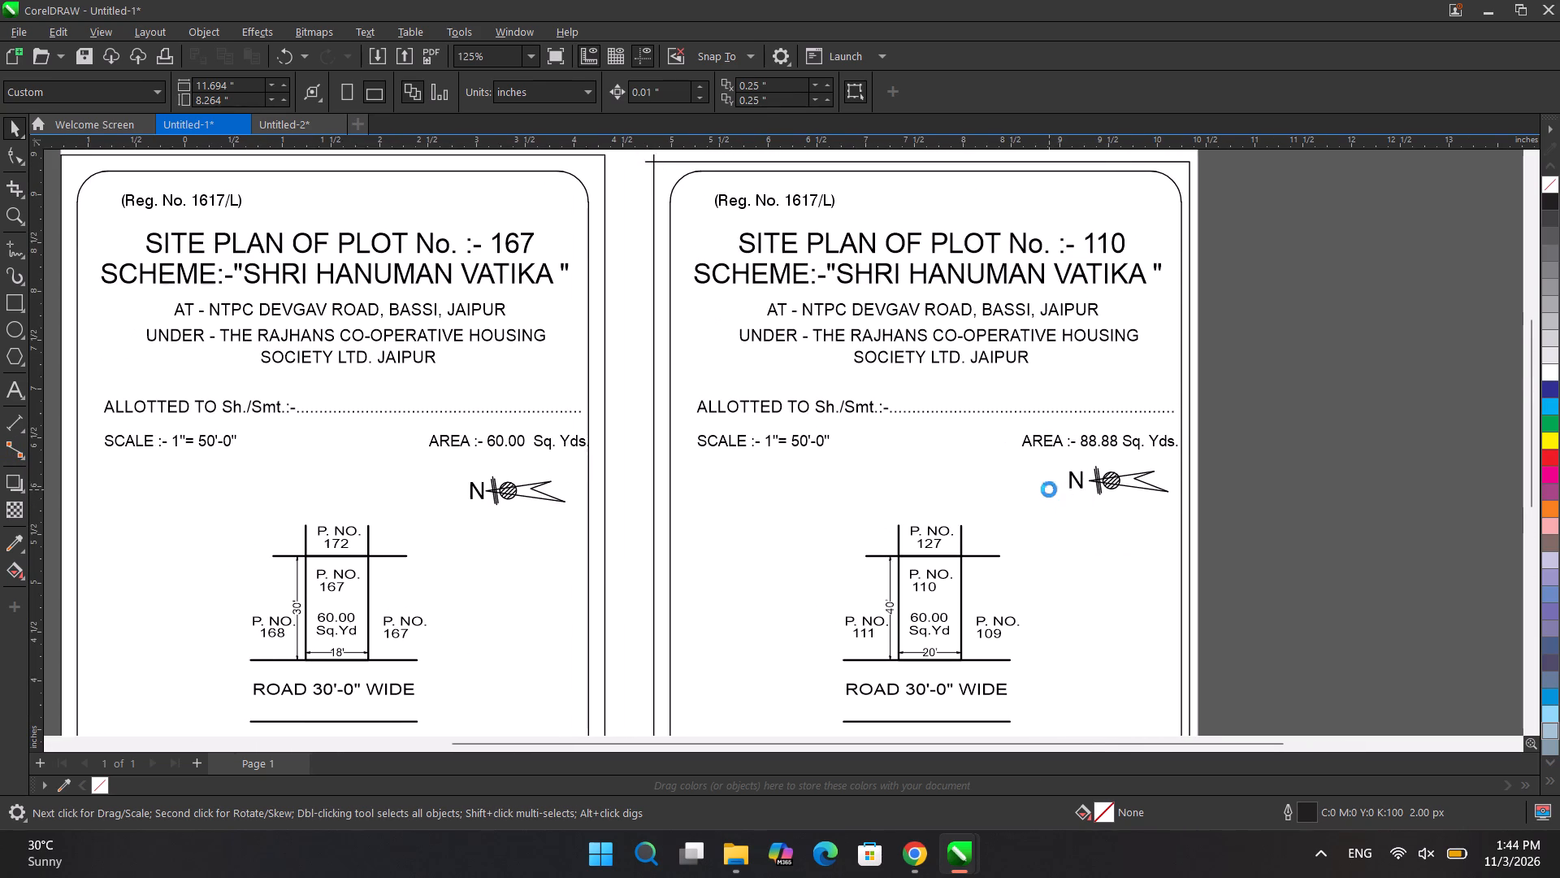
pyautogui.hscroll(1, 1049, 489)
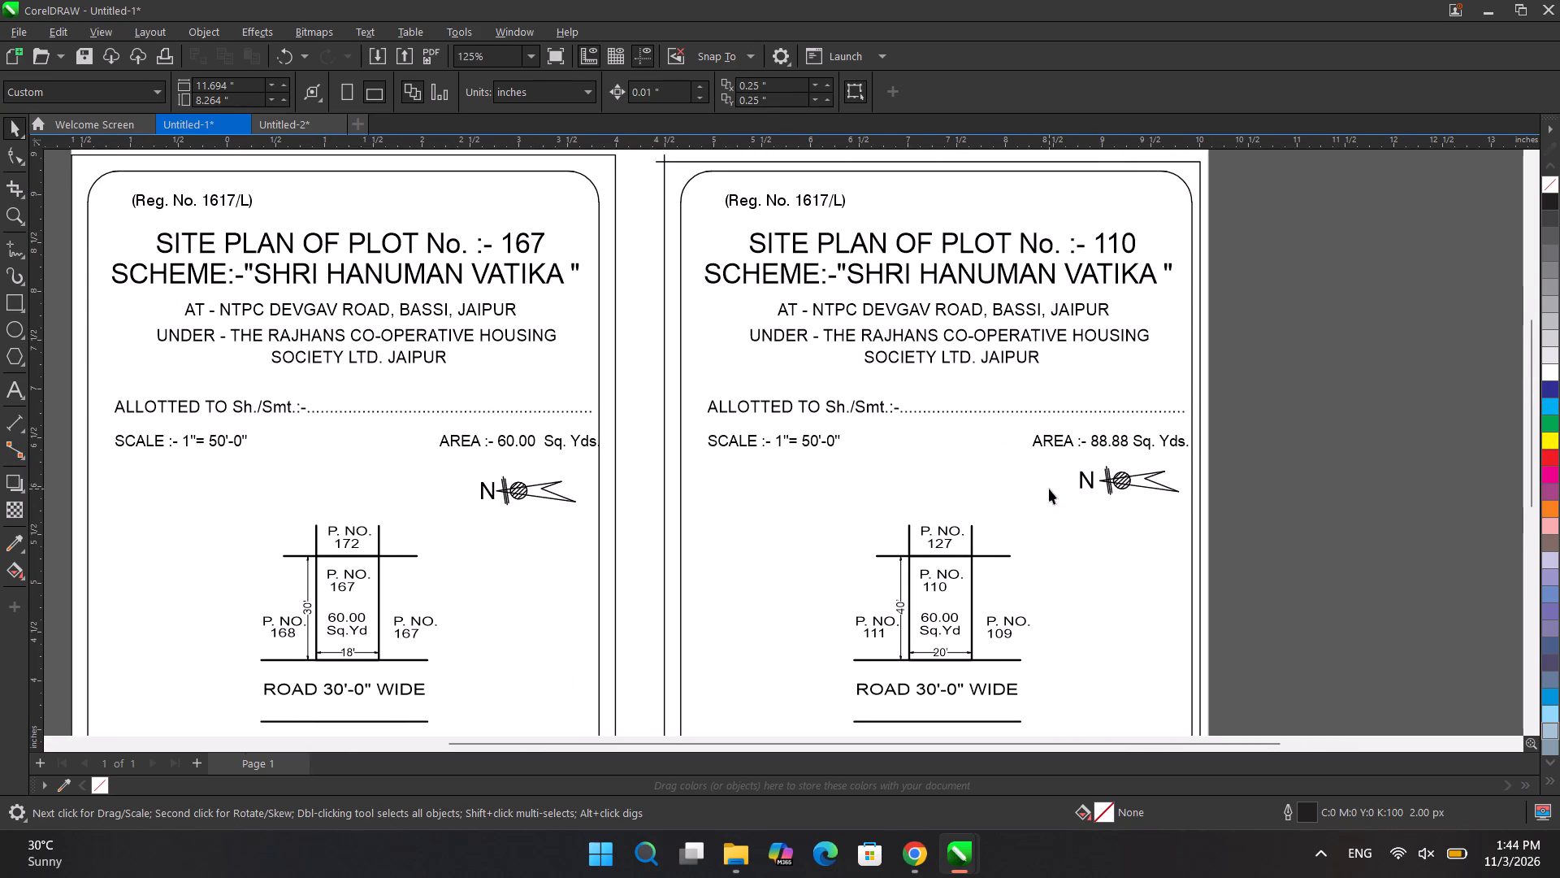
pyautogui.scroll(-1, 1049, 489)
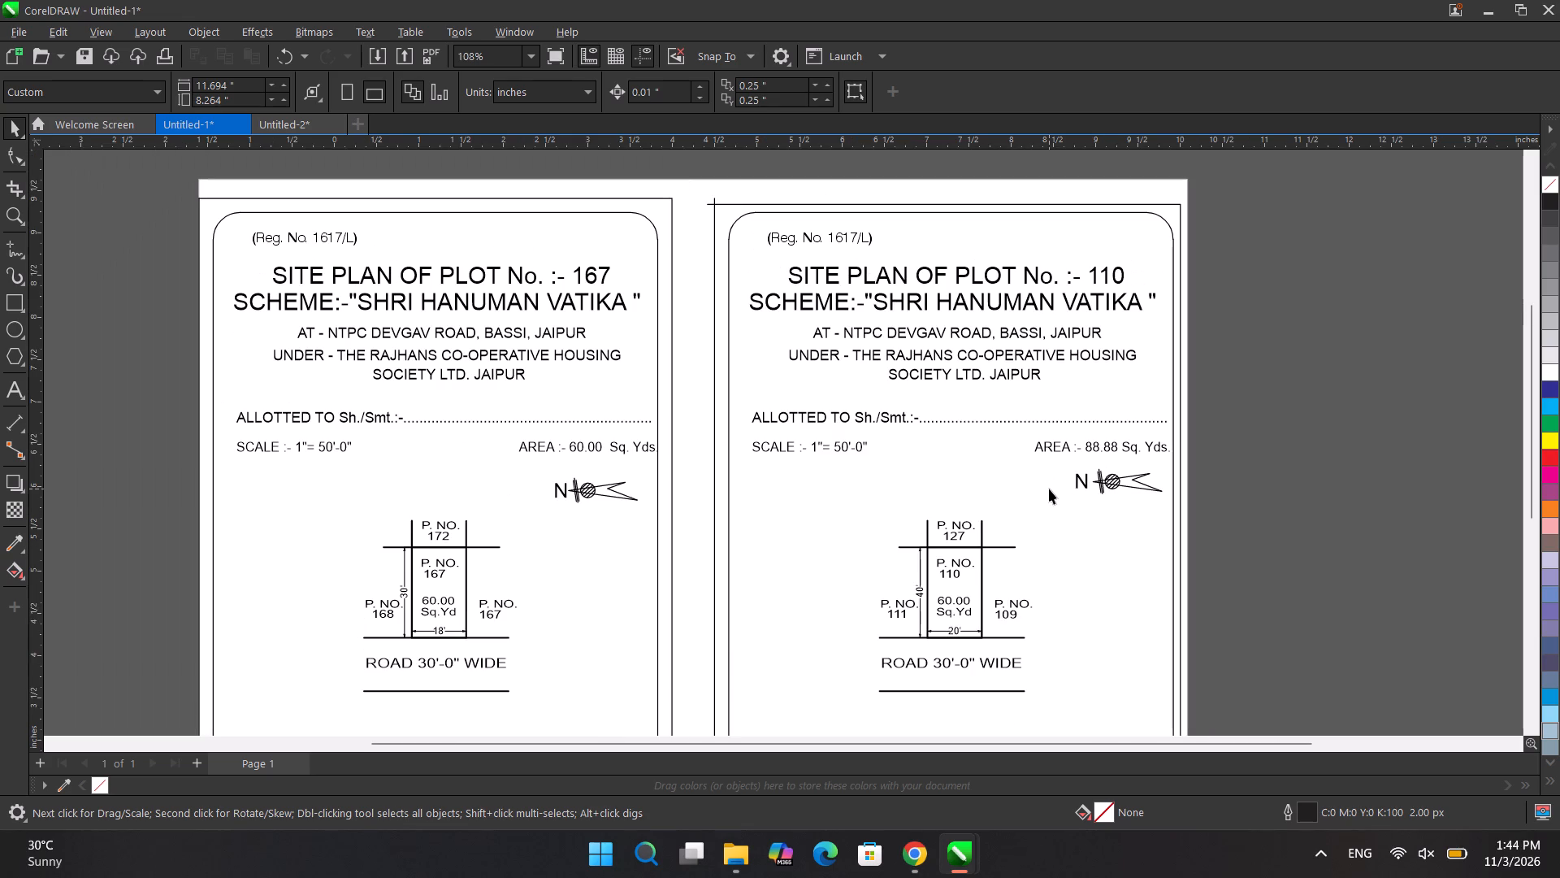
pyautogui.scroll(-2, 1049, 489)
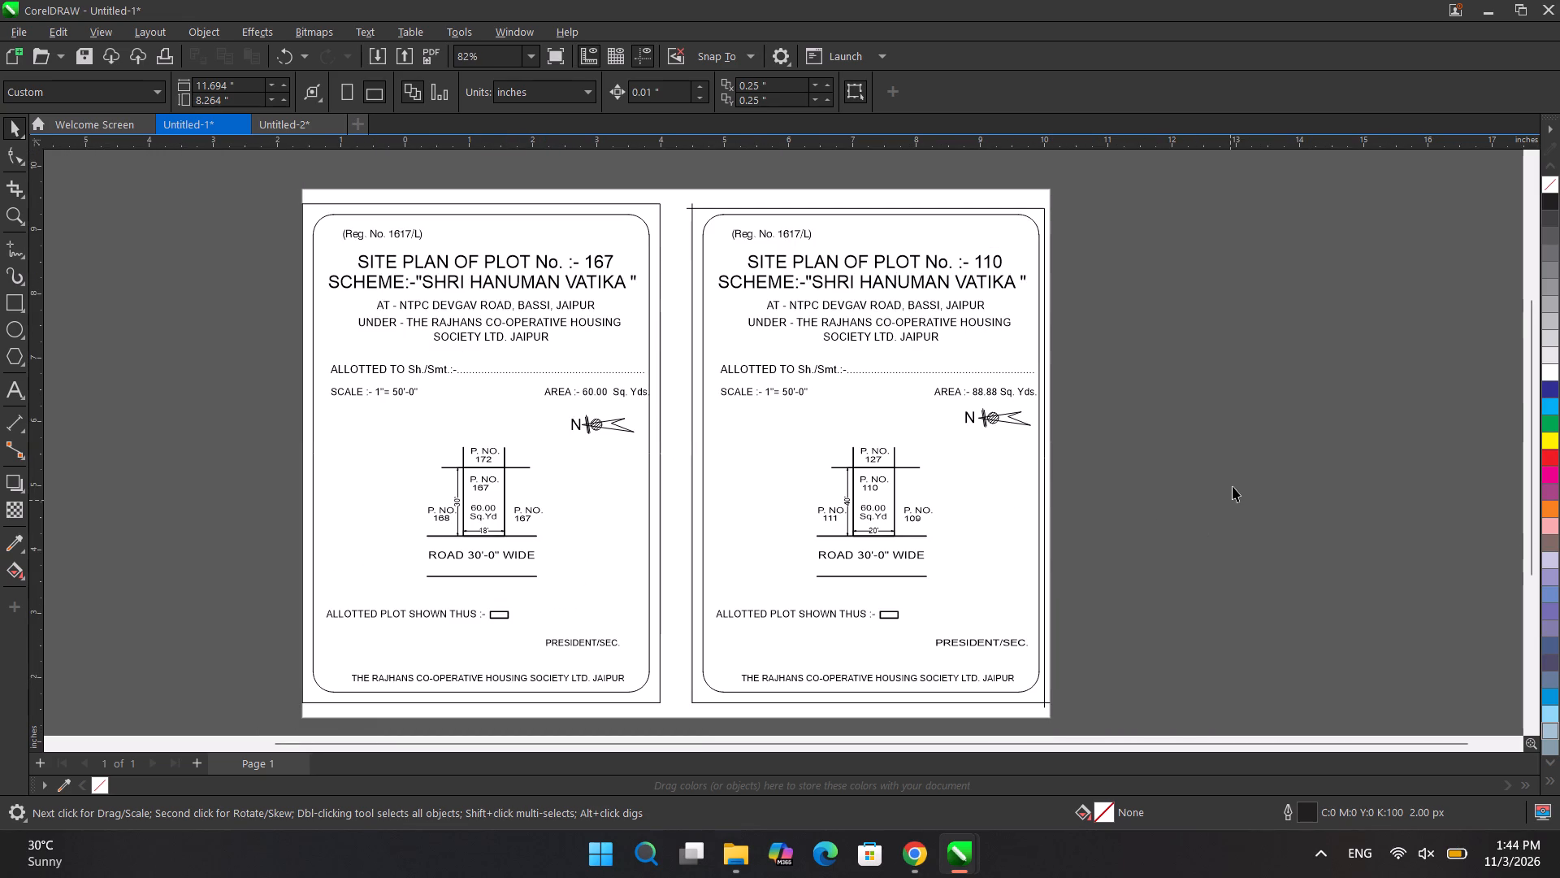
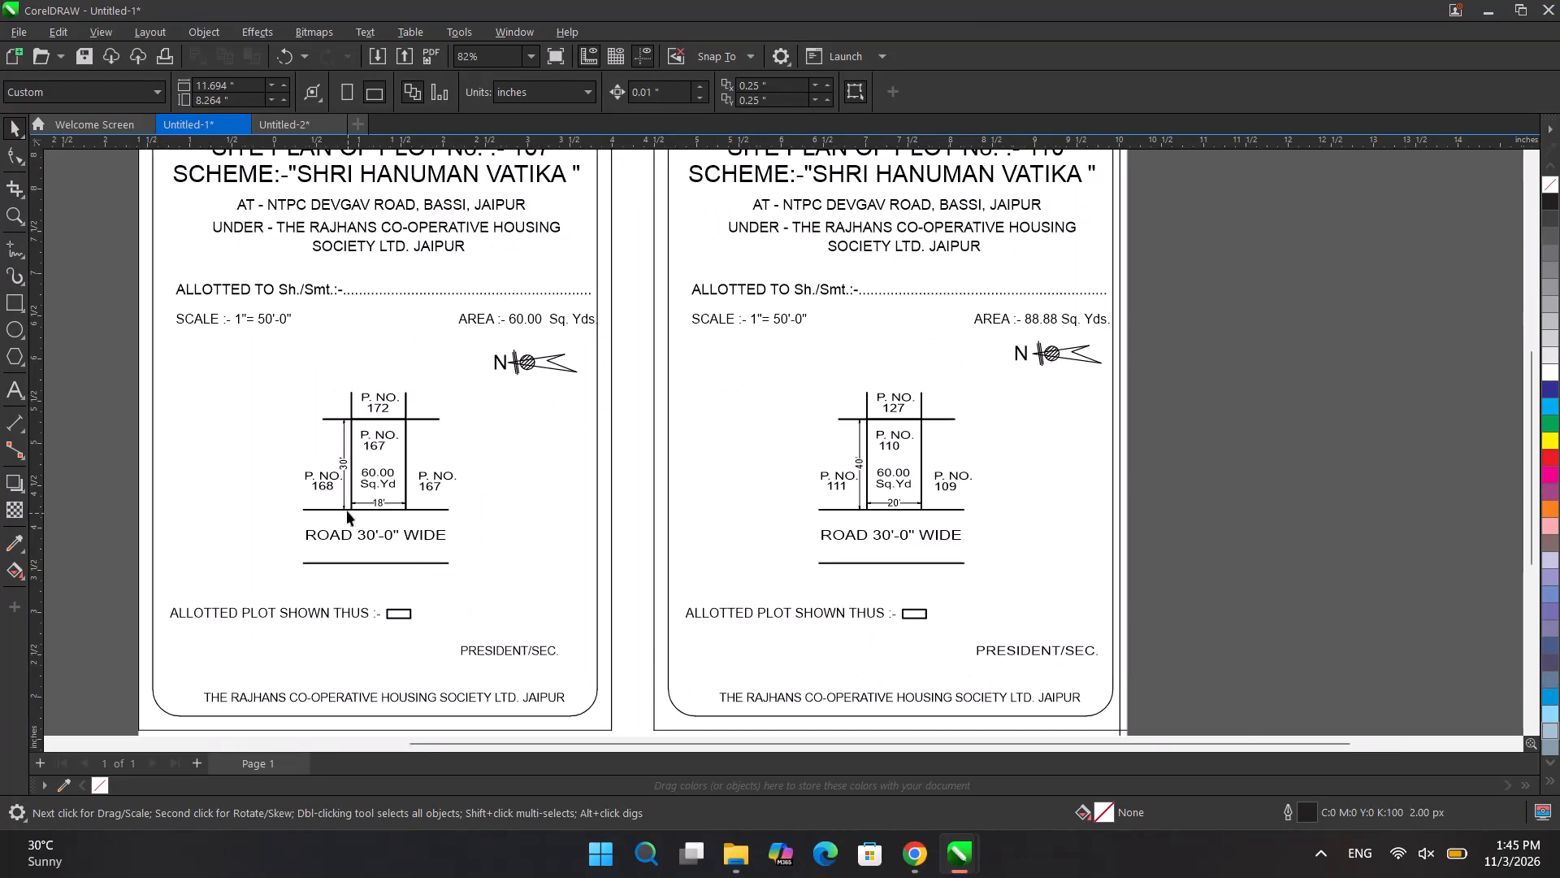
# Change the neighbouring plot number on the right side of plot 167 in its site plan to 166.
pyautogui.scroll(4, 345, 502)
pyautogui.click(498, 485)
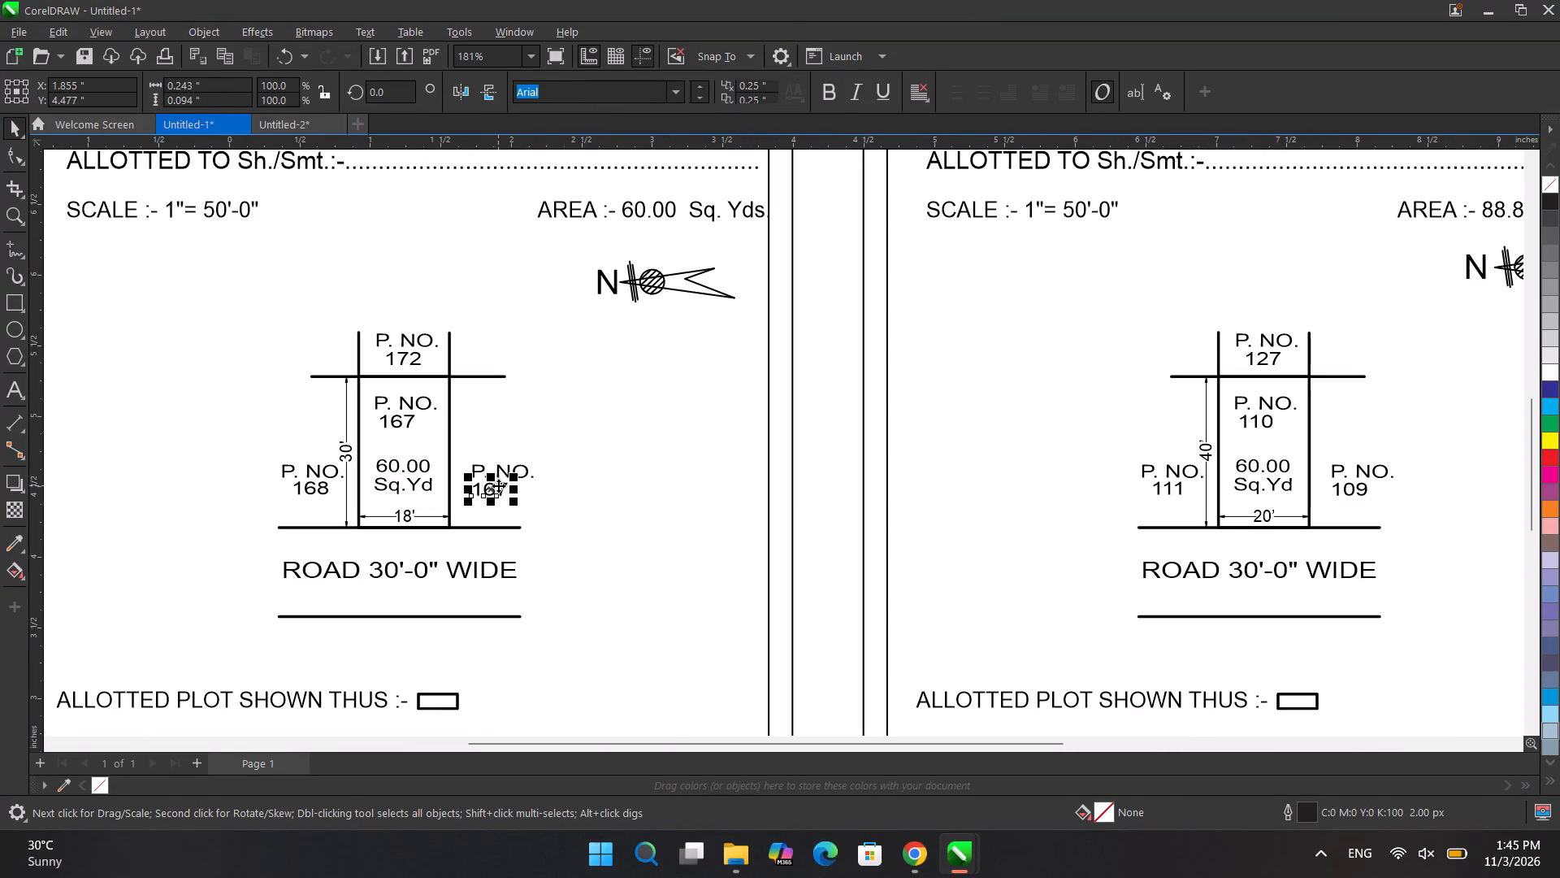
pyautogui.doubleClick(498, 485)
pyautogui.click(501, 489)
pyautogui.doubleClick(508, 489)
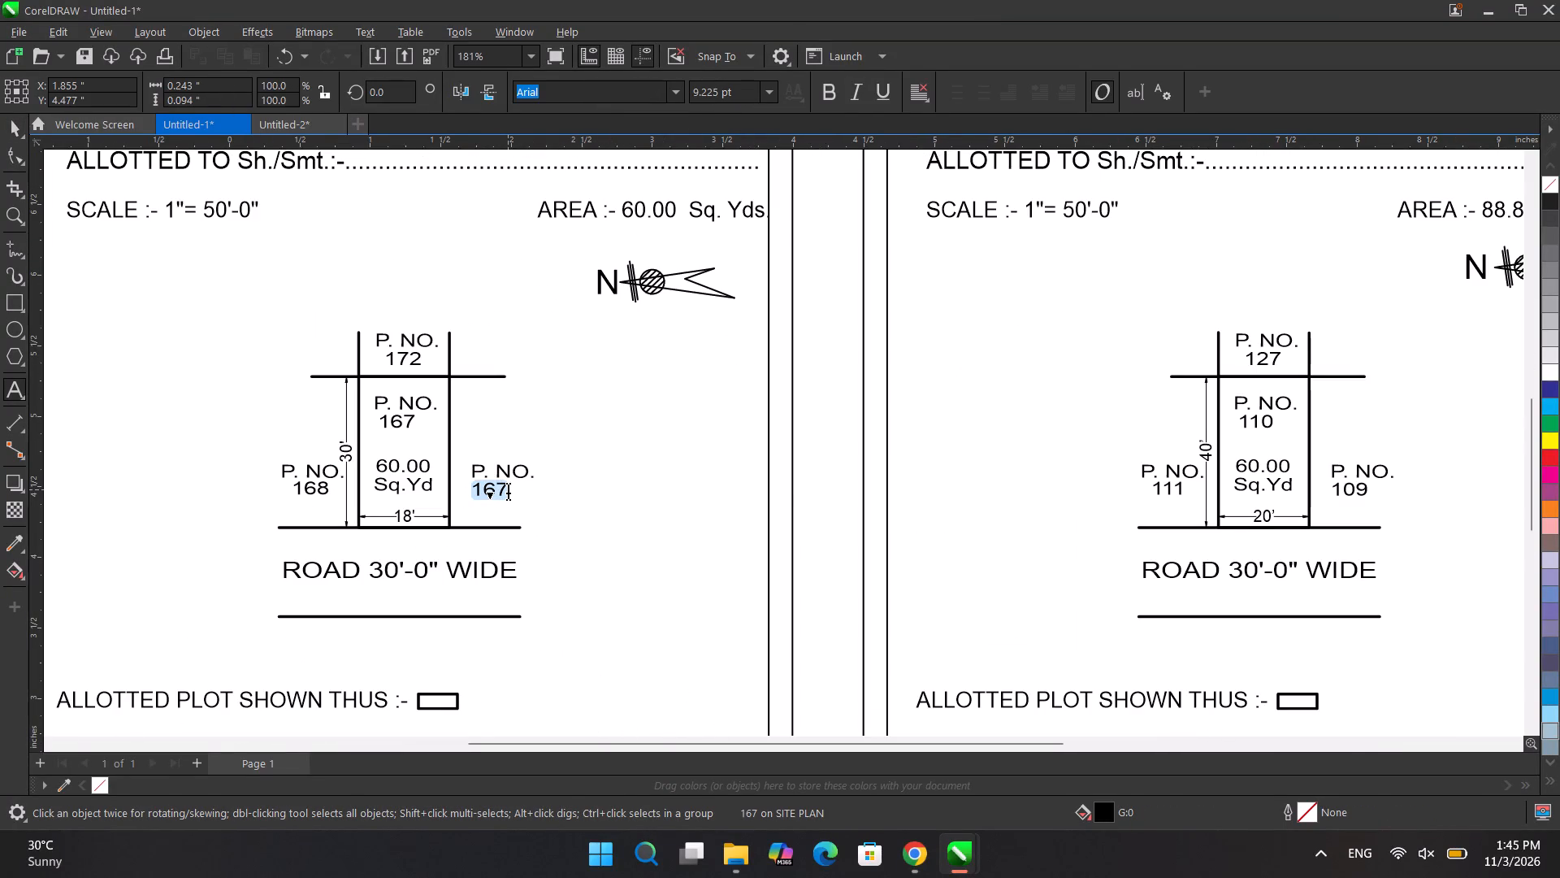
pyautogui.write('166')
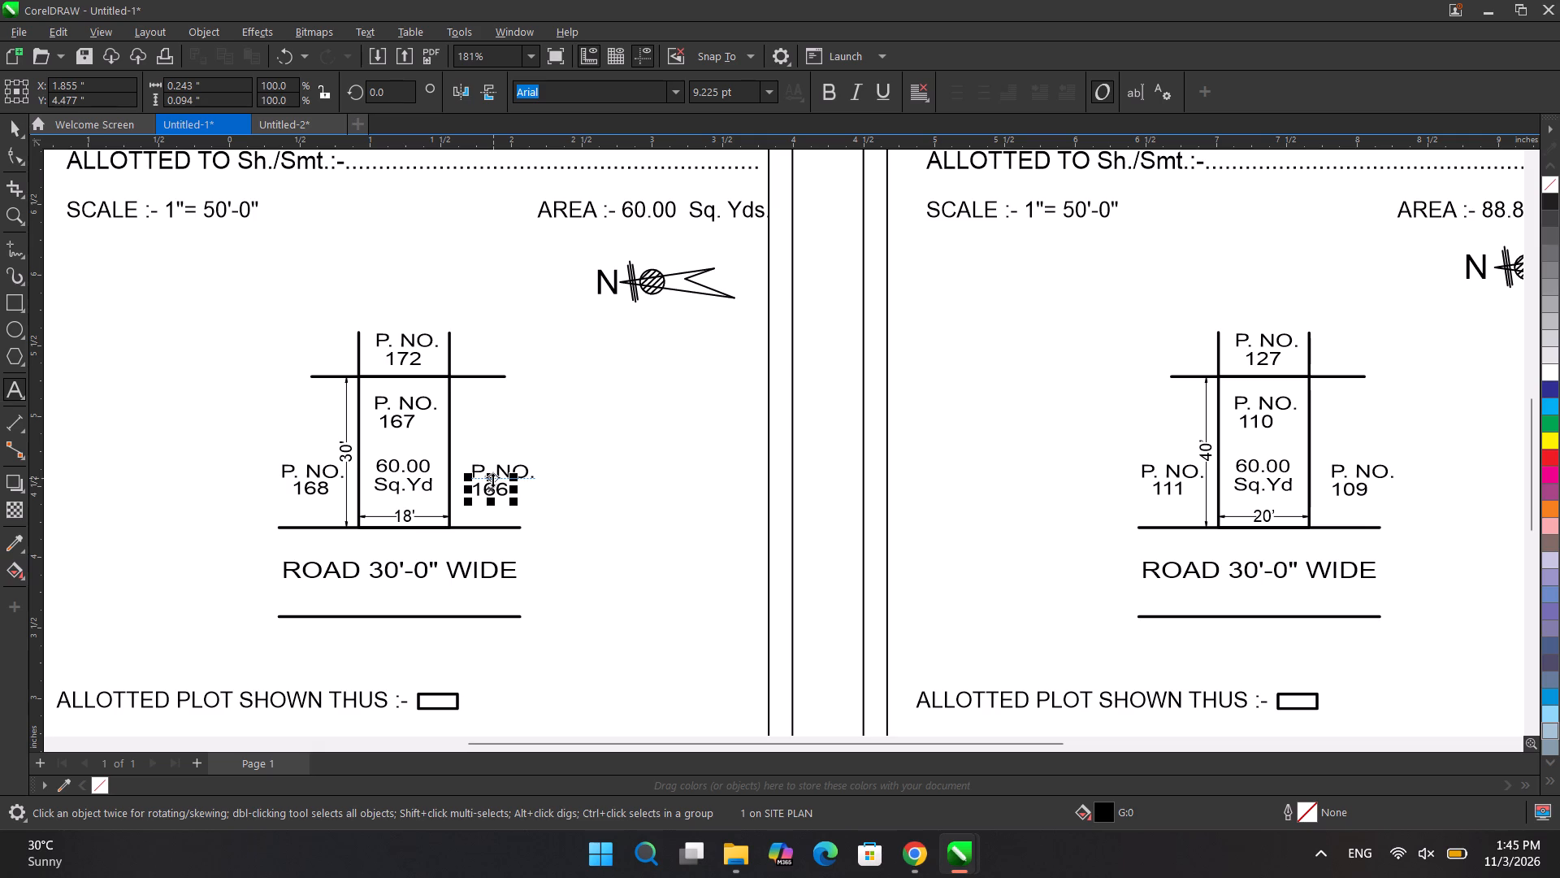
pyautogui.hotkey('ctrl', 'space')
pyautogui.click(666, 621)
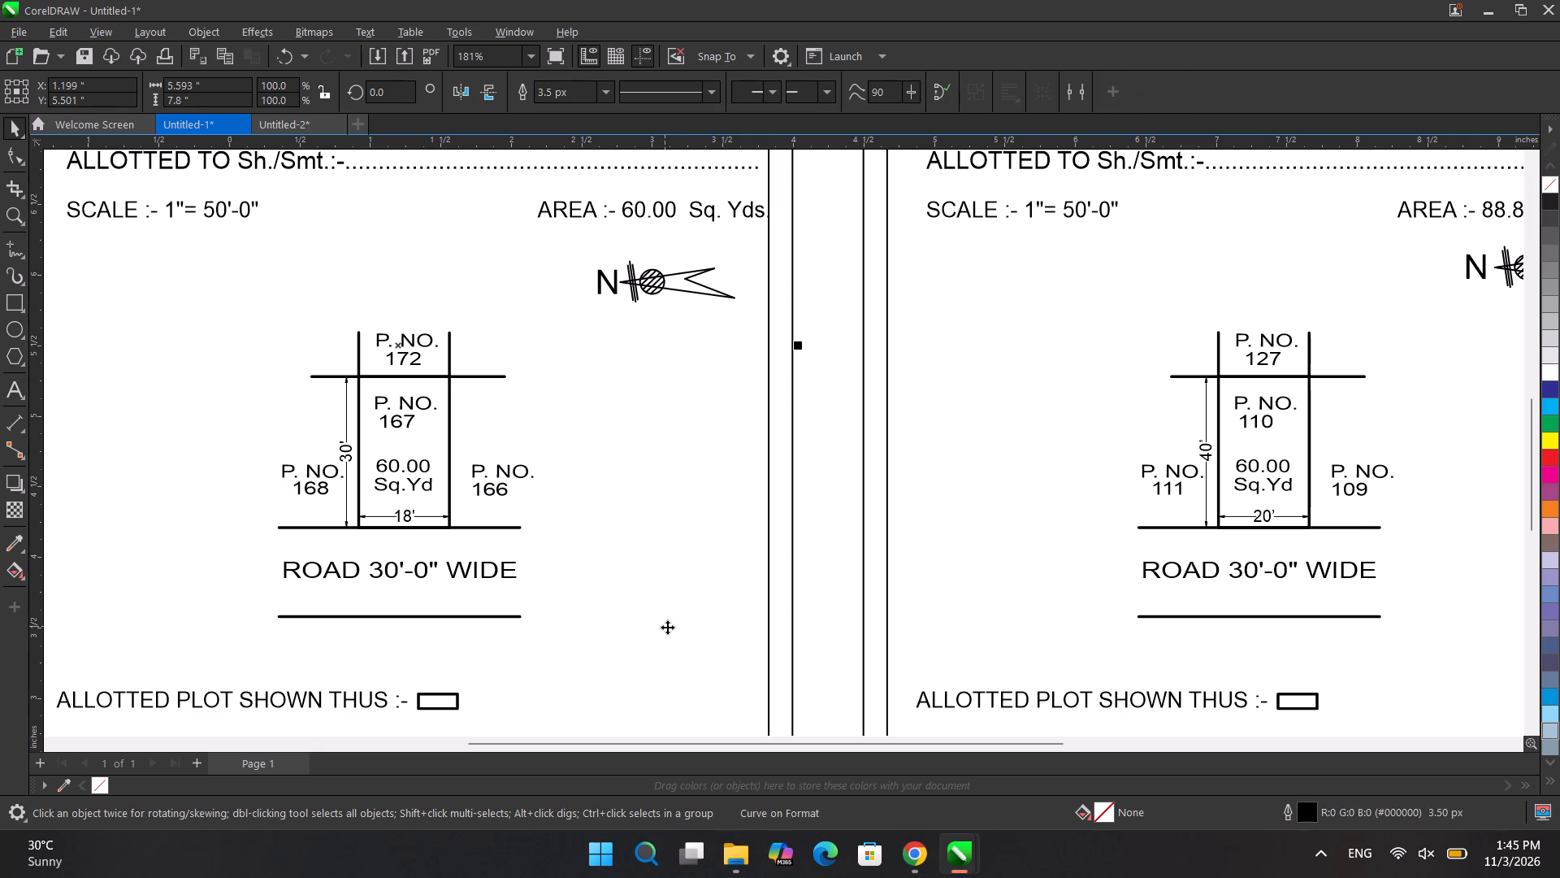
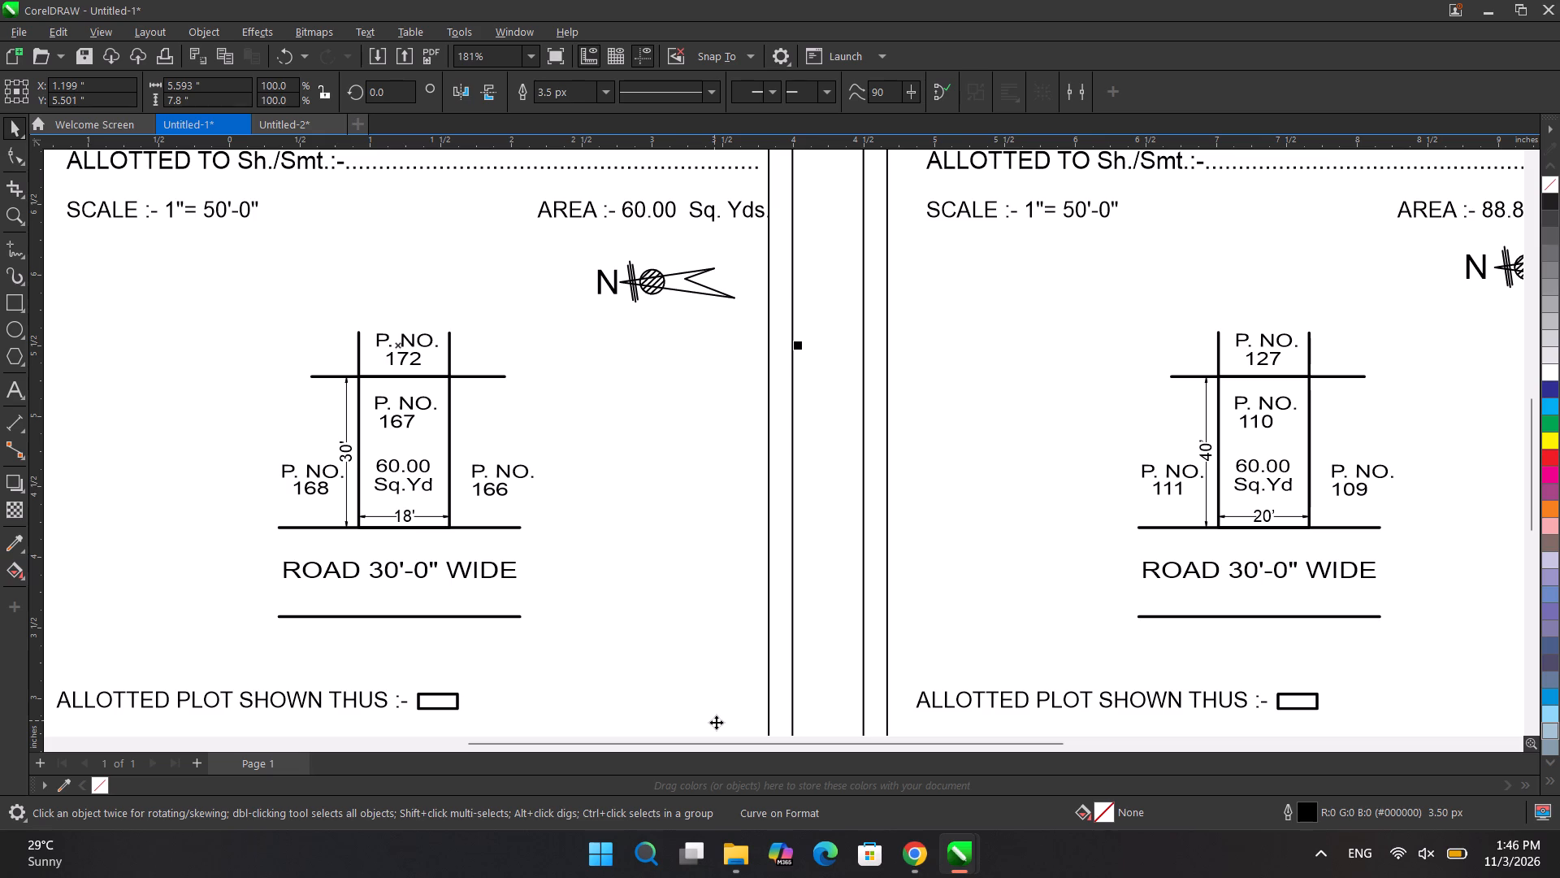
# Nudge the scale and area text line on the plot 167 sheet left by about 0.05 inches.
pyautogui.scroll(-4, 587, 506)
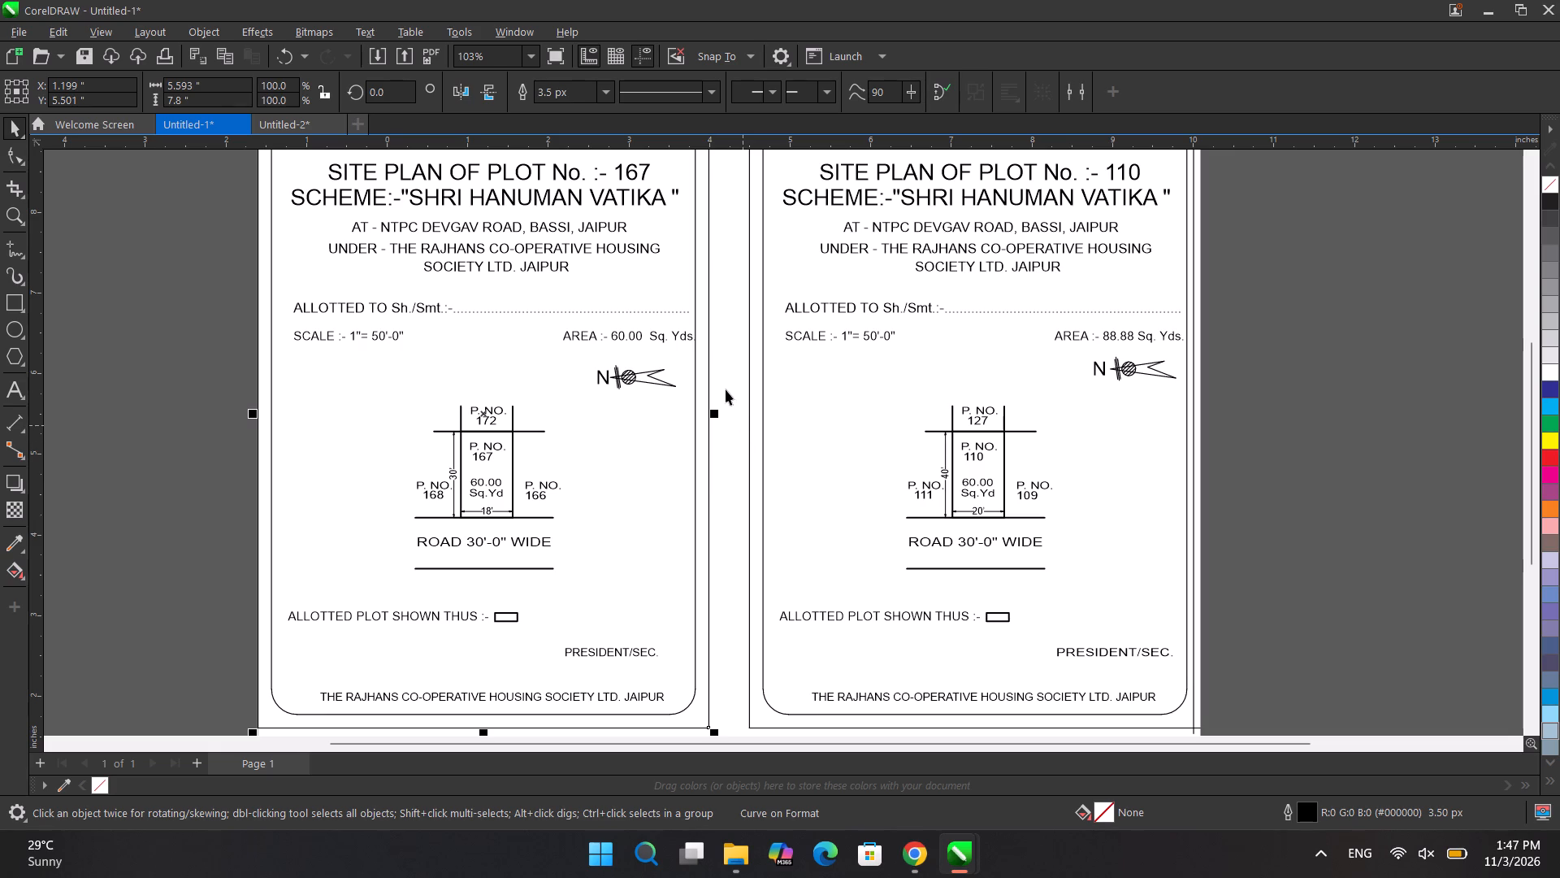
pyautogui.moveTo(730, 338); pyautogui.dragTo(687, 333)
pyautogui.moveTo(687, 333); pyautogui.dragTo(614, 329)
pyautogui.moveTo(726, 359); pyautogui.dragTo(626, 306)
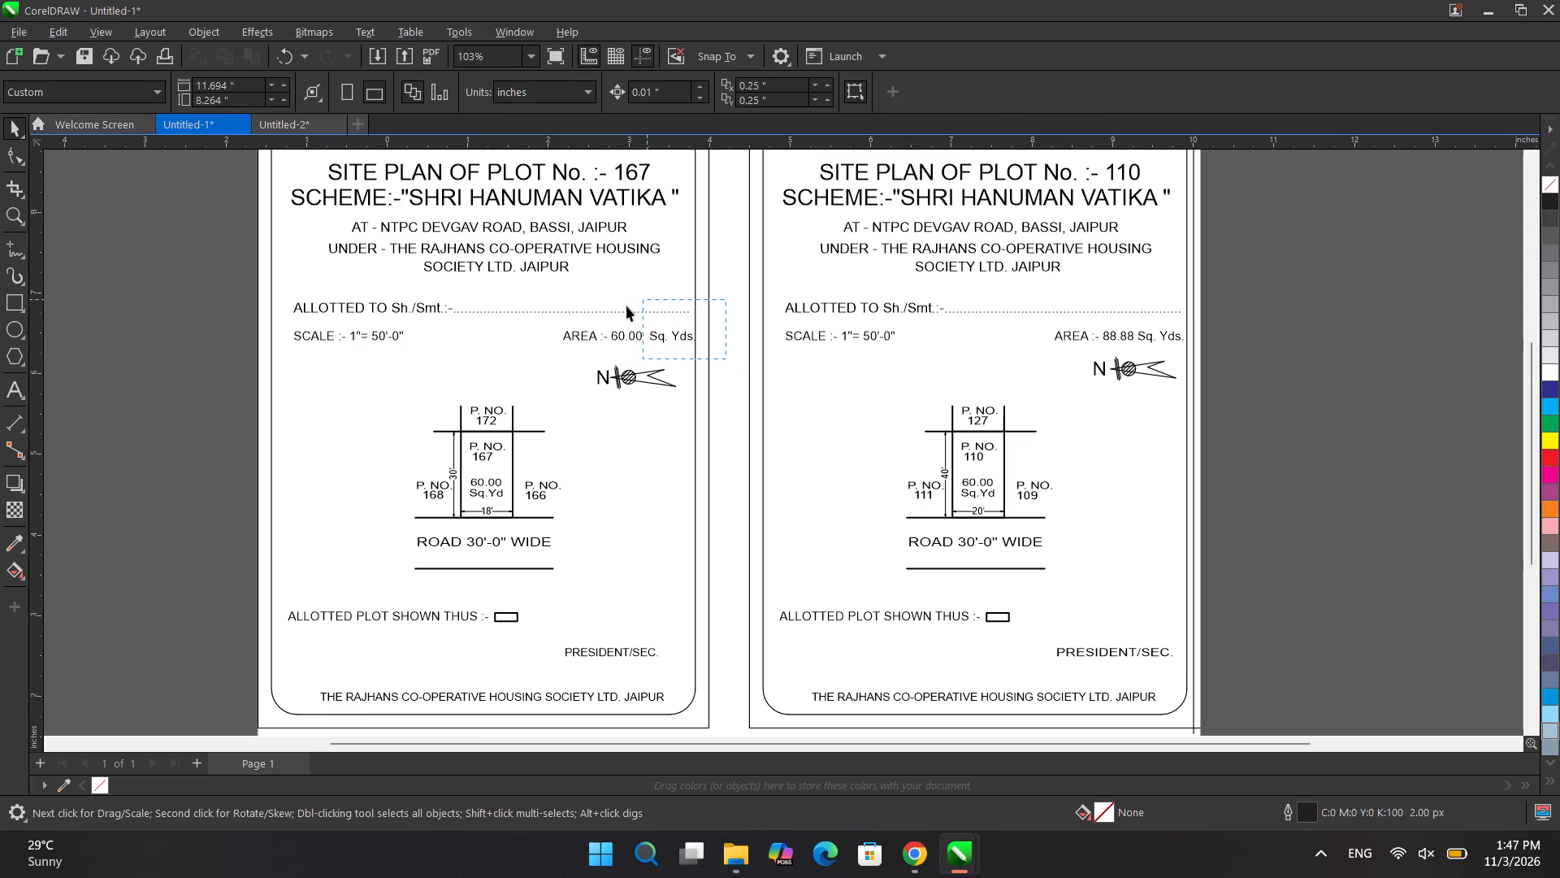
pyautogui.moveTo(626, 306); pyautogui.dragTo(507, 324)
pyautogui.moveTo(726, 304); pyautogui.dragTo(541, 360)
pyautogui.moveTo(541, 360); pyautogui.dragTo(534, 357)
pyautogui.click(583, 337)
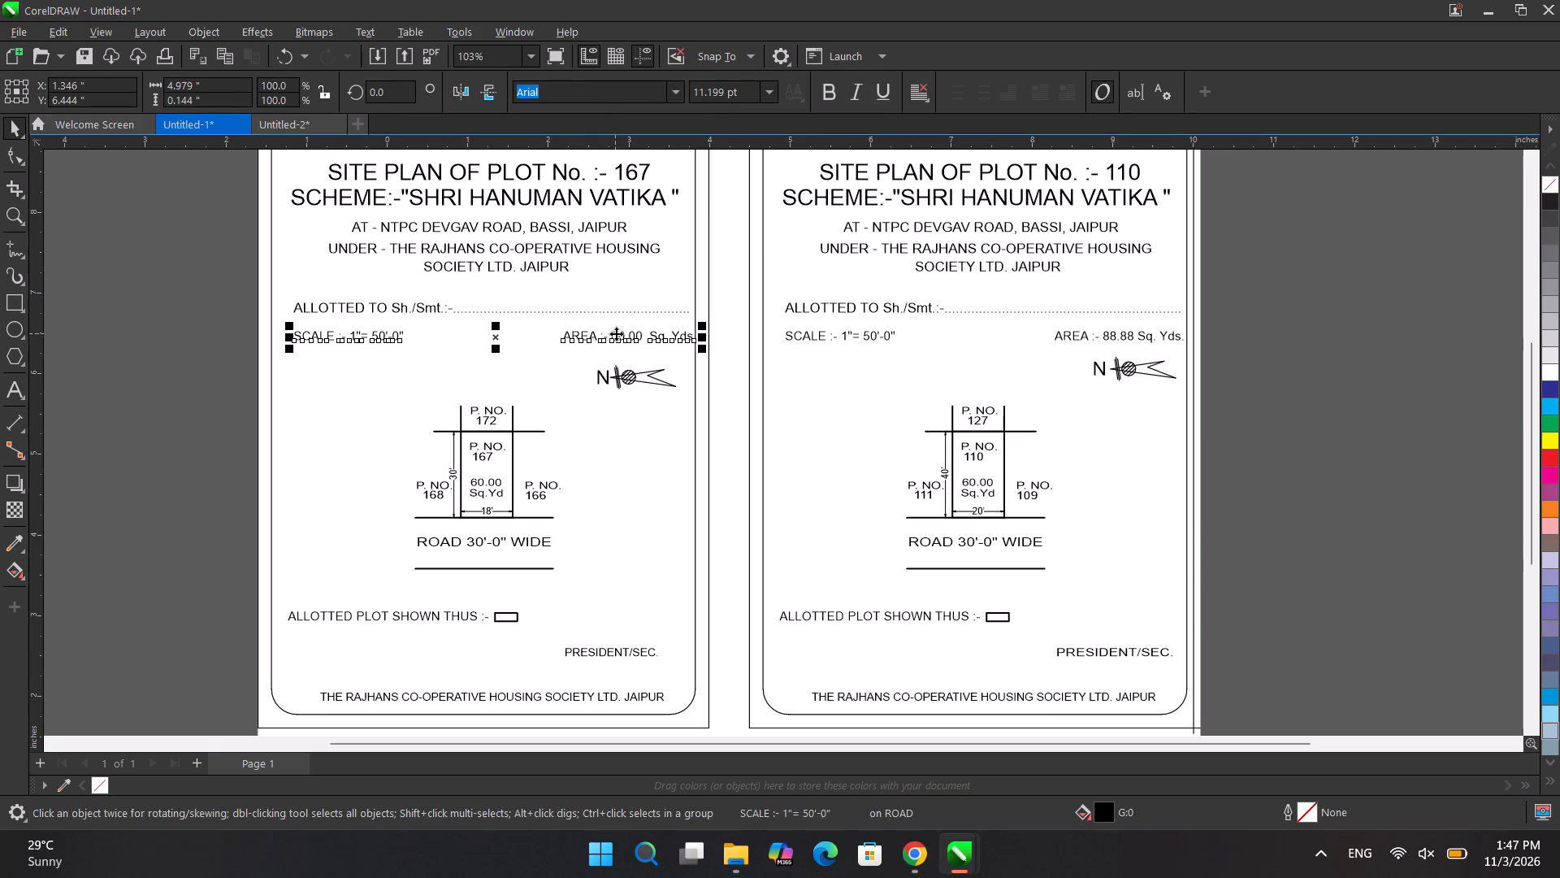
pyautogui.press('Left')
pyautogui.press('Left')
pyautogui.press('Left')
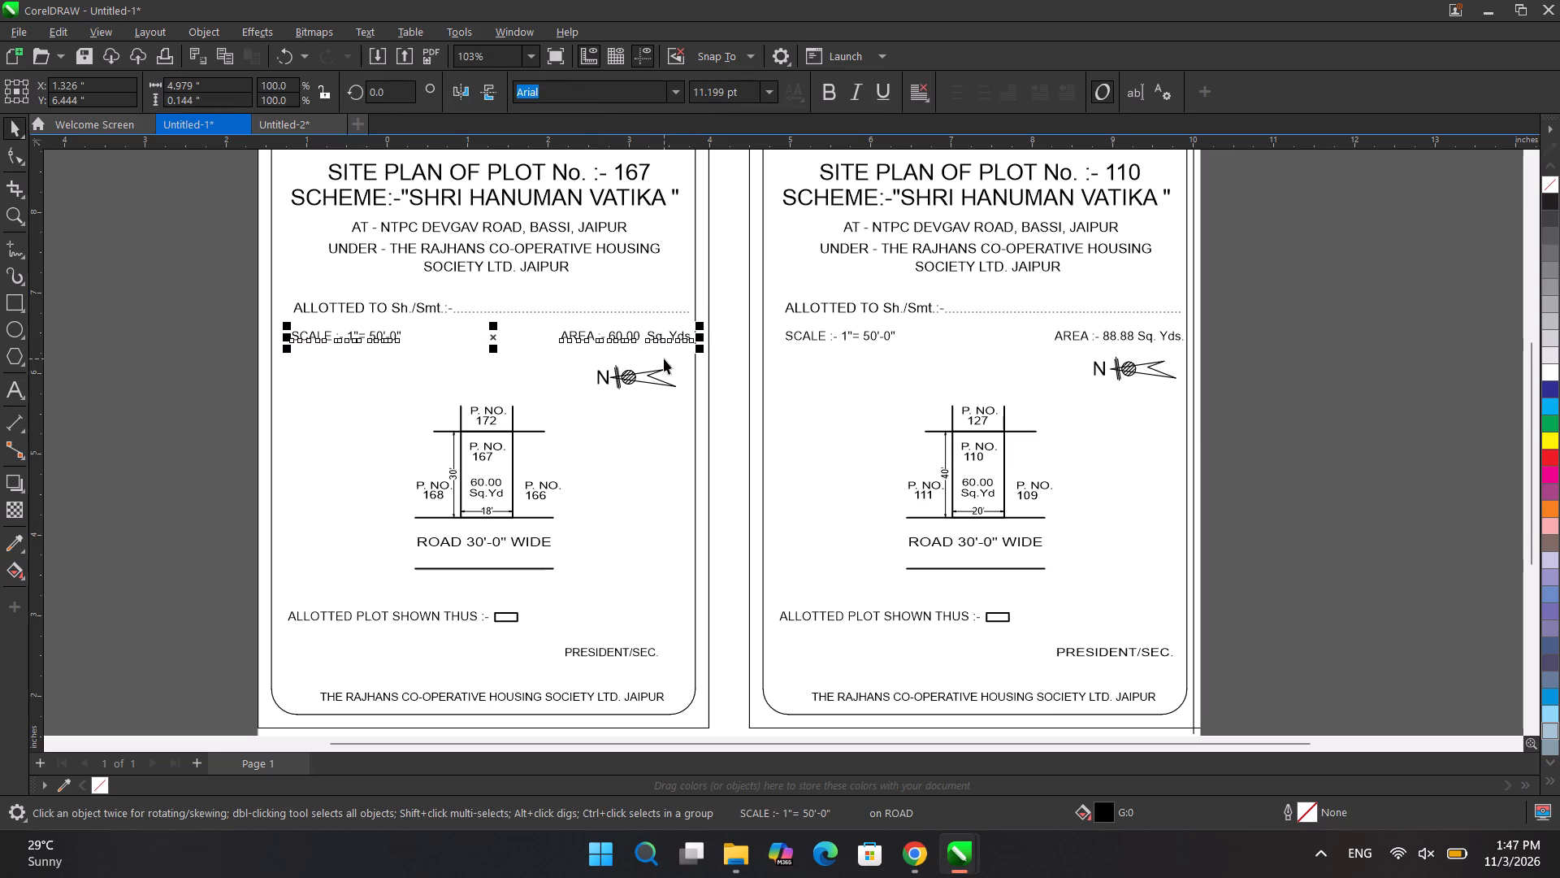
pyautogui.press('Left')
pyautogui.press('Left')
pyautogui.click(755, 348)
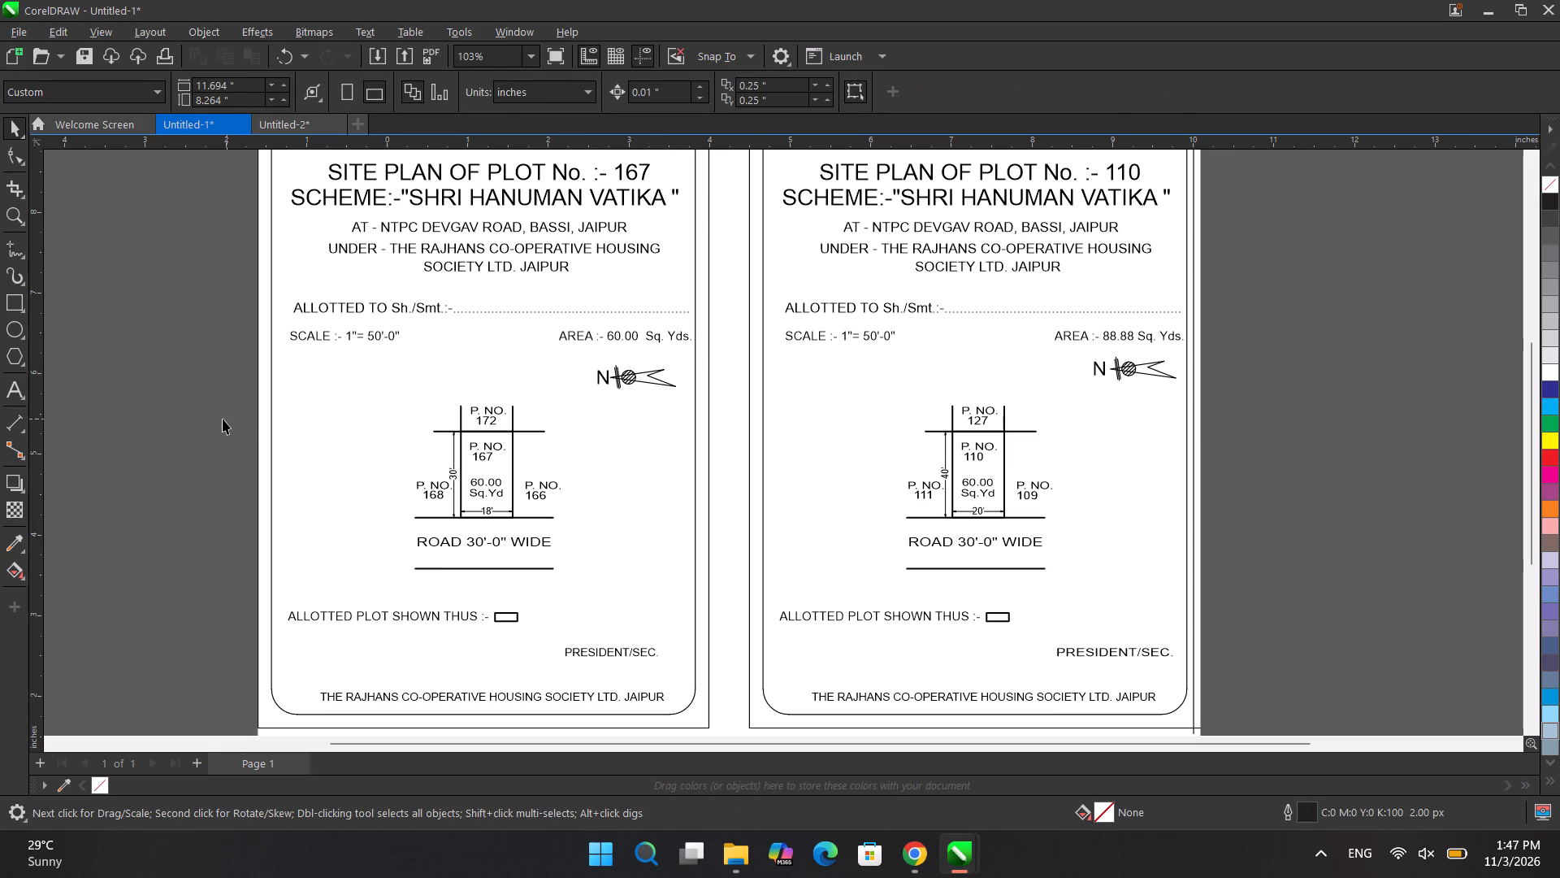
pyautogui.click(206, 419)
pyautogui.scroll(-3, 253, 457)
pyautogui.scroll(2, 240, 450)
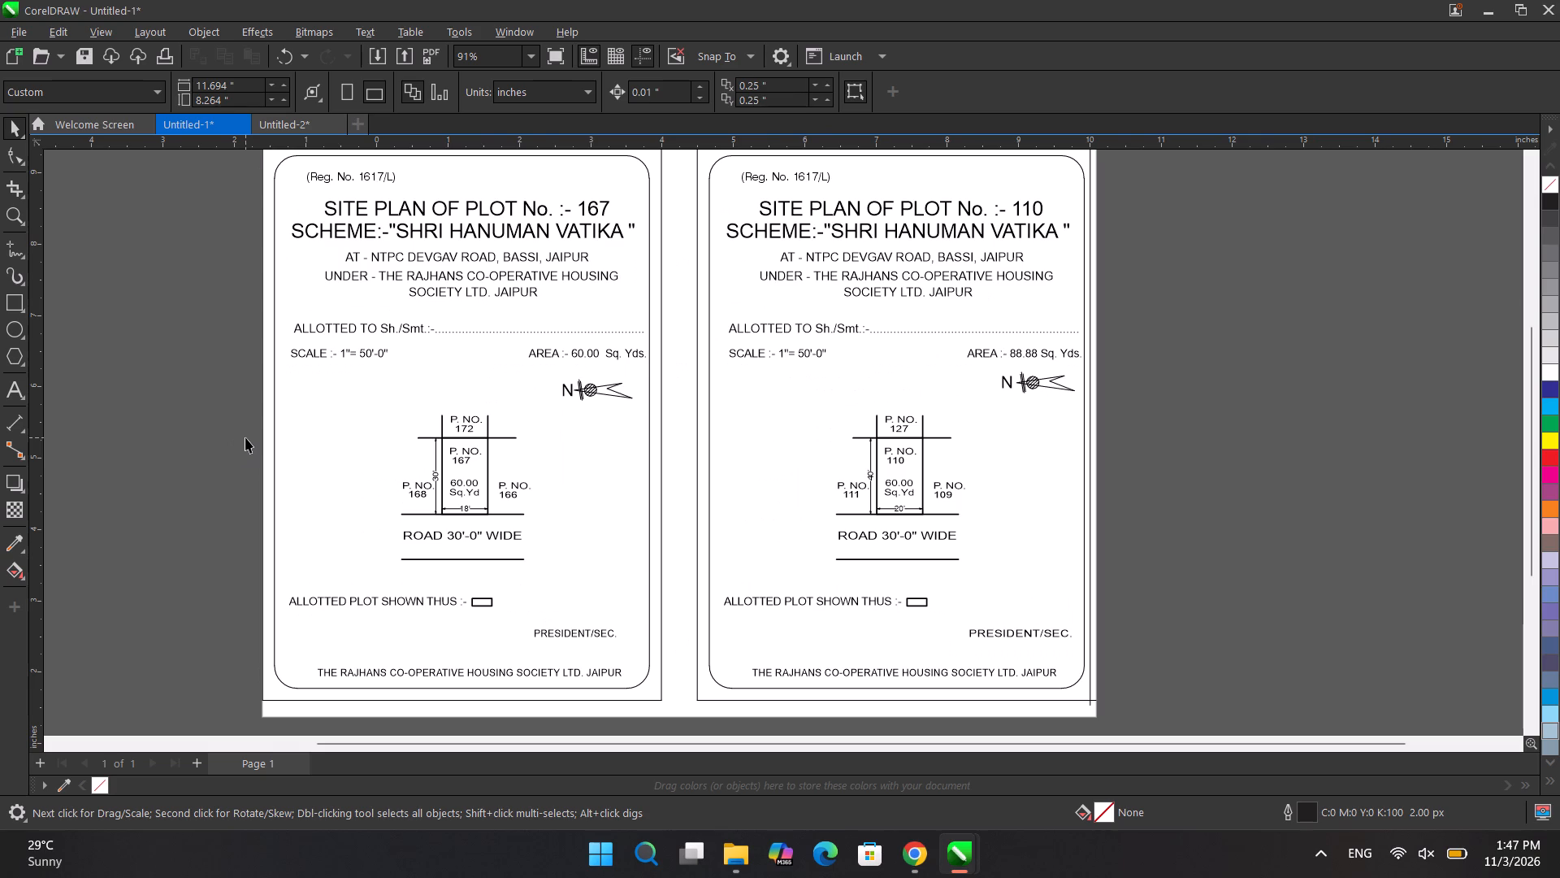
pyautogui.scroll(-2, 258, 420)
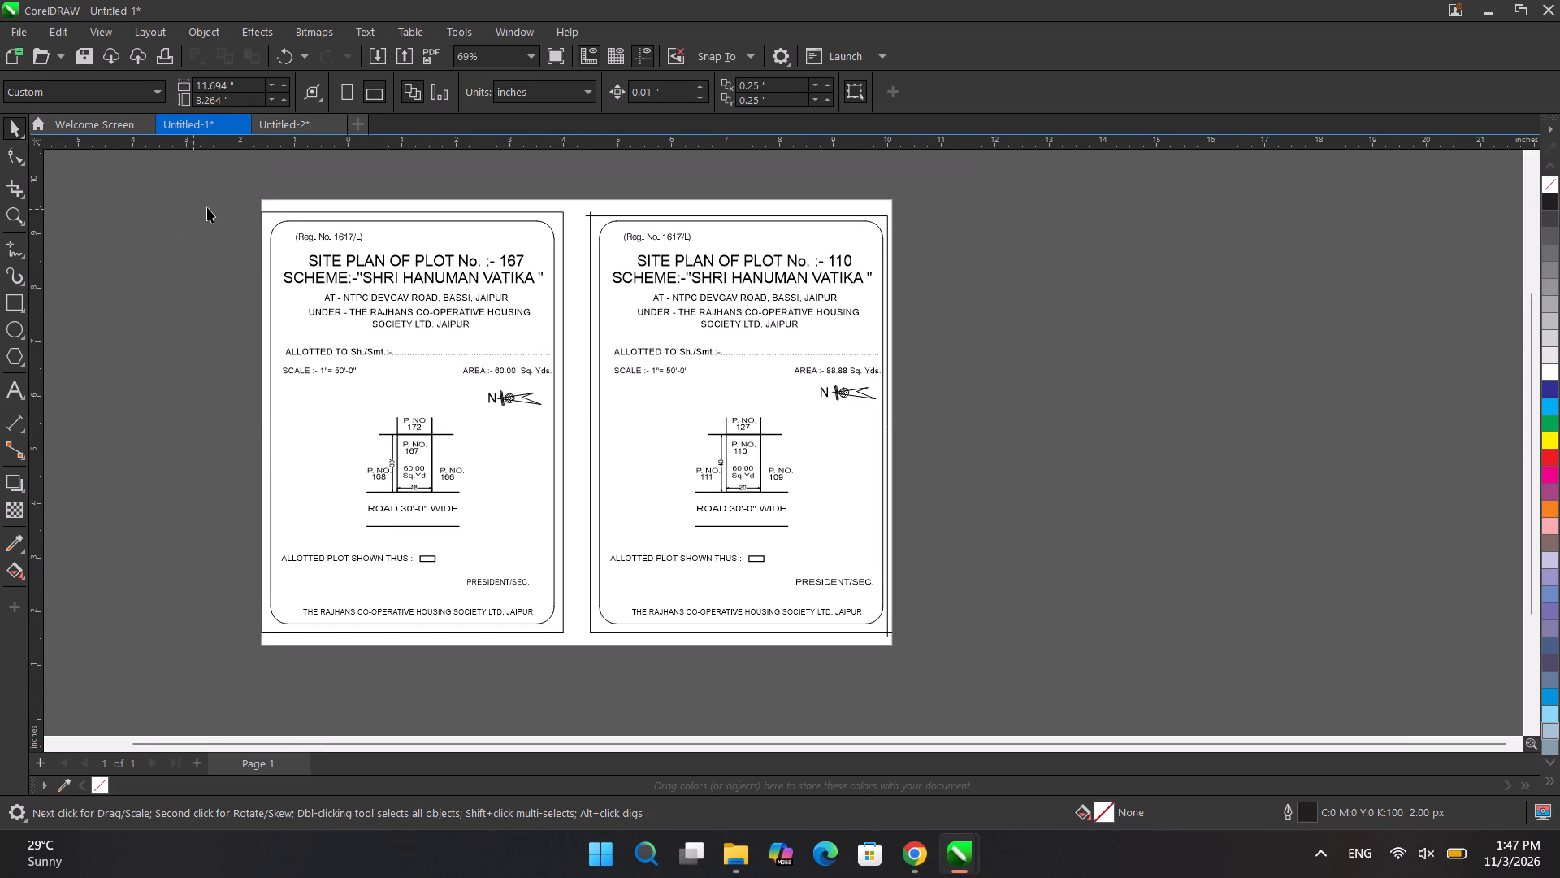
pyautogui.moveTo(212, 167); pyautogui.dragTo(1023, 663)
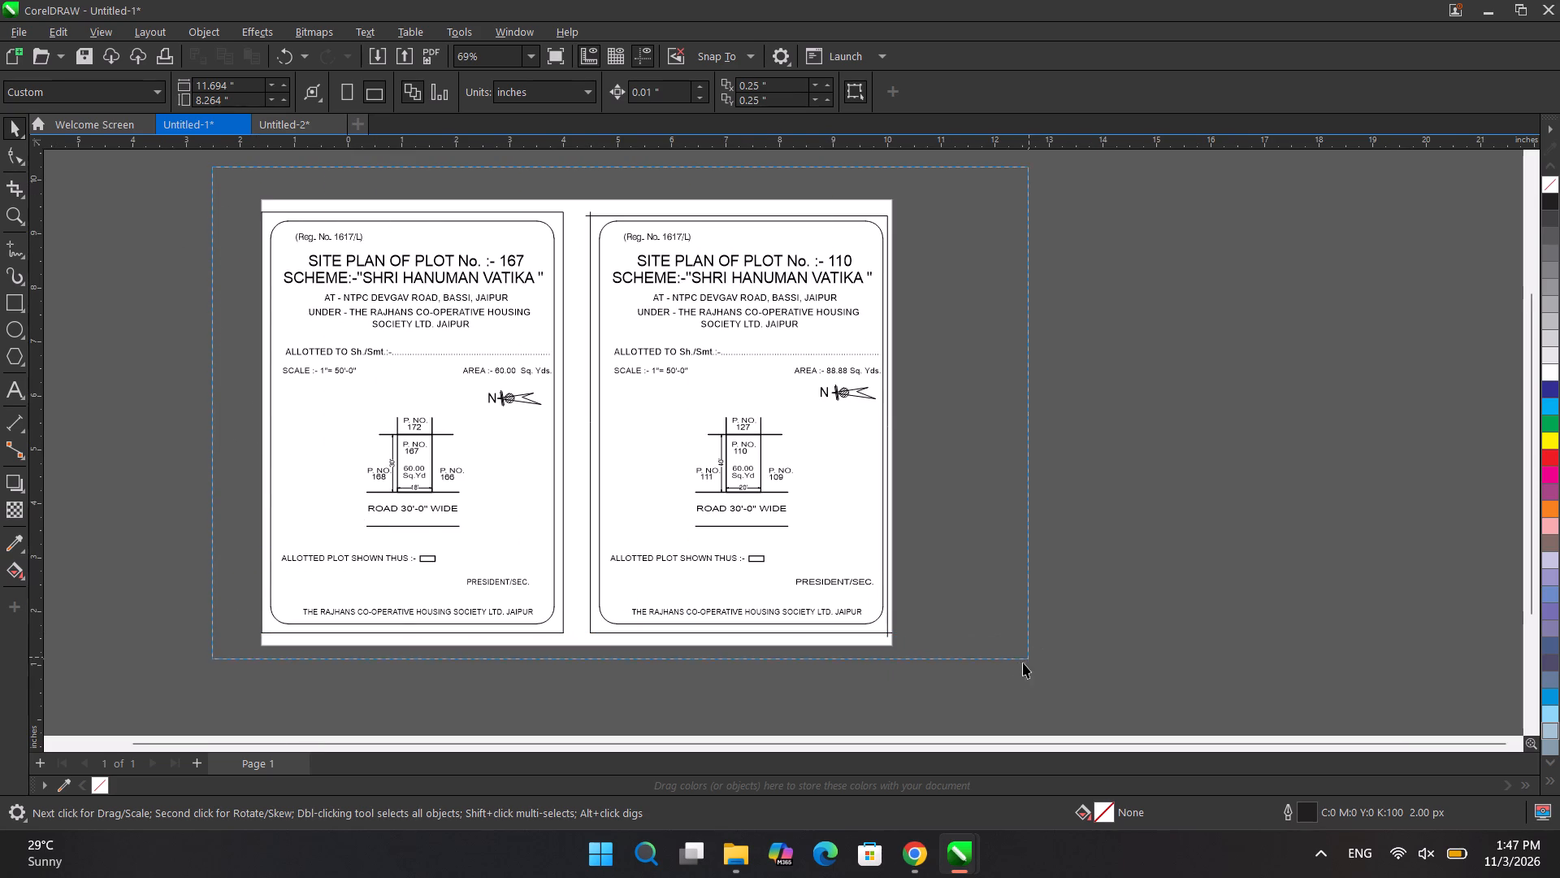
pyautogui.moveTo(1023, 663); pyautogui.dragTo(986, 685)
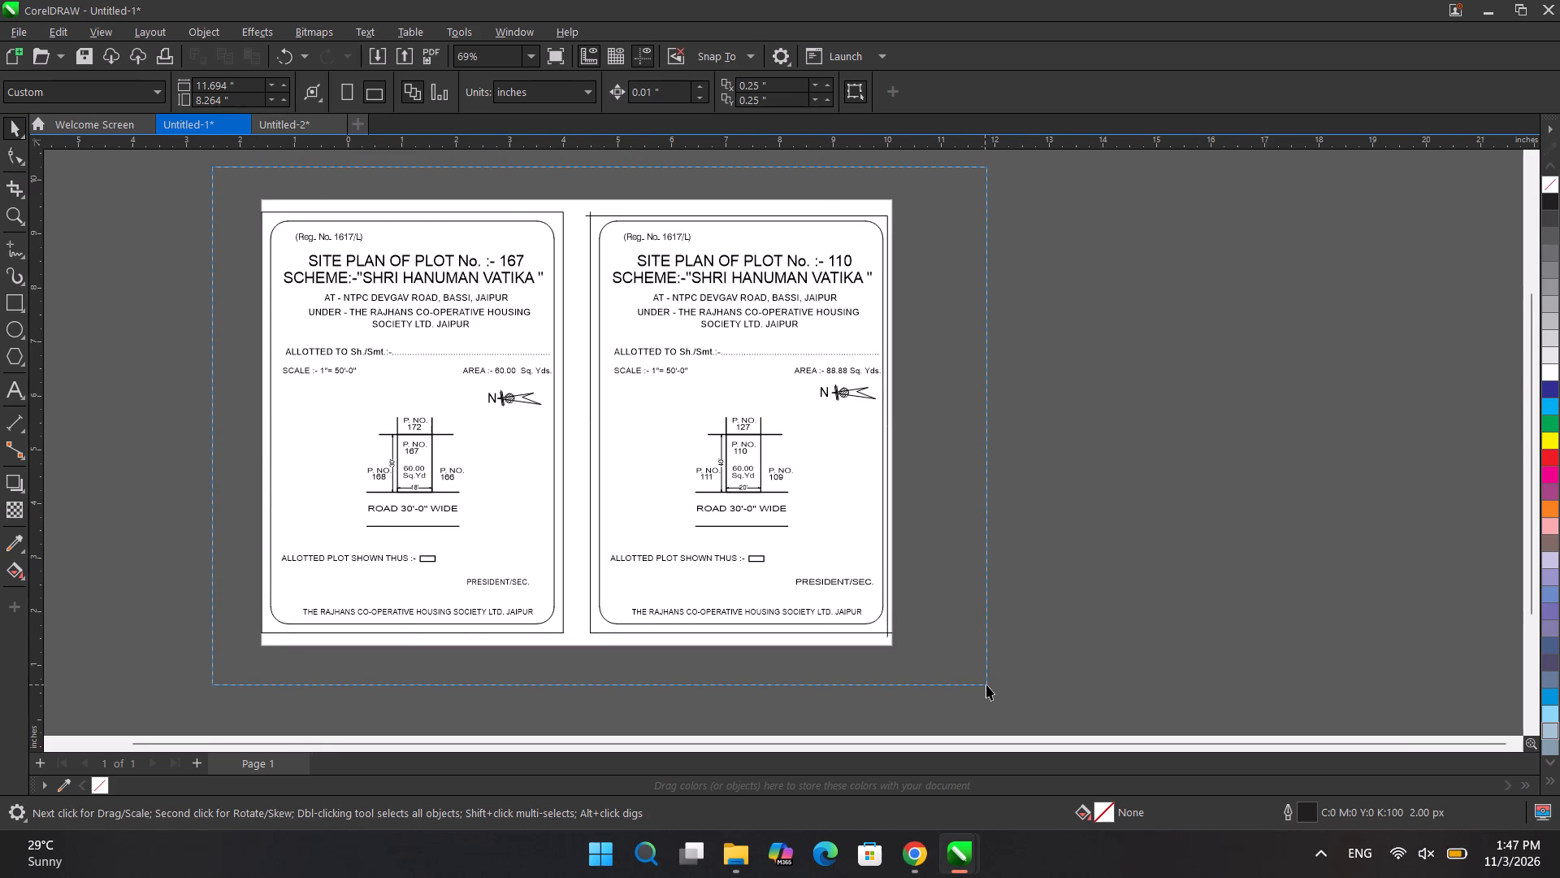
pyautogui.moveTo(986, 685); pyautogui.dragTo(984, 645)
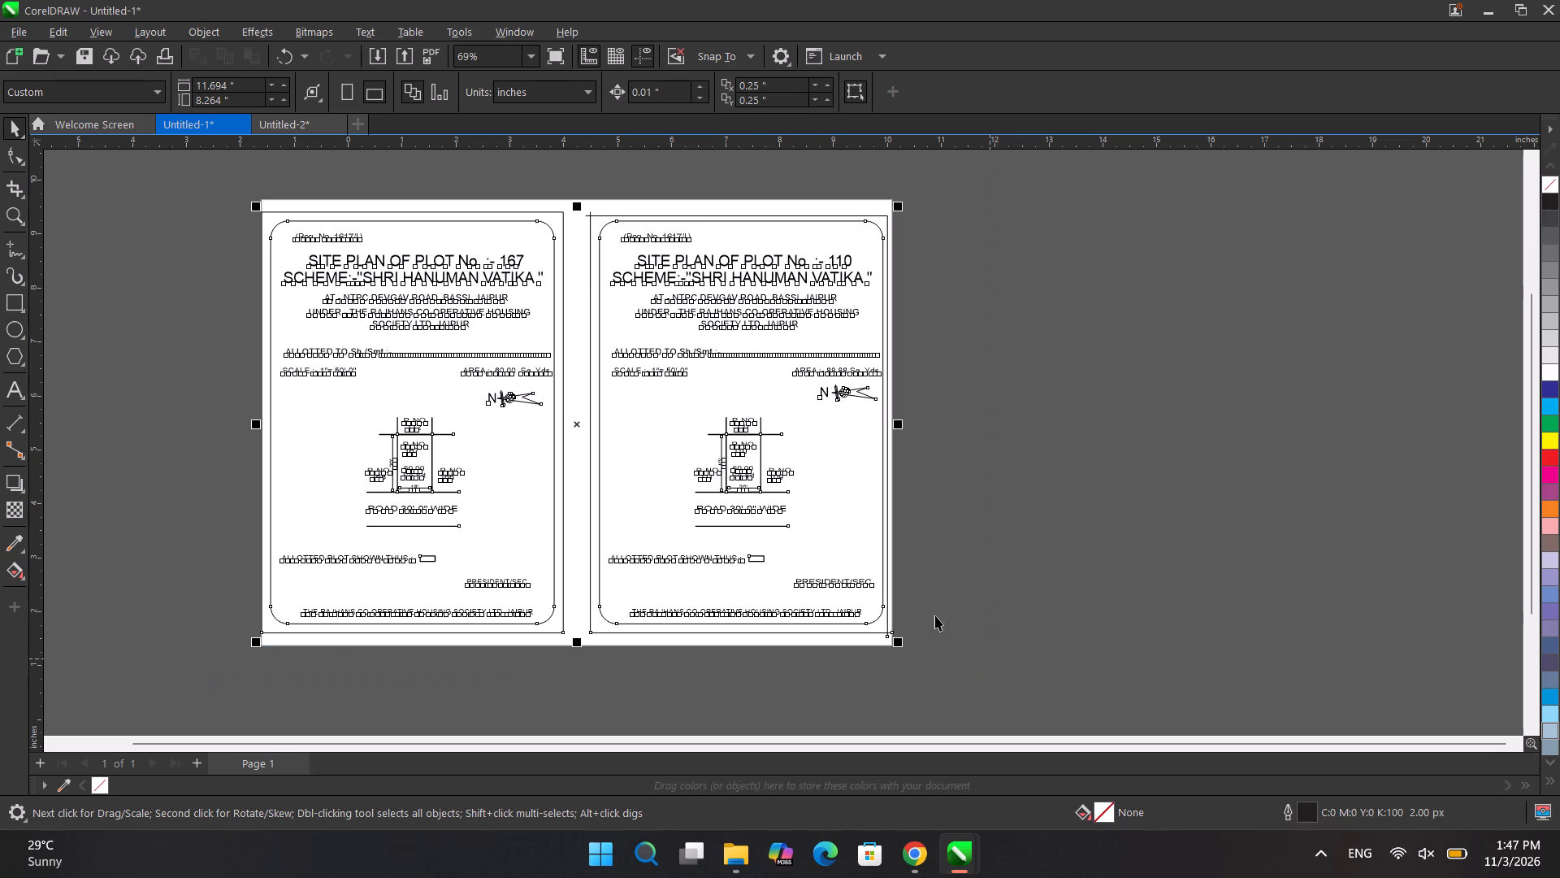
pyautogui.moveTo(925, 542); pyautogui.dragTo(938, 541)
# Nudge the plot 110 sheet's outer border frame up to Y 5.501 and right to X 7.283 inches.
pyautogui.click(890, 560)
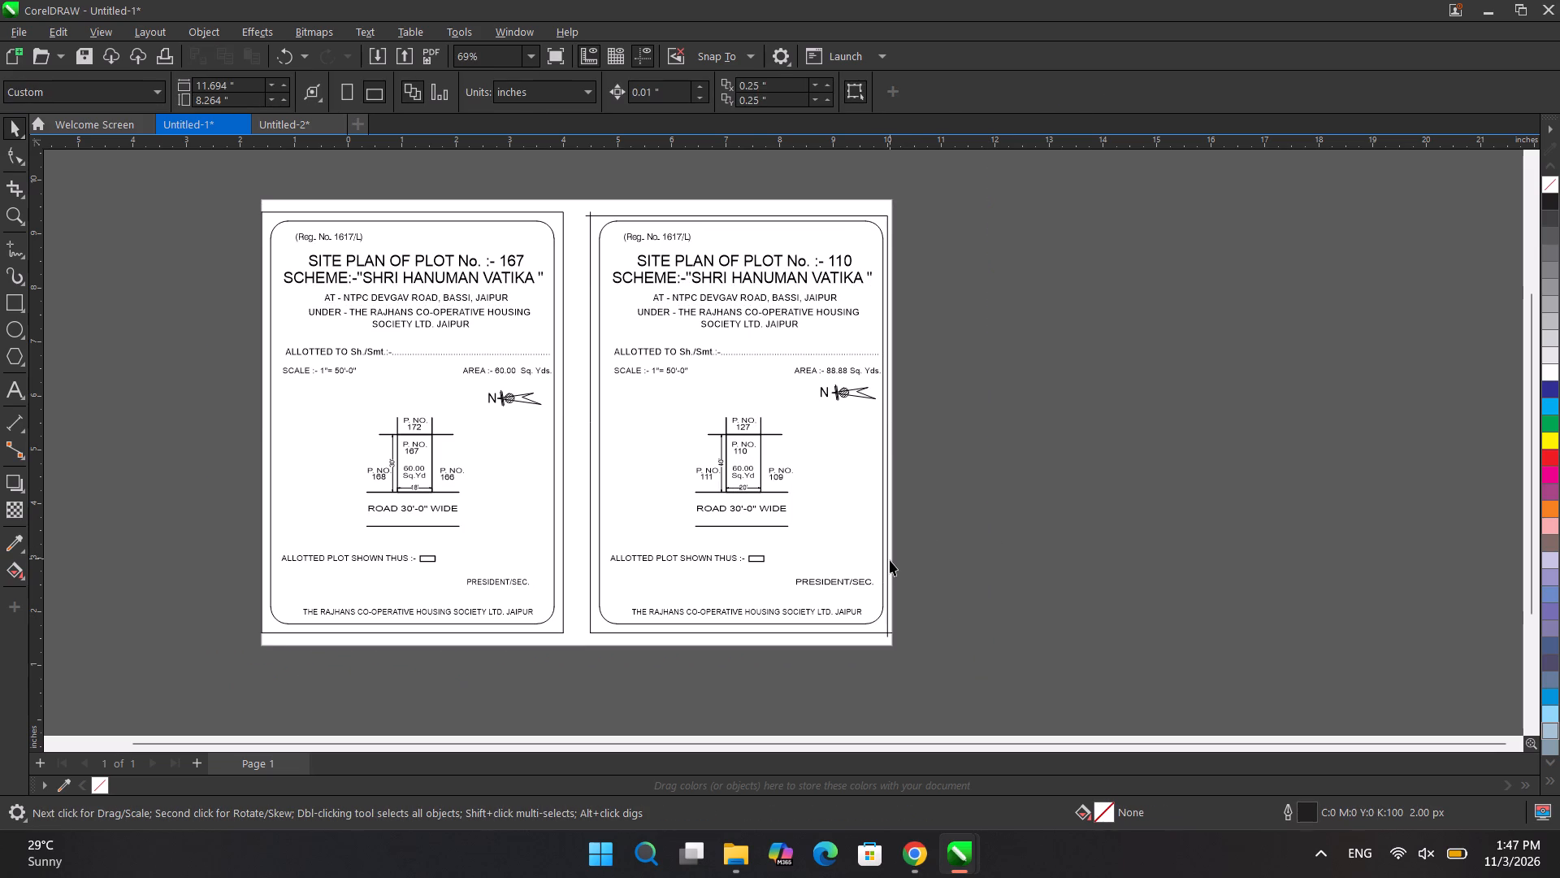
pyautogui.click(890, 560)
pyautogui.scroll(3, 890, 553)
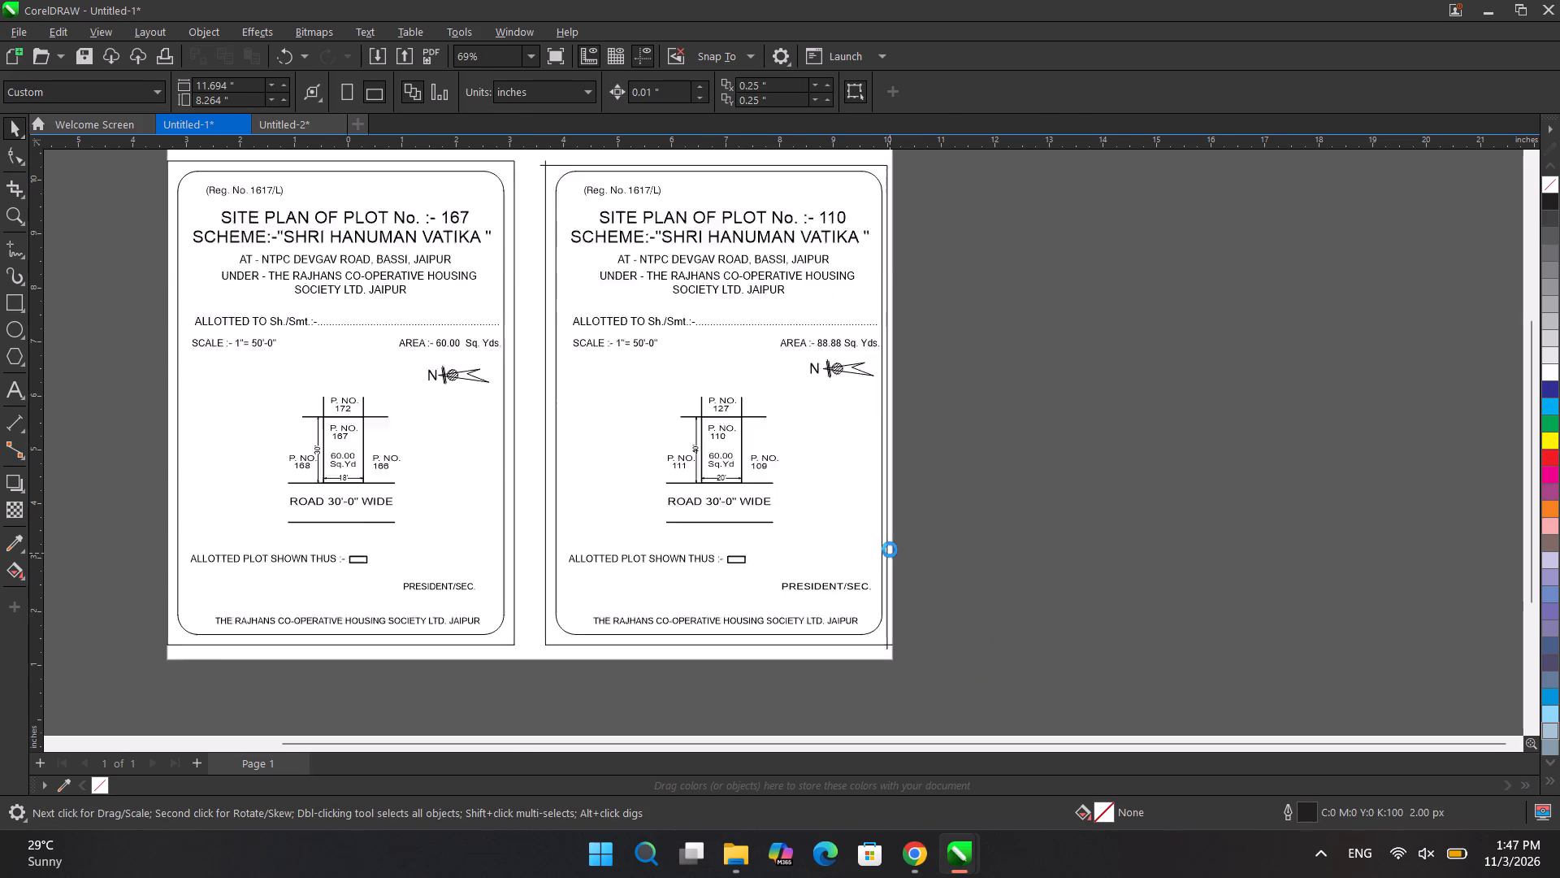
pyautogui.click(886, 545)
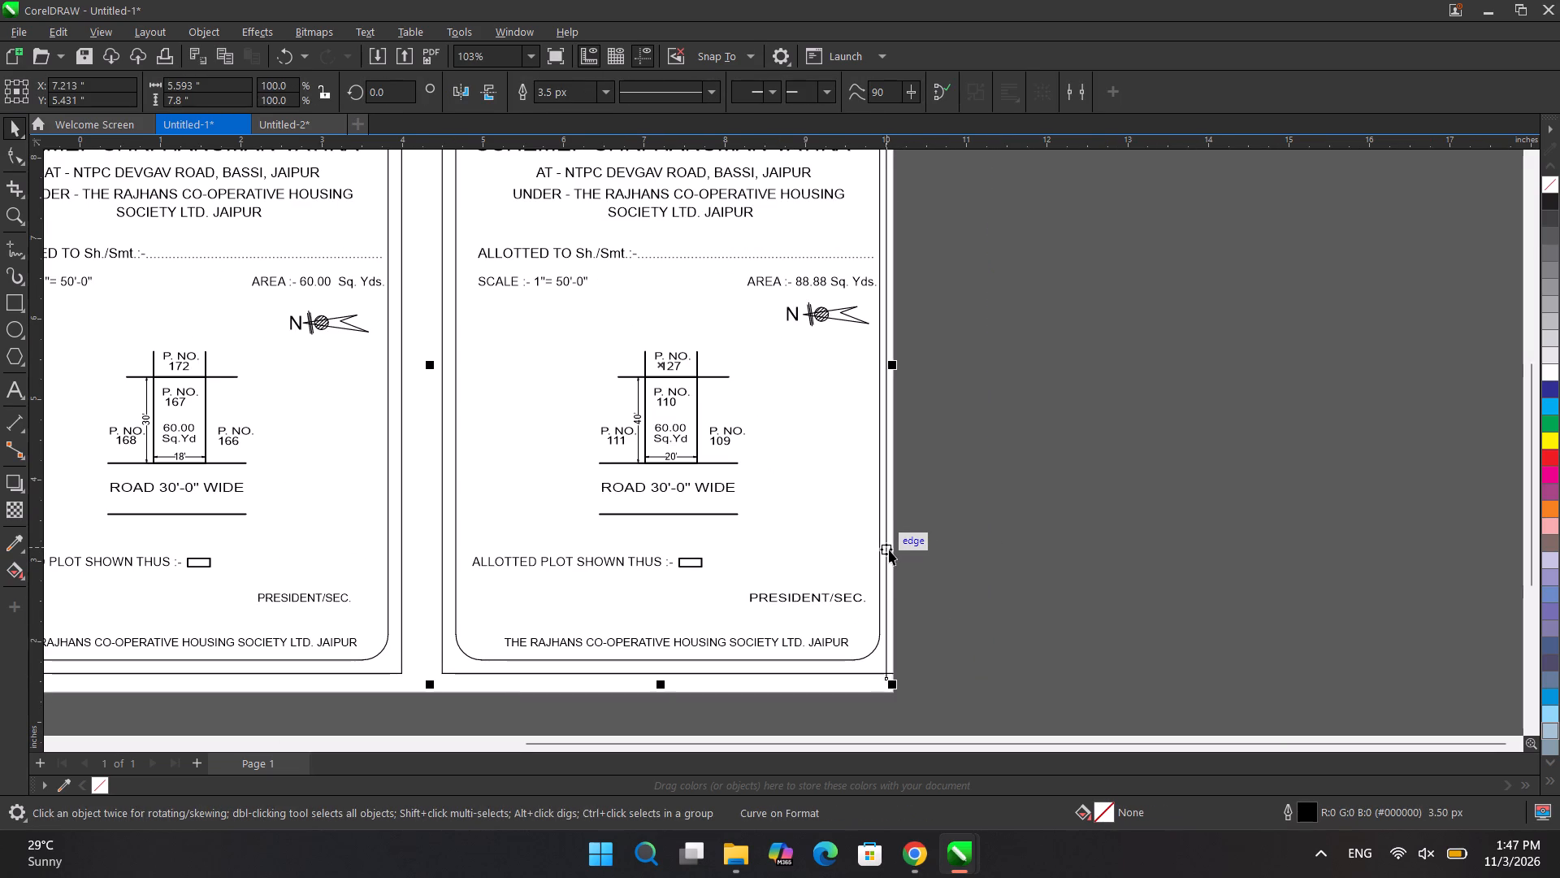
pyautogui.press('Up')
pyautogui.press('Up')
pyautogui.press('Up')
pyautogui.press('Up')
pyautogui.press('Up')
pyautogui.press('Up')
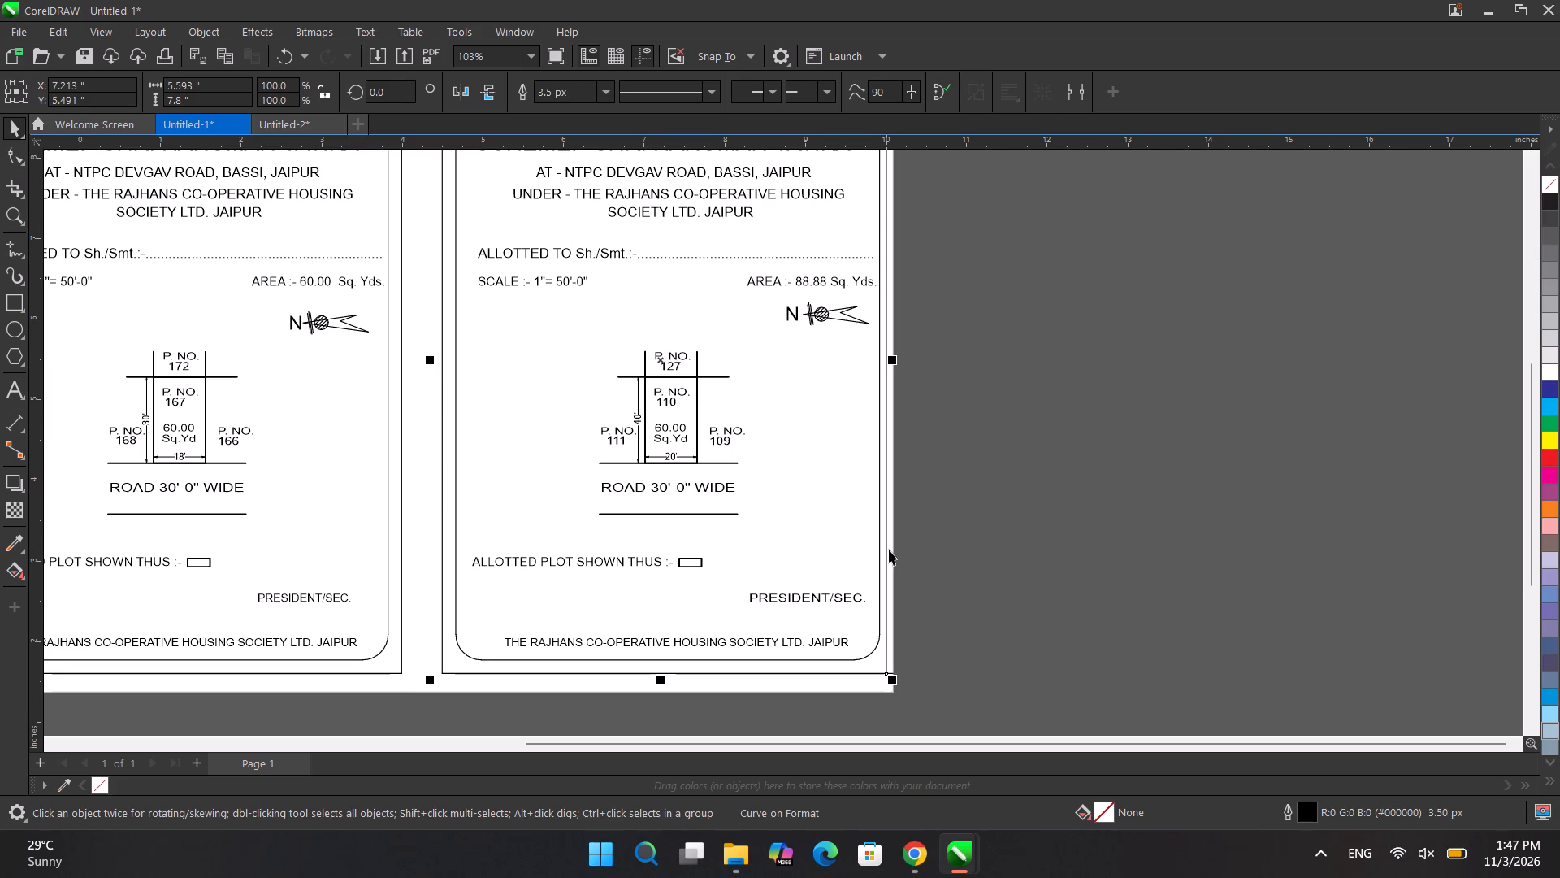
pyautogui.press('Up')
pyautogui.press('Right')
pyautogui.press('Right')
pyautogui.press('Right')
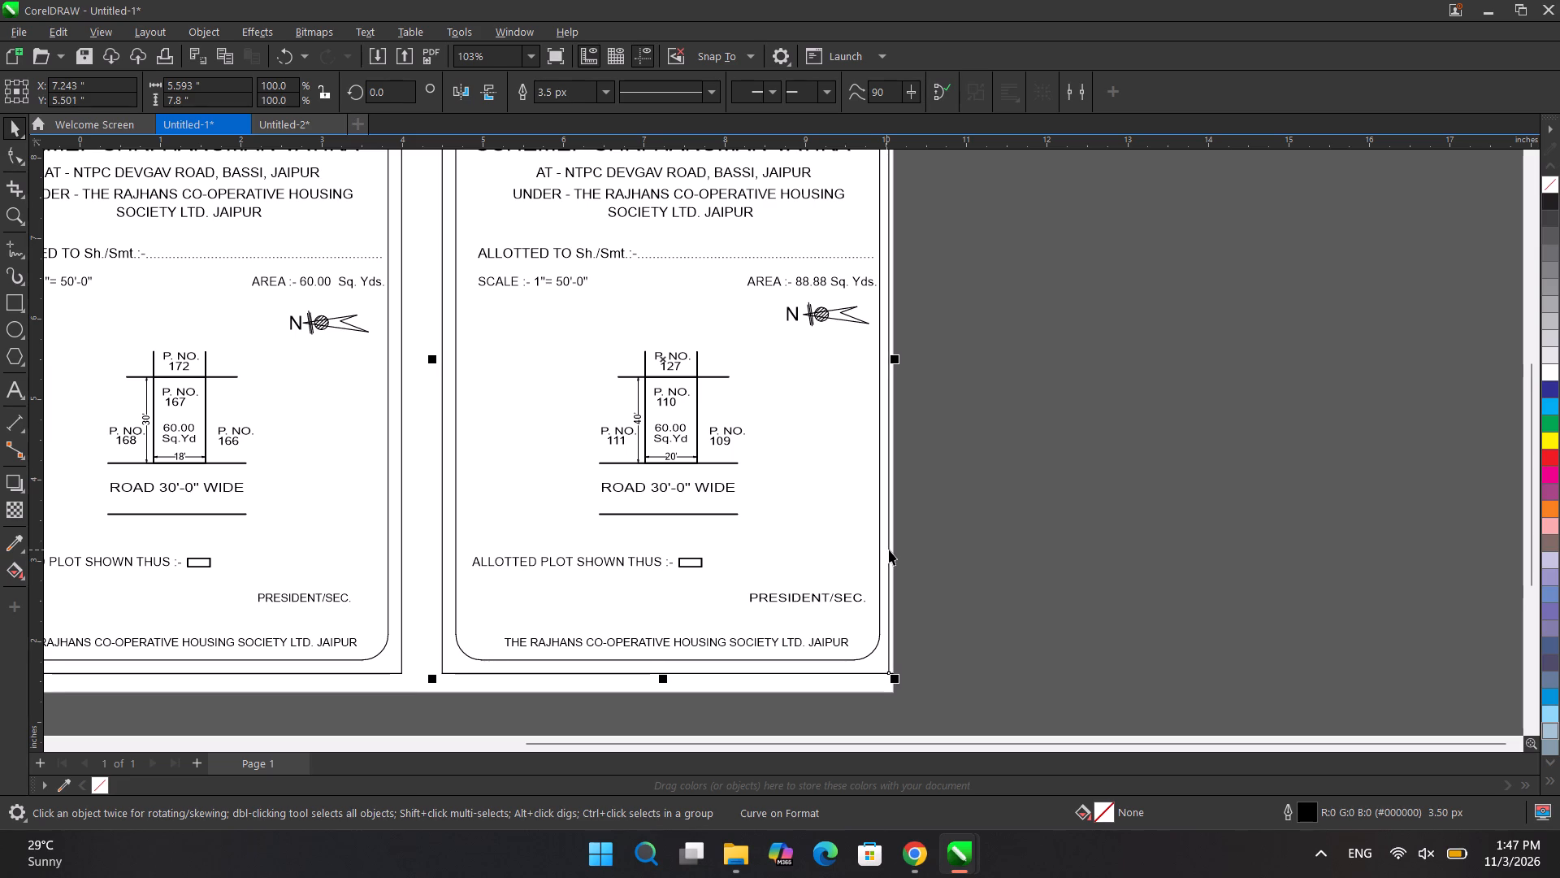
pyautogui.scroll(-3, 934, 487)
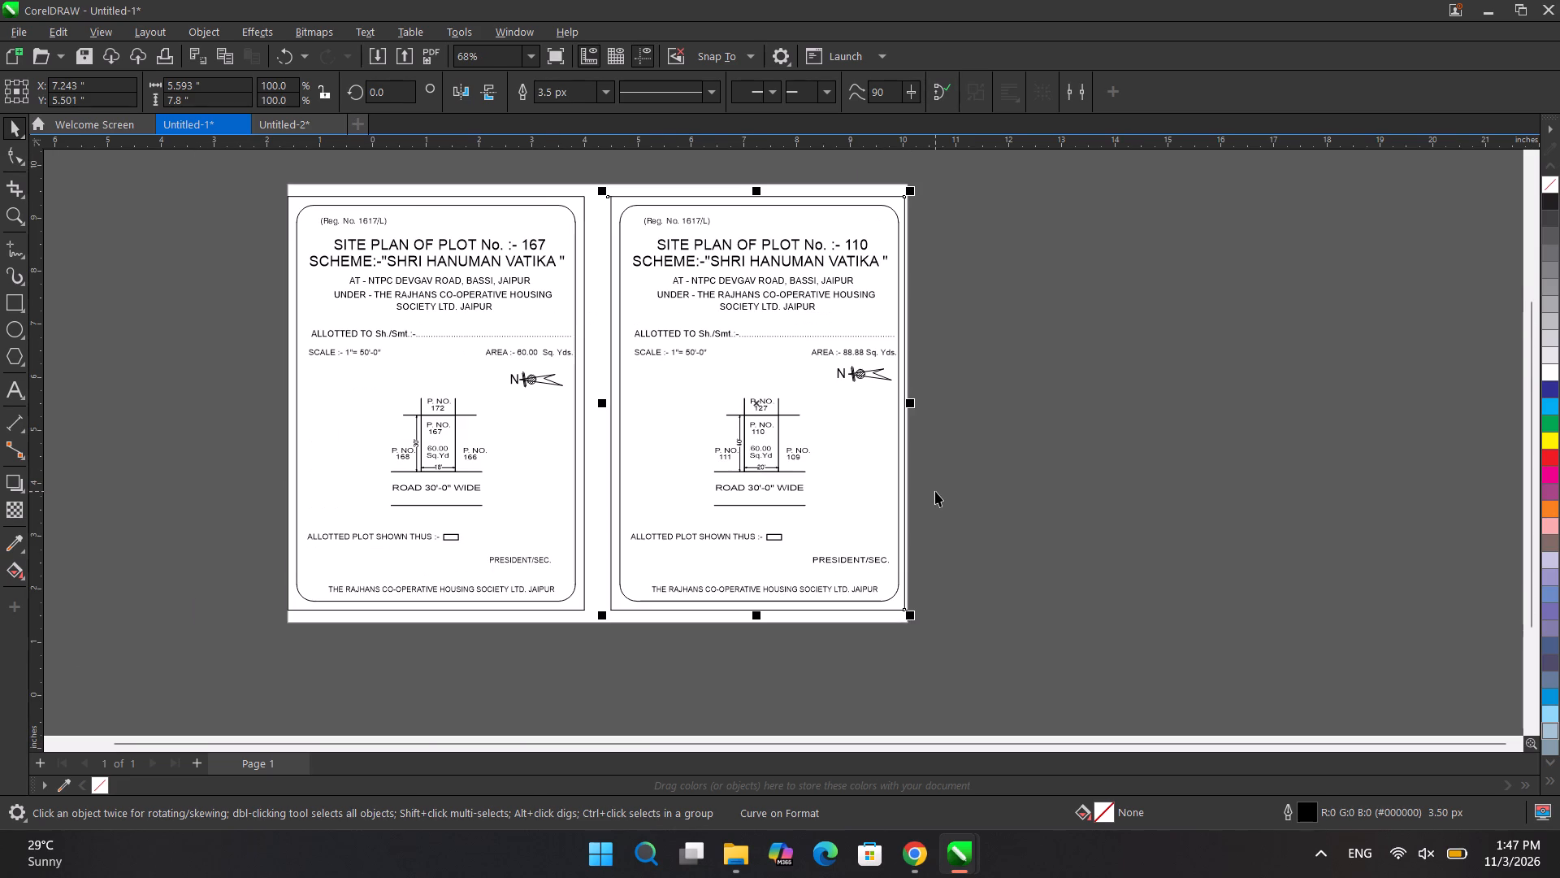
pyautogui.press('Right')
pyautogui.press('Right')
pyautogui.press('Right')
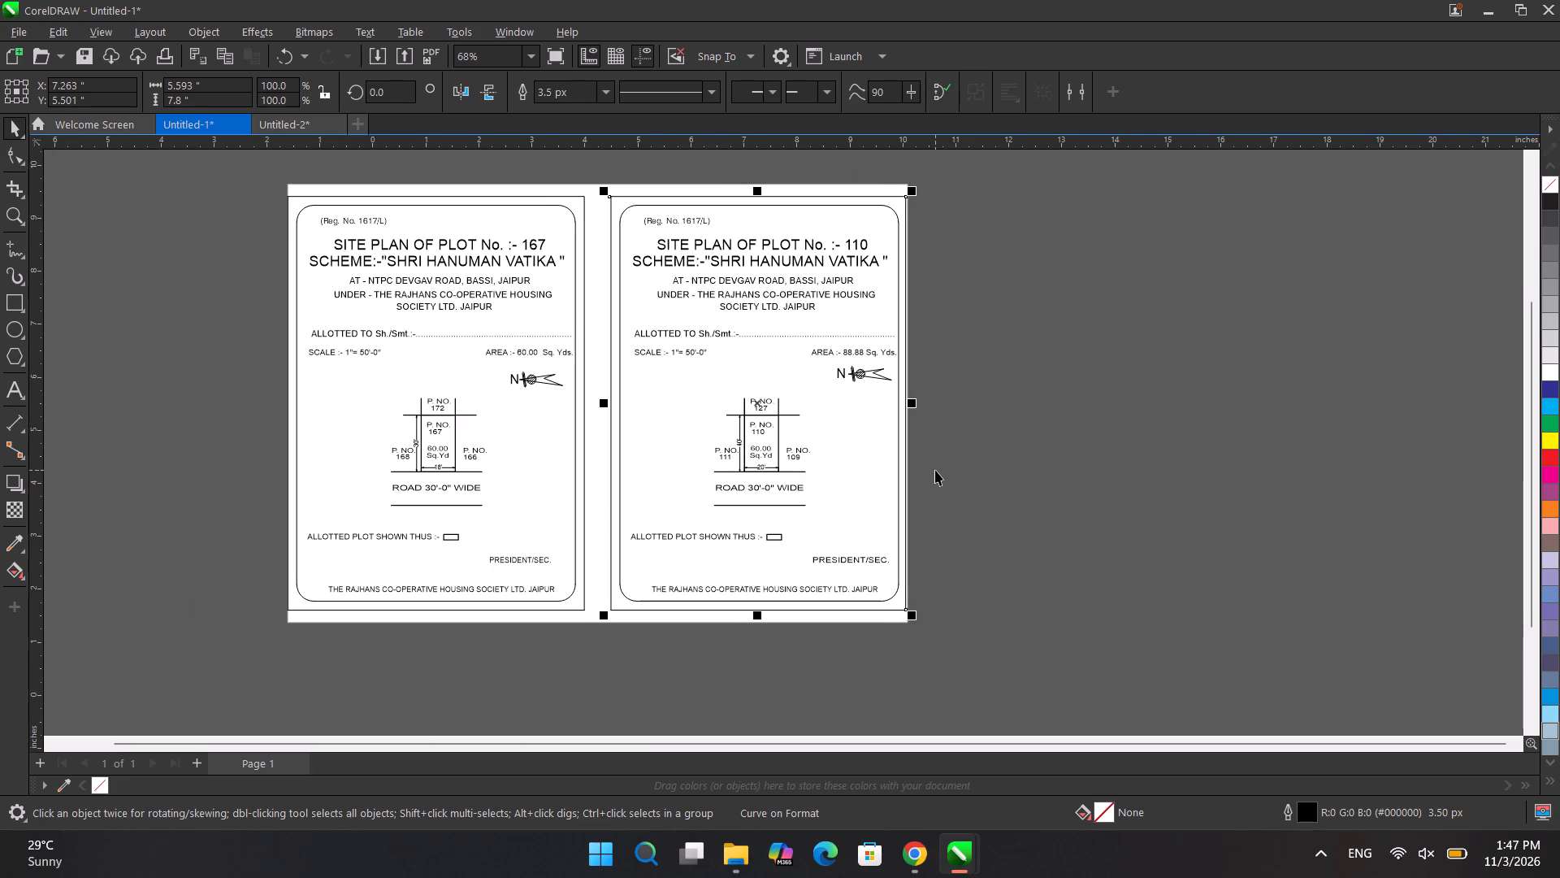
pyautogui.press('Right')
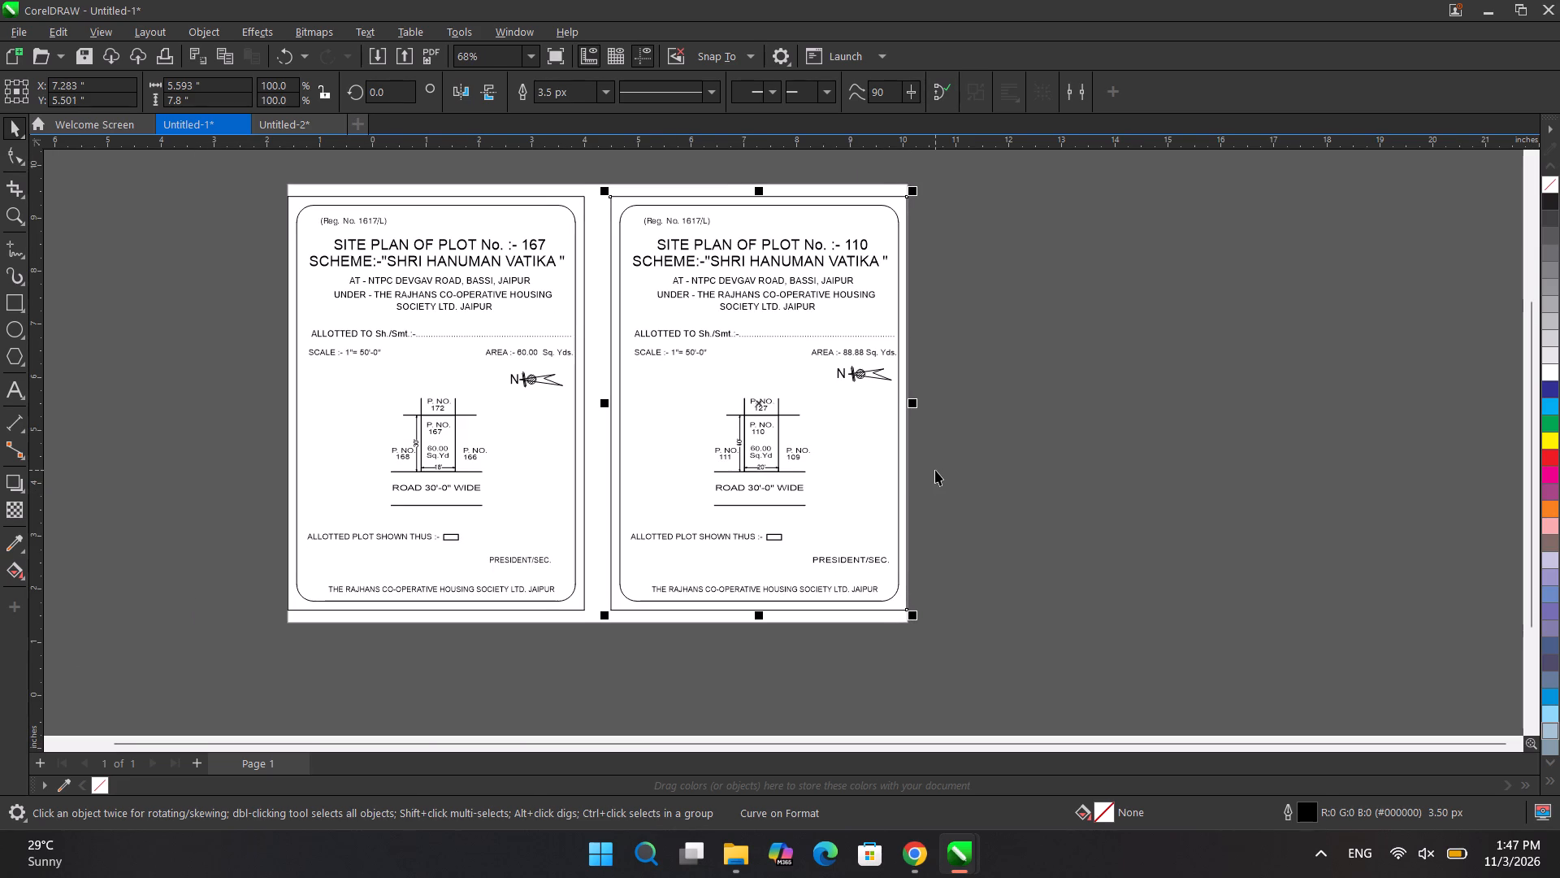
pyautogui.hotkey('ctrl', 'space')
pyautogui.click(1133, 382)
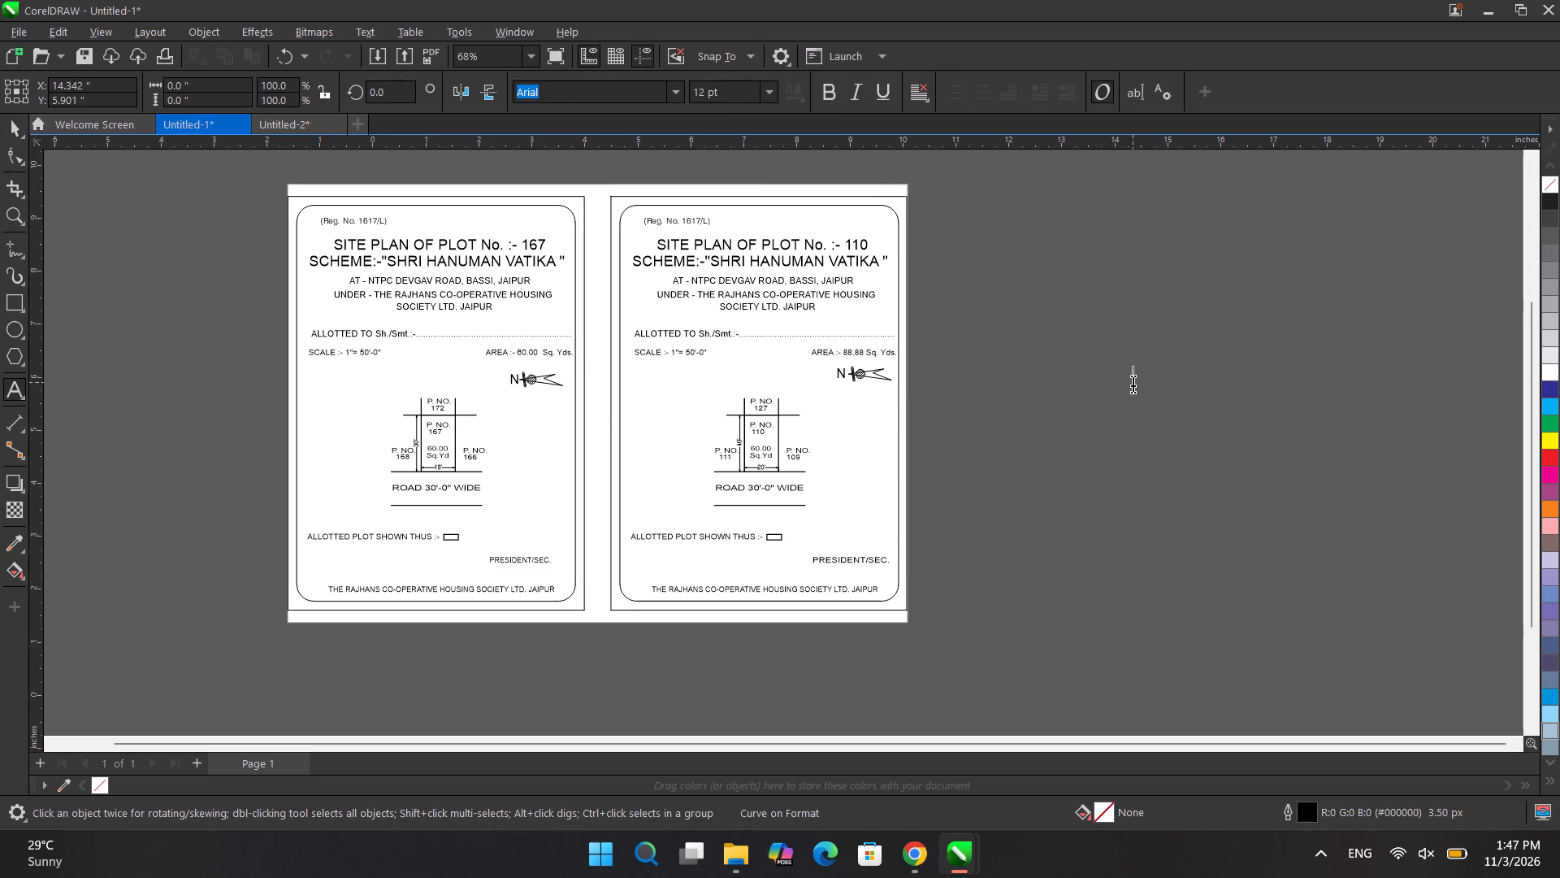
# Select all objects of both the plot 167 and plot 110 site plan sheets together.
pyautogui.scroll(-1, 1115, 363)
pyautogui.hotkey('ctrl', 'space')
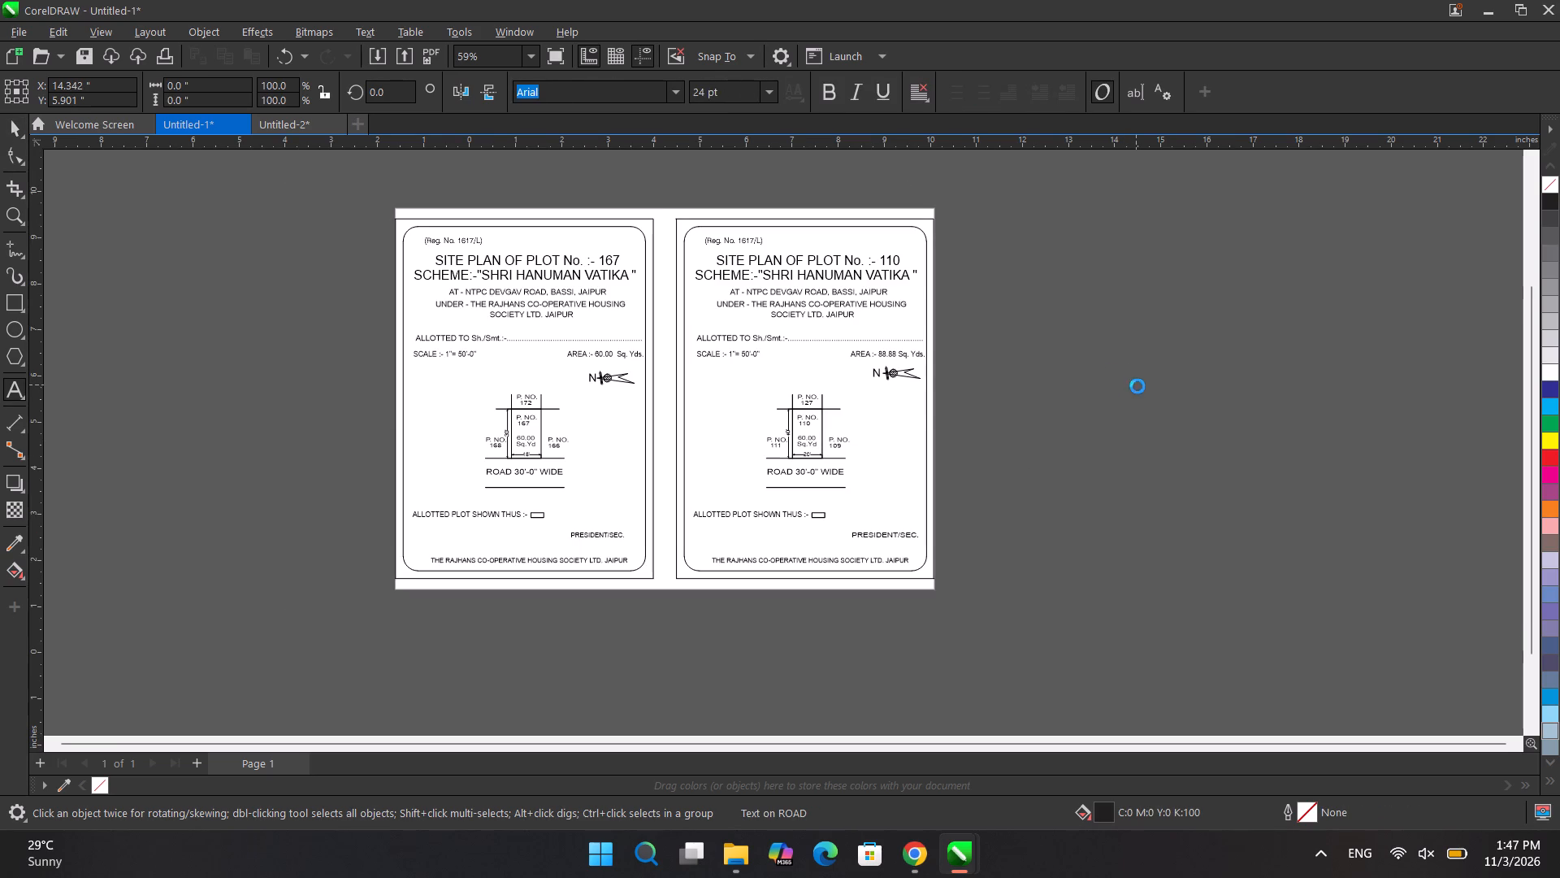
pyautogui.moveTo(318, 170); pyautogui.dragTo(1043, 643)
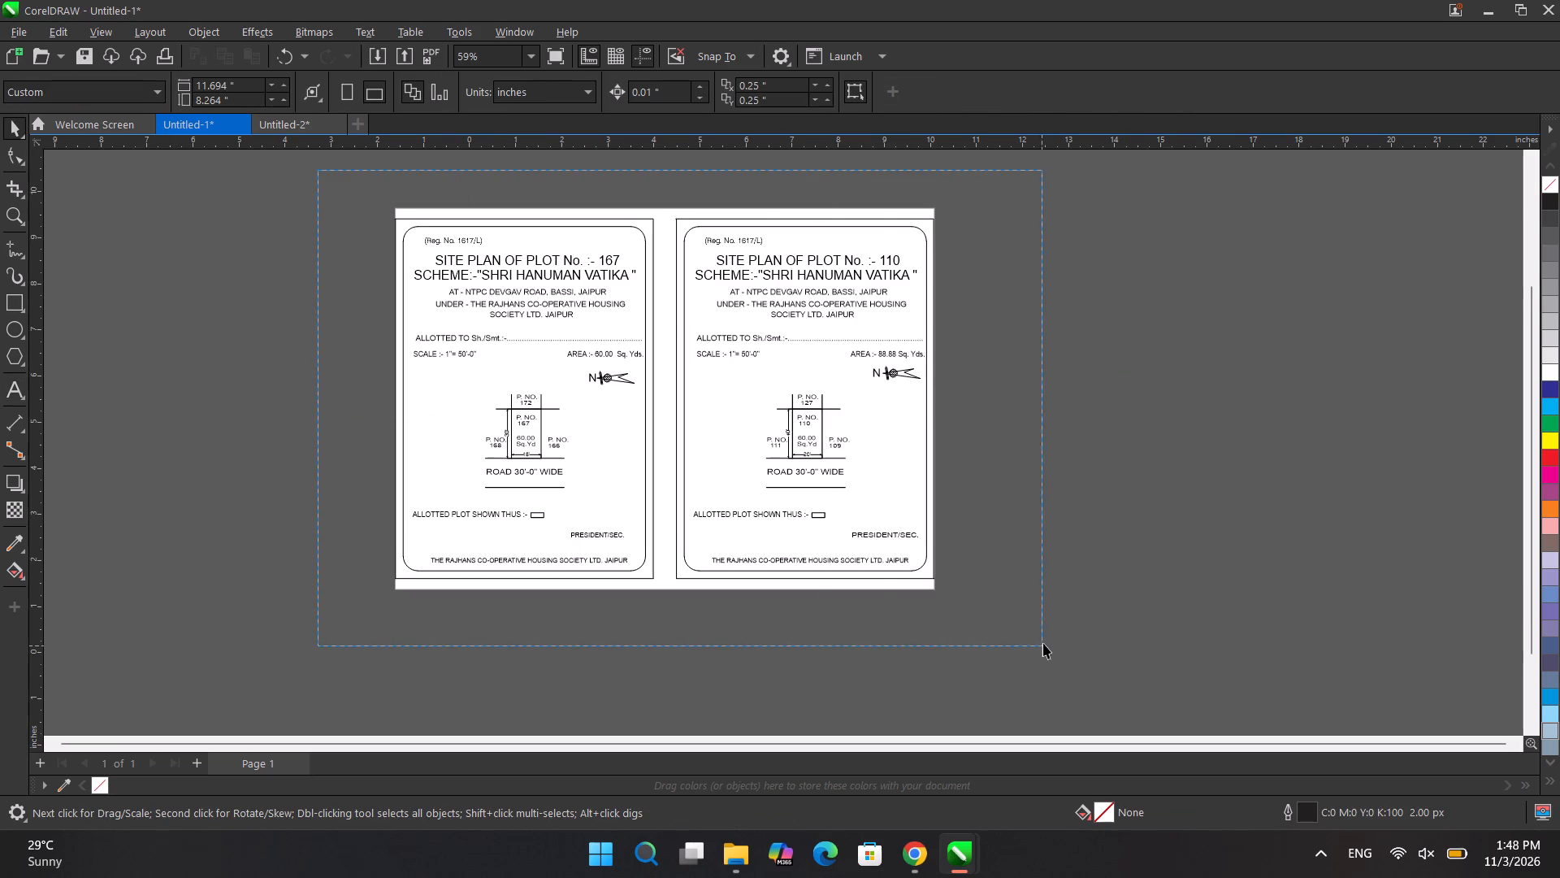
# Export the plot 167 and plot 110 site plan sheets, selected objects only, as a PDF named 110,167 in the Downloads folder.
pyautogui.moveTo(1043, 643); pyautogui.dragTo(1064, 636)
pyautogui.hotkey('ctrl', 'e')
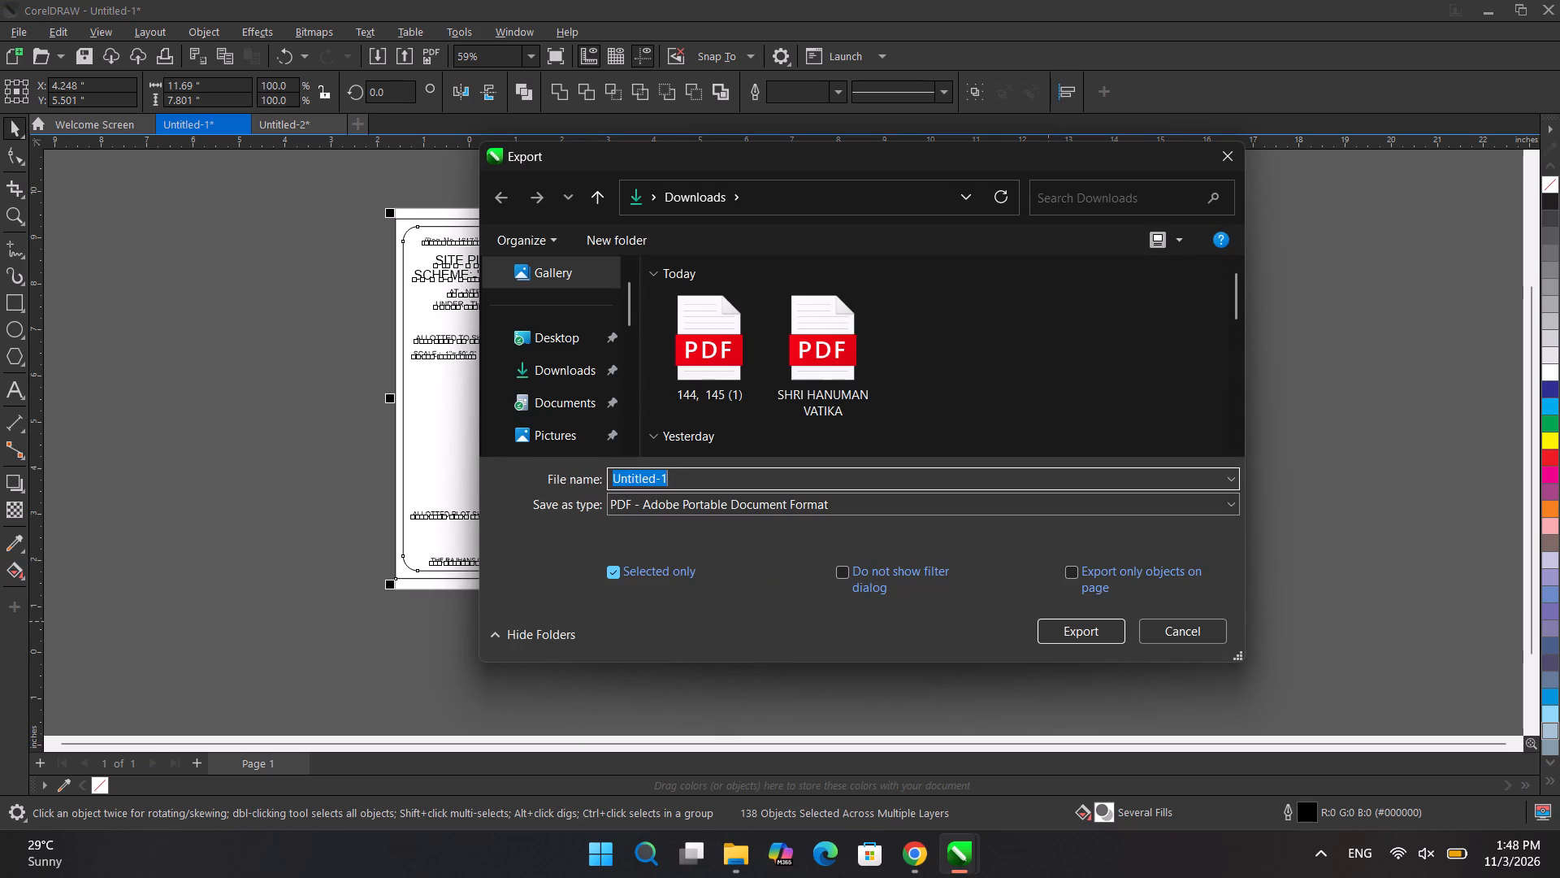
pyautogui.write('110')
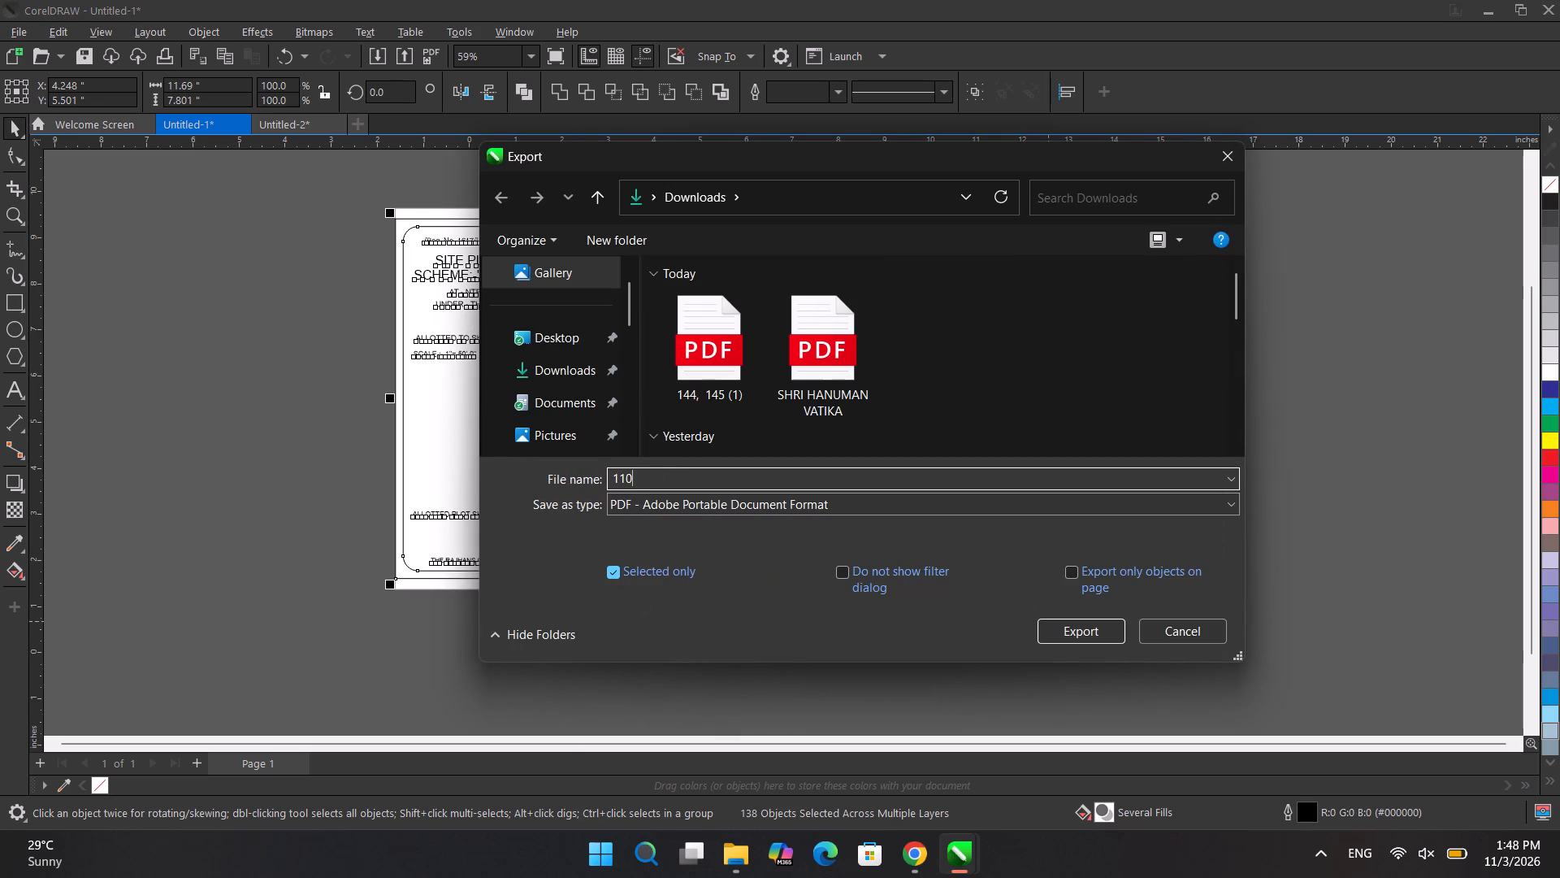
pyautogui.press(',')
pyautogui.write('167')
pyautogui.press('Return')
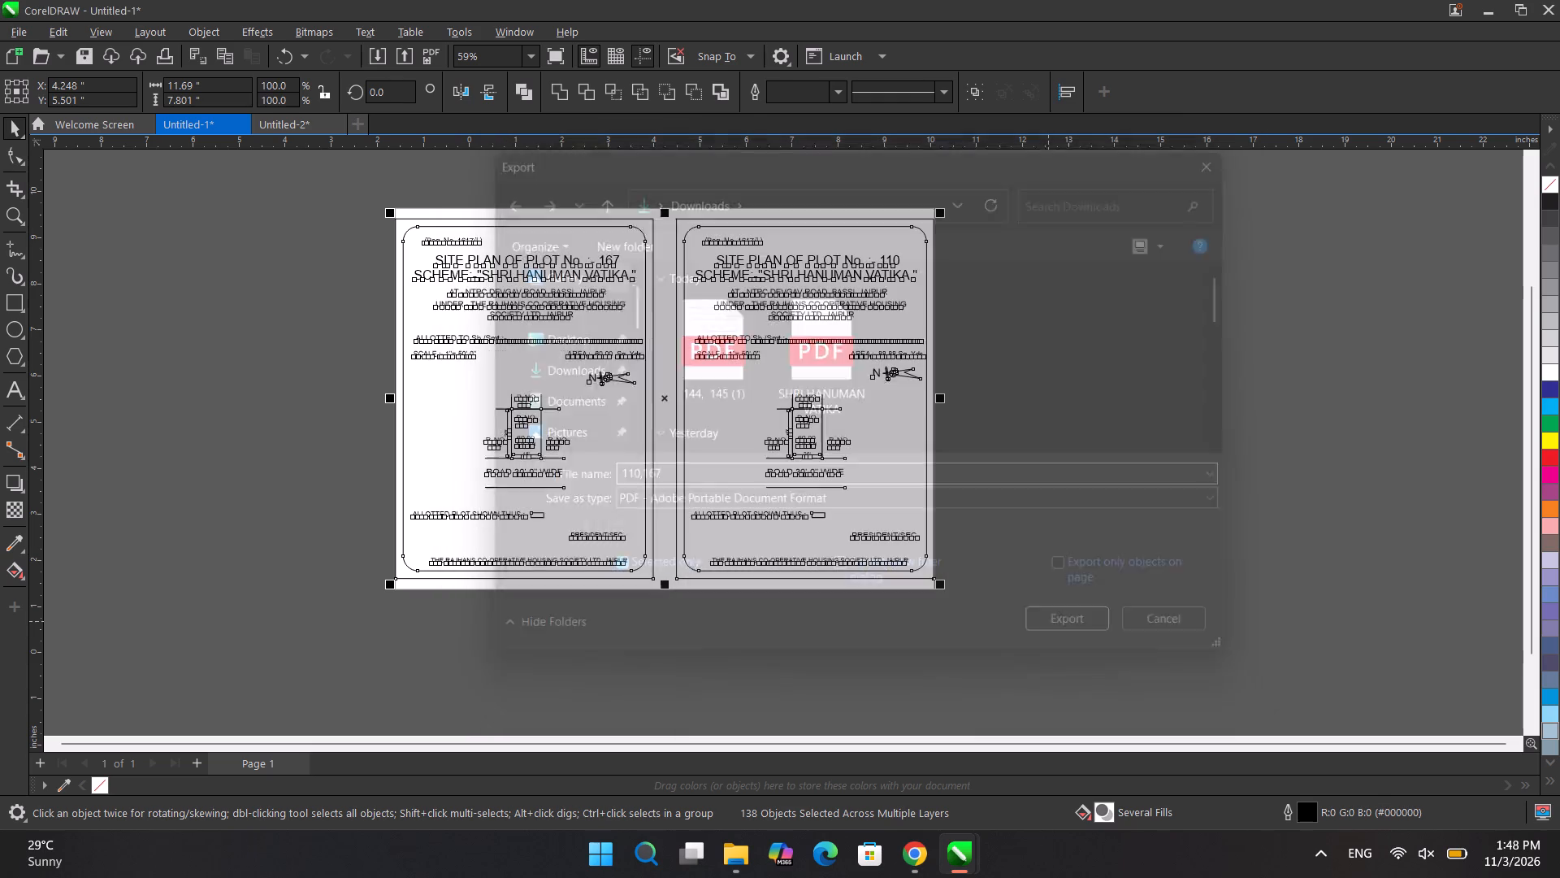
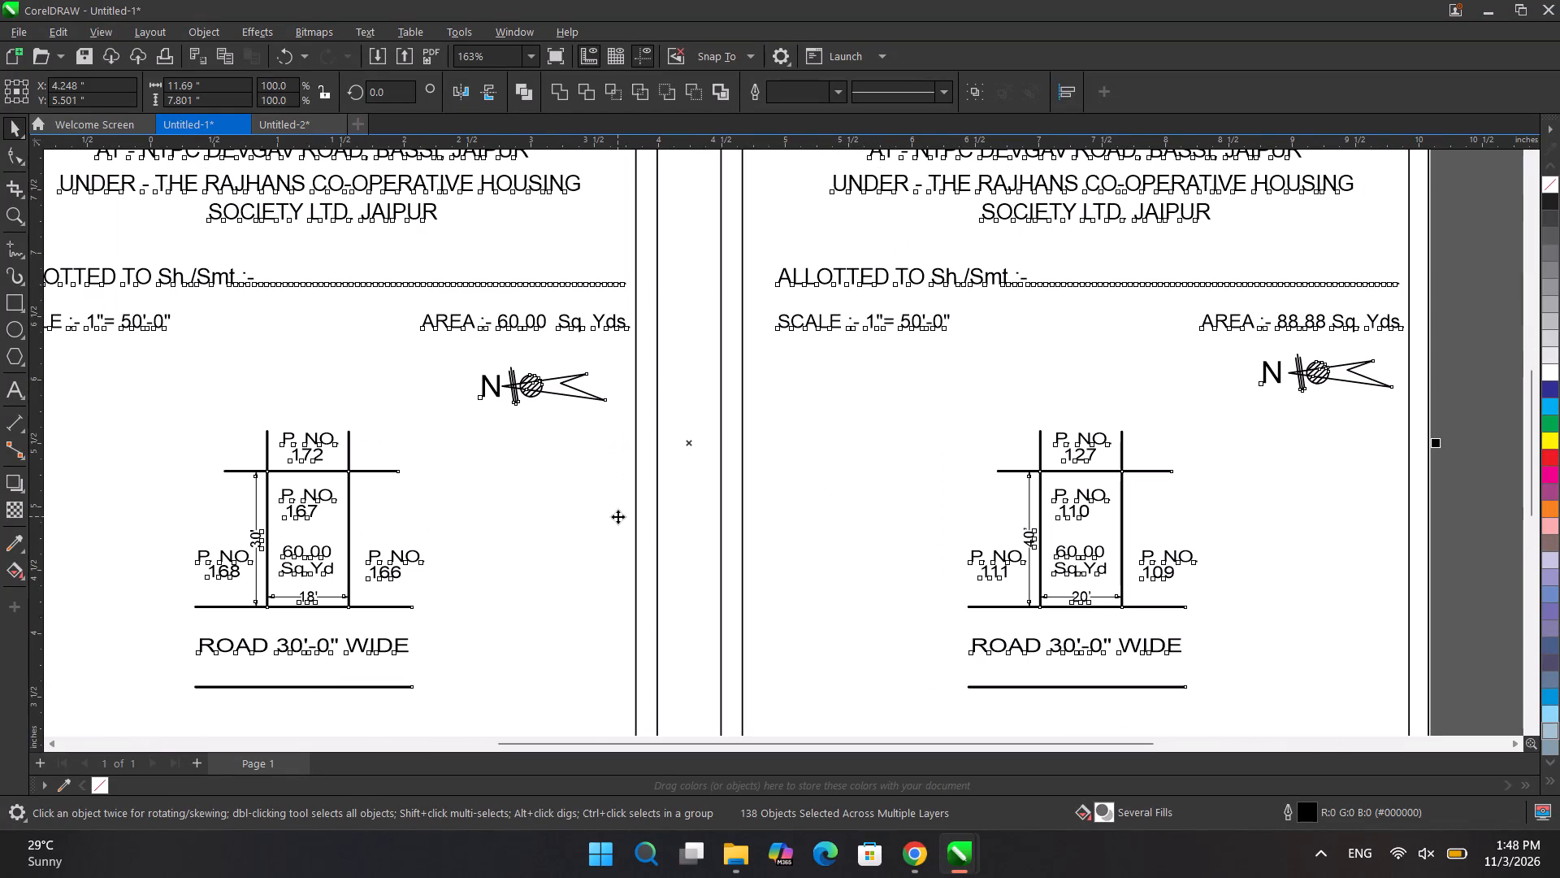
# Deselect all objects of the plot 167 and plot 110 site plan sheets.
pyautogui.click(616, 516)
pyautogui.click(591, 517)
pyautogui.click(591, 517)
pyautogui.click(1454, 521)
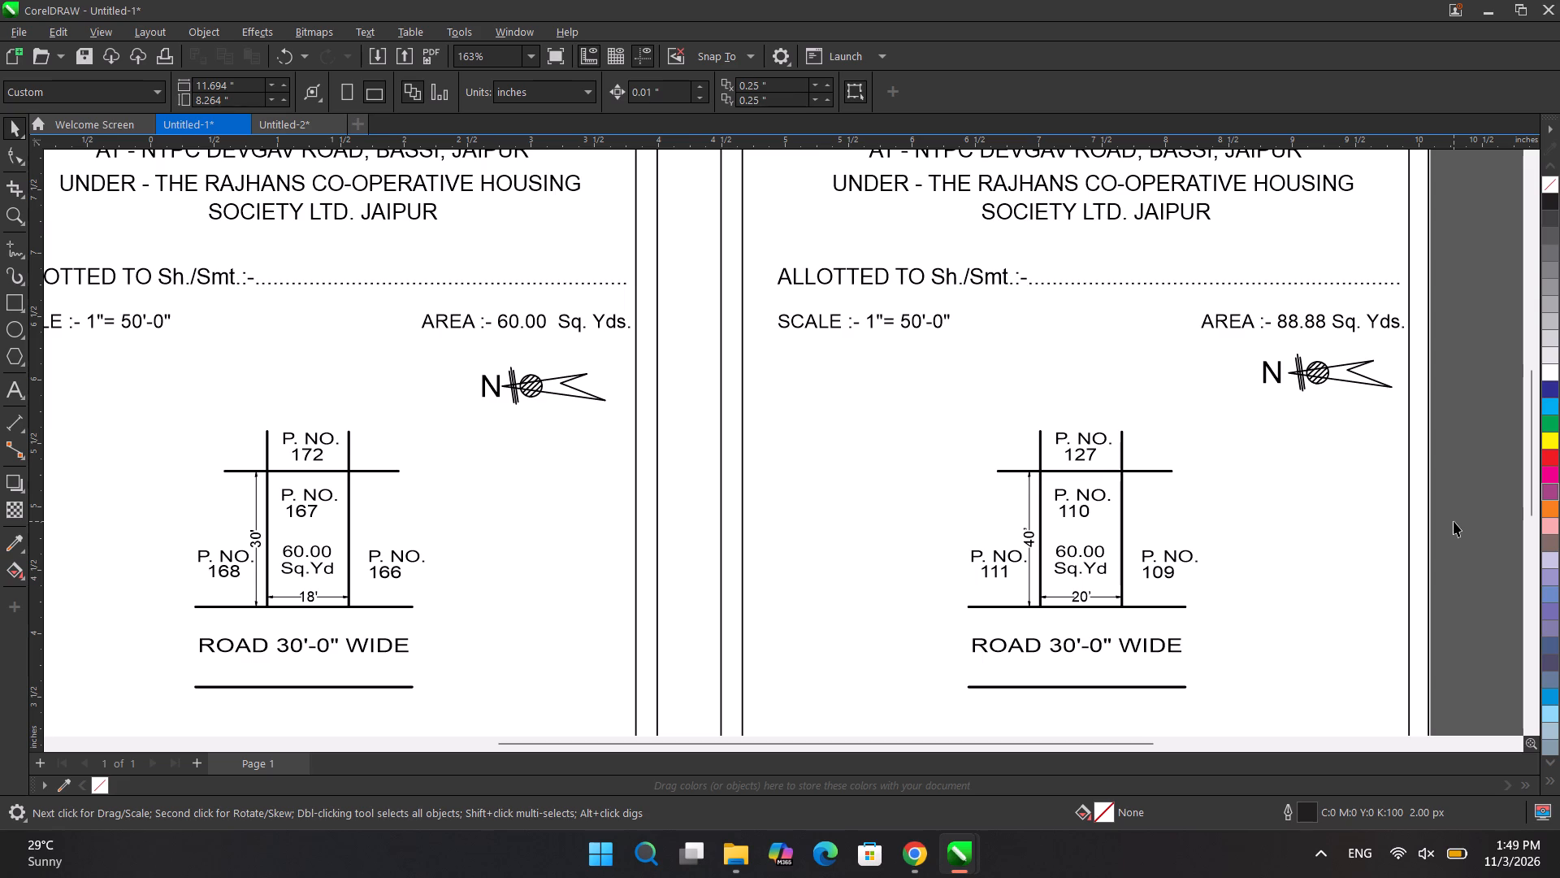
# Change the site plan title numbers to 158 on the plot 167 sheet and 159 on the plot 110 sheet.
pyautogui.scroll(1, 1559, 452)
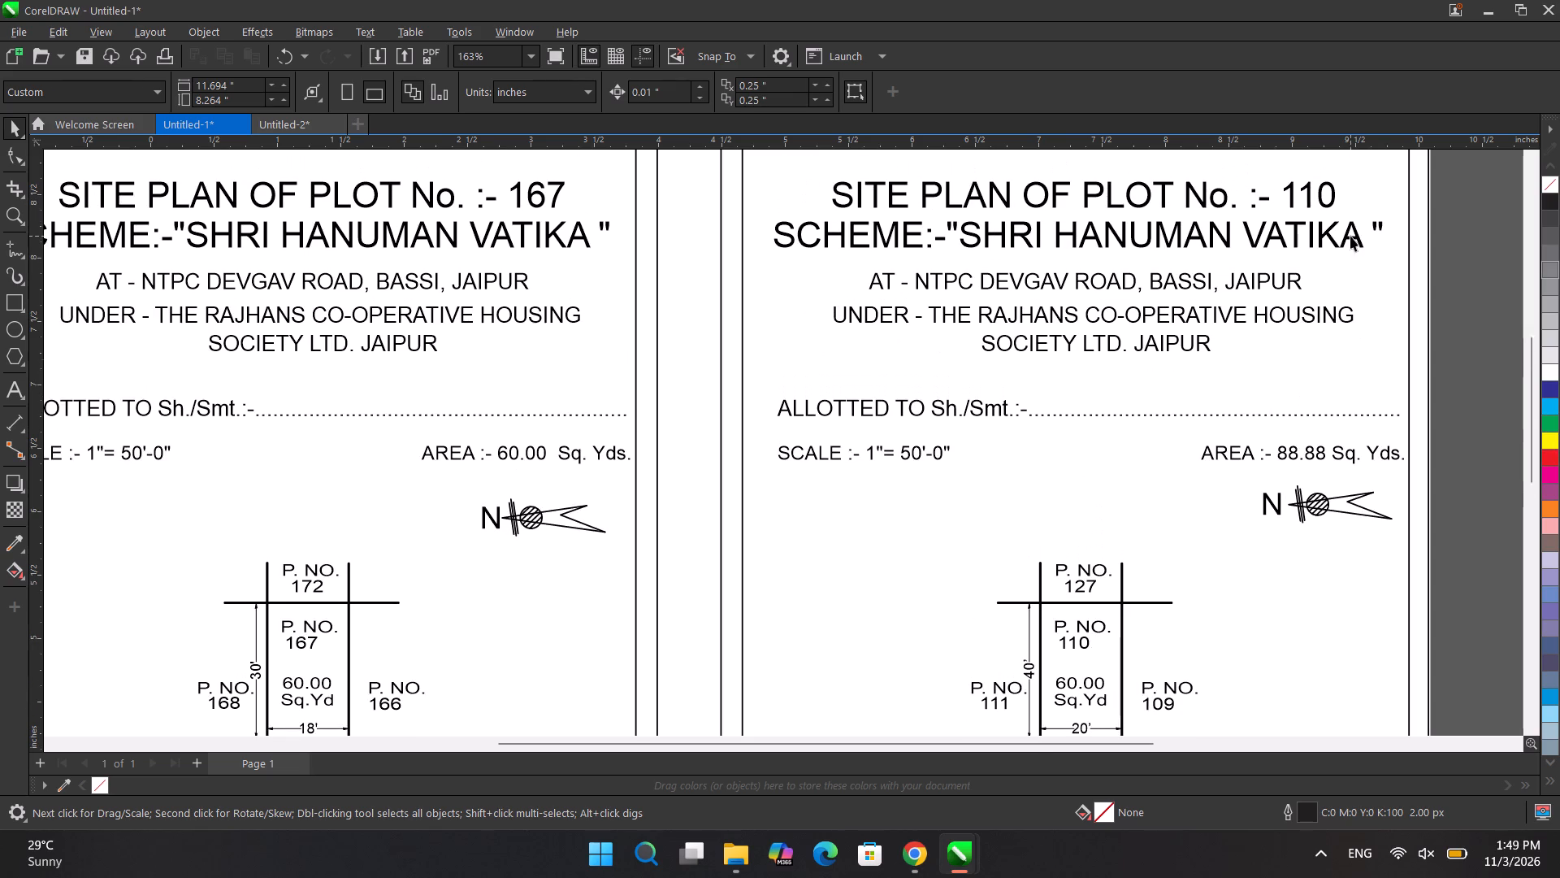
pyautogui.doubleClick(540, 184)
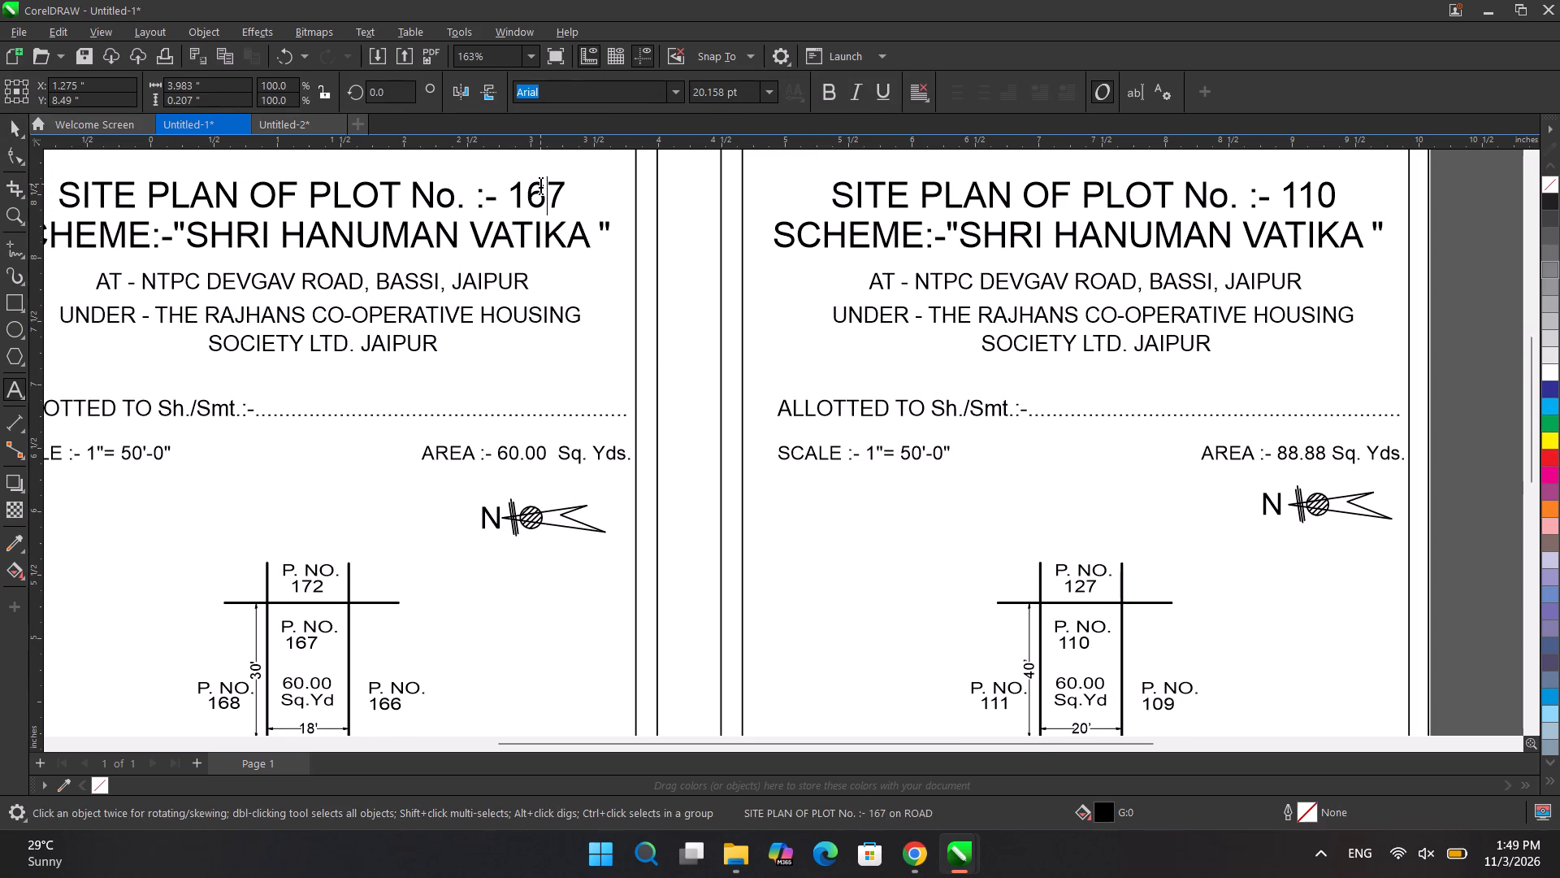
pyautogui.doubleClick(561, 202)
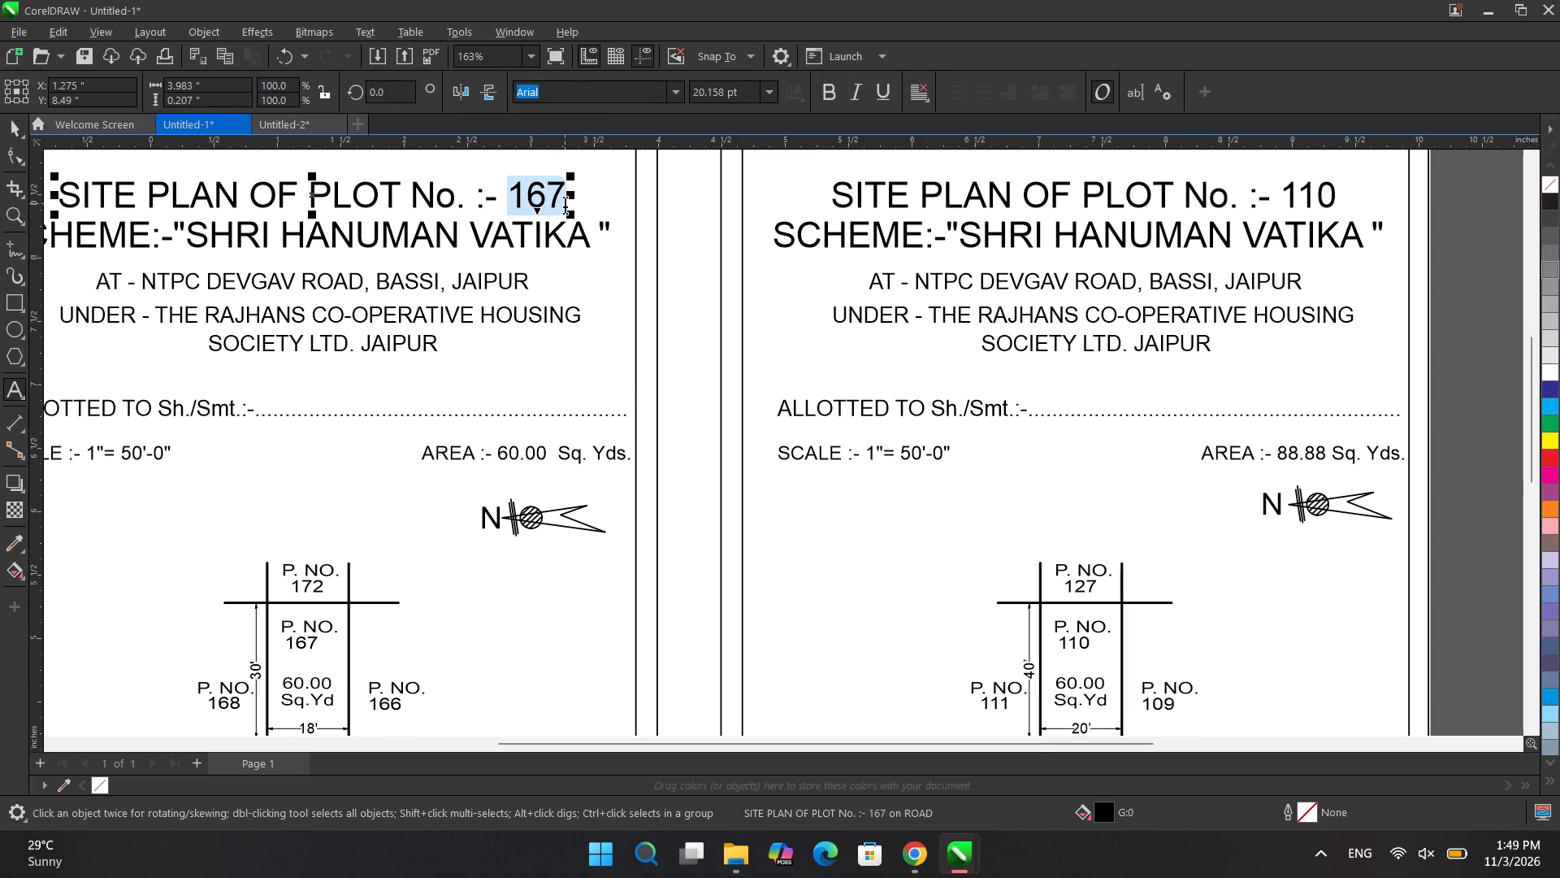
pyautogui.write('158')
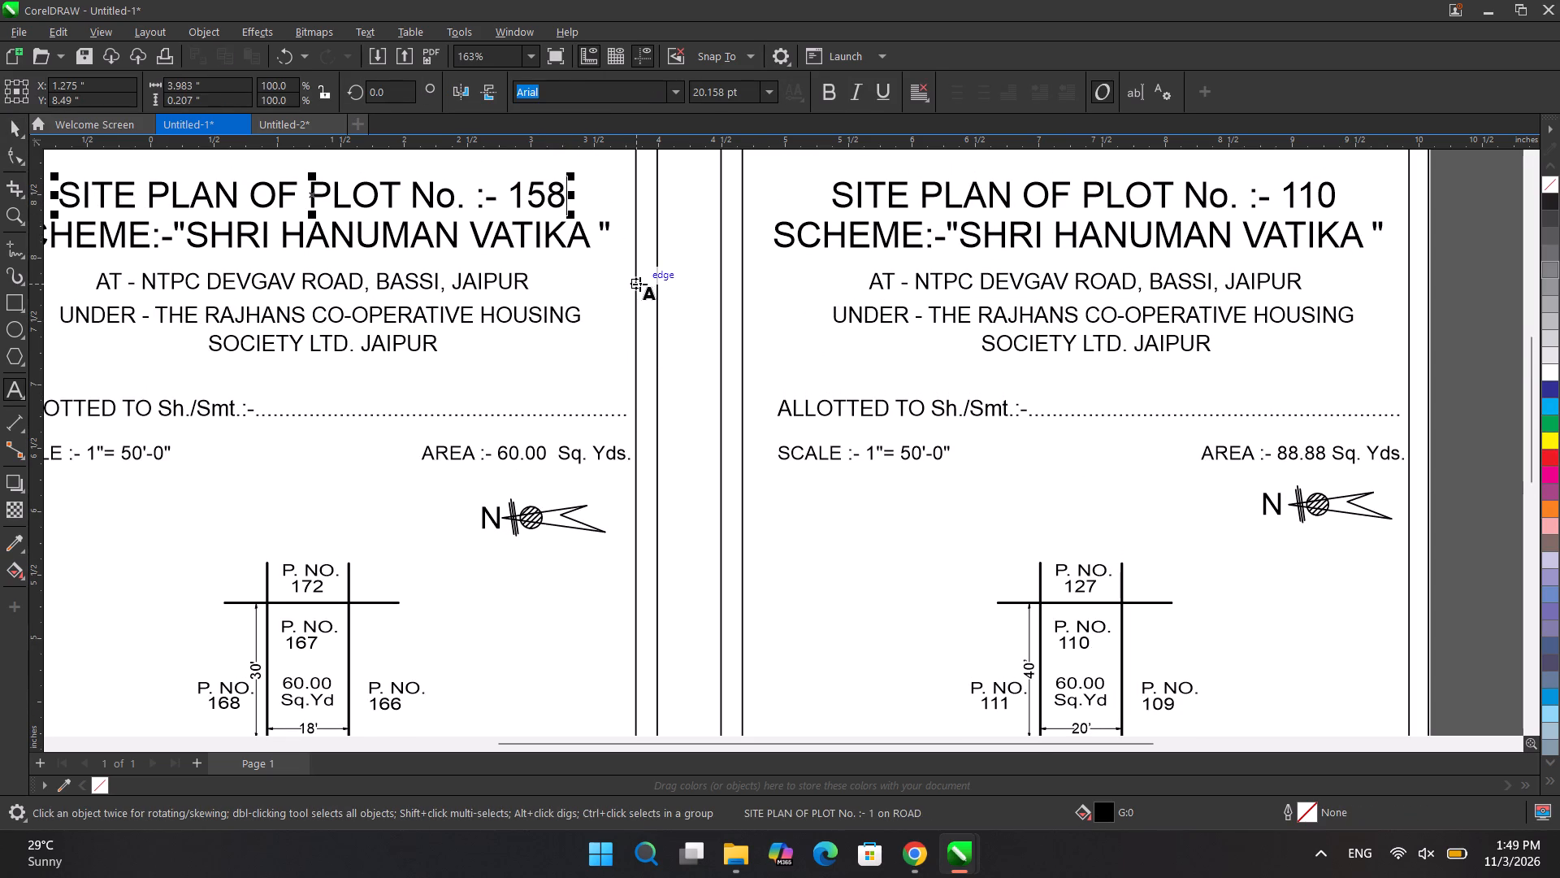
pyautogui.doubleClick(1314, 198)
pyautogui.write('159')
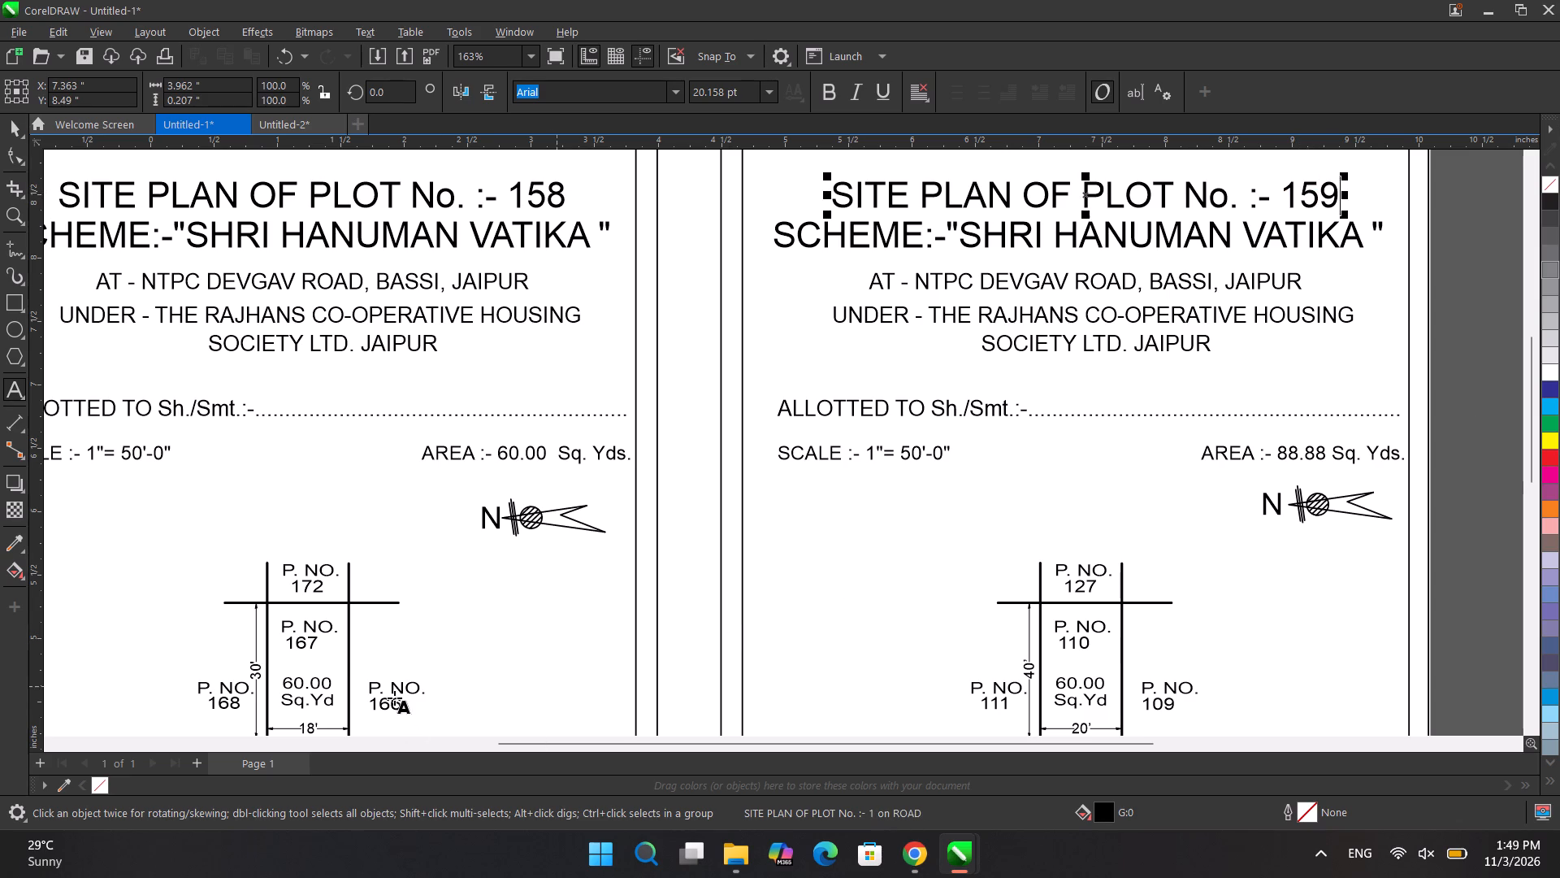
# Change the central plot number in the diagrams to 158 on the first sheet and 159 on the second.
pyautogui.click(310, 643)
pyautogui.doubleClick(310, 641)
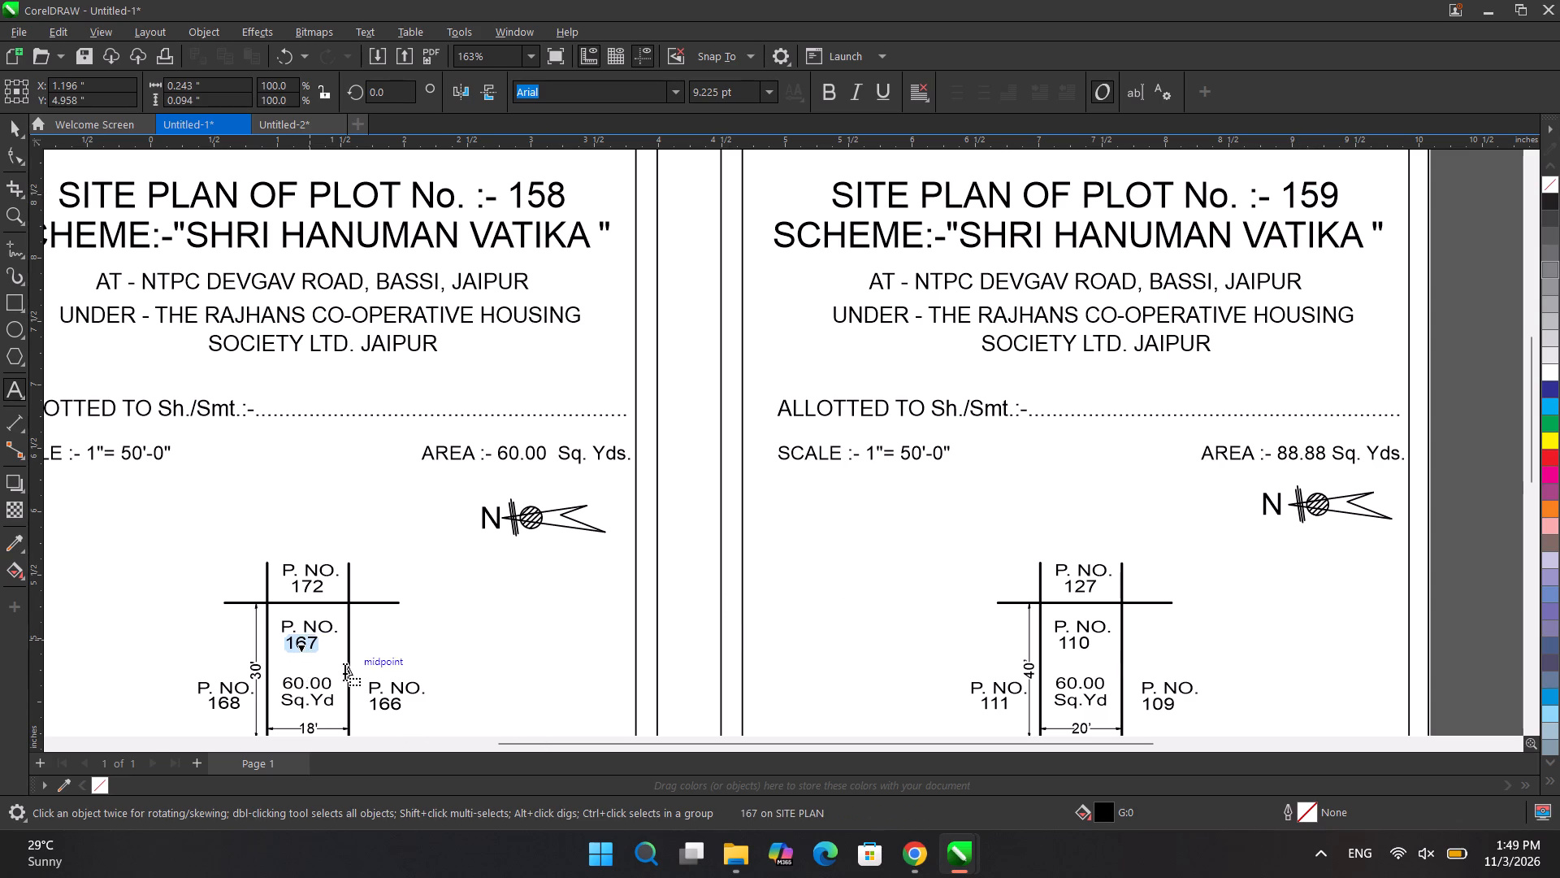
pyautogui.write('158')
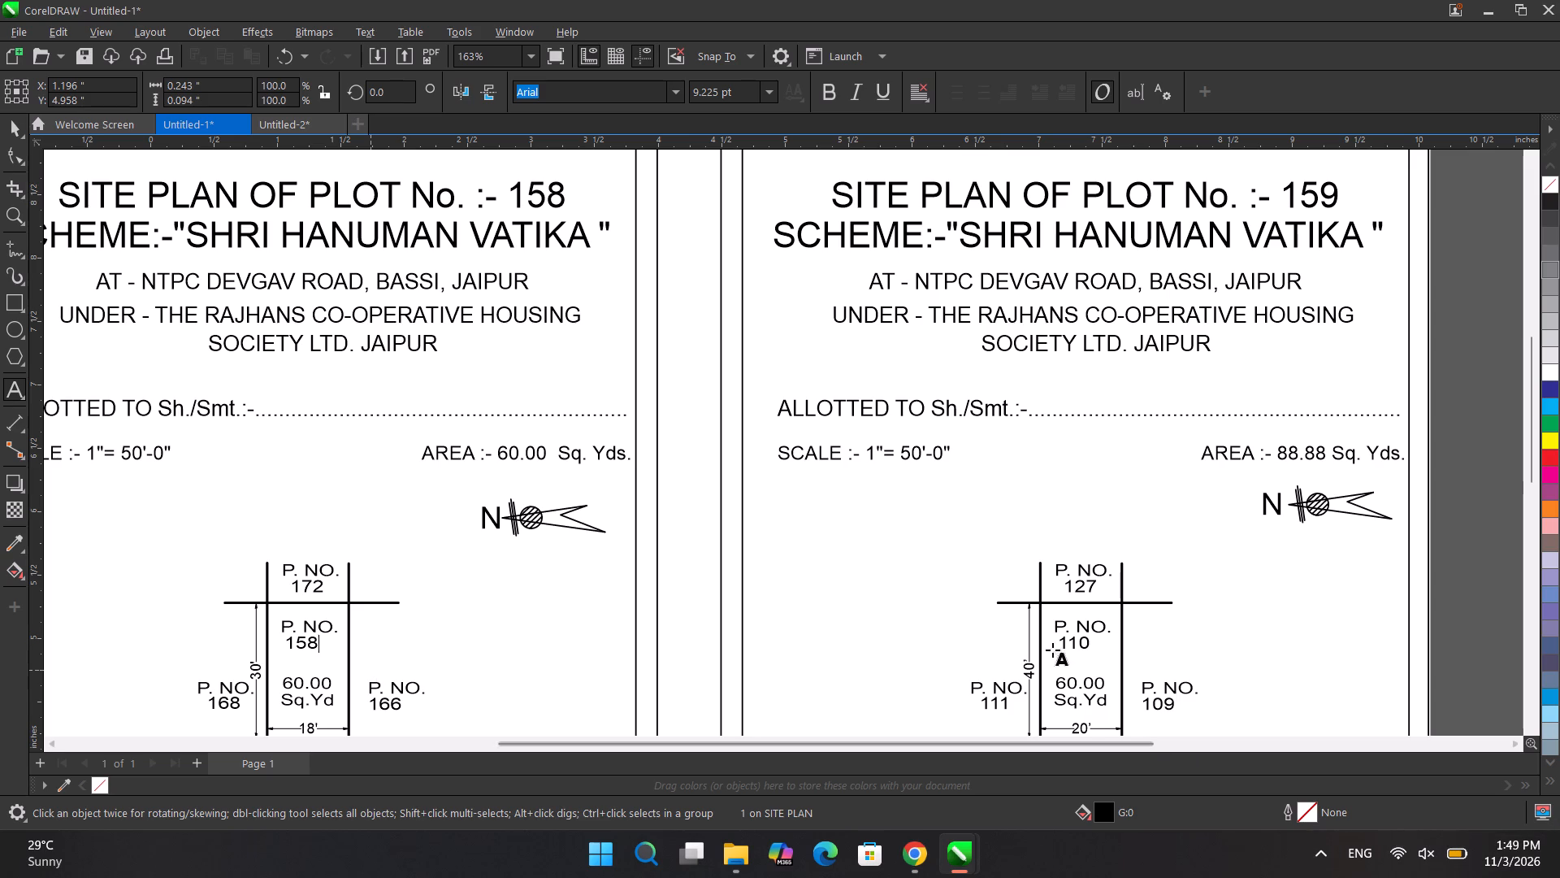
pyautogui.doubleClick(1072, 644)
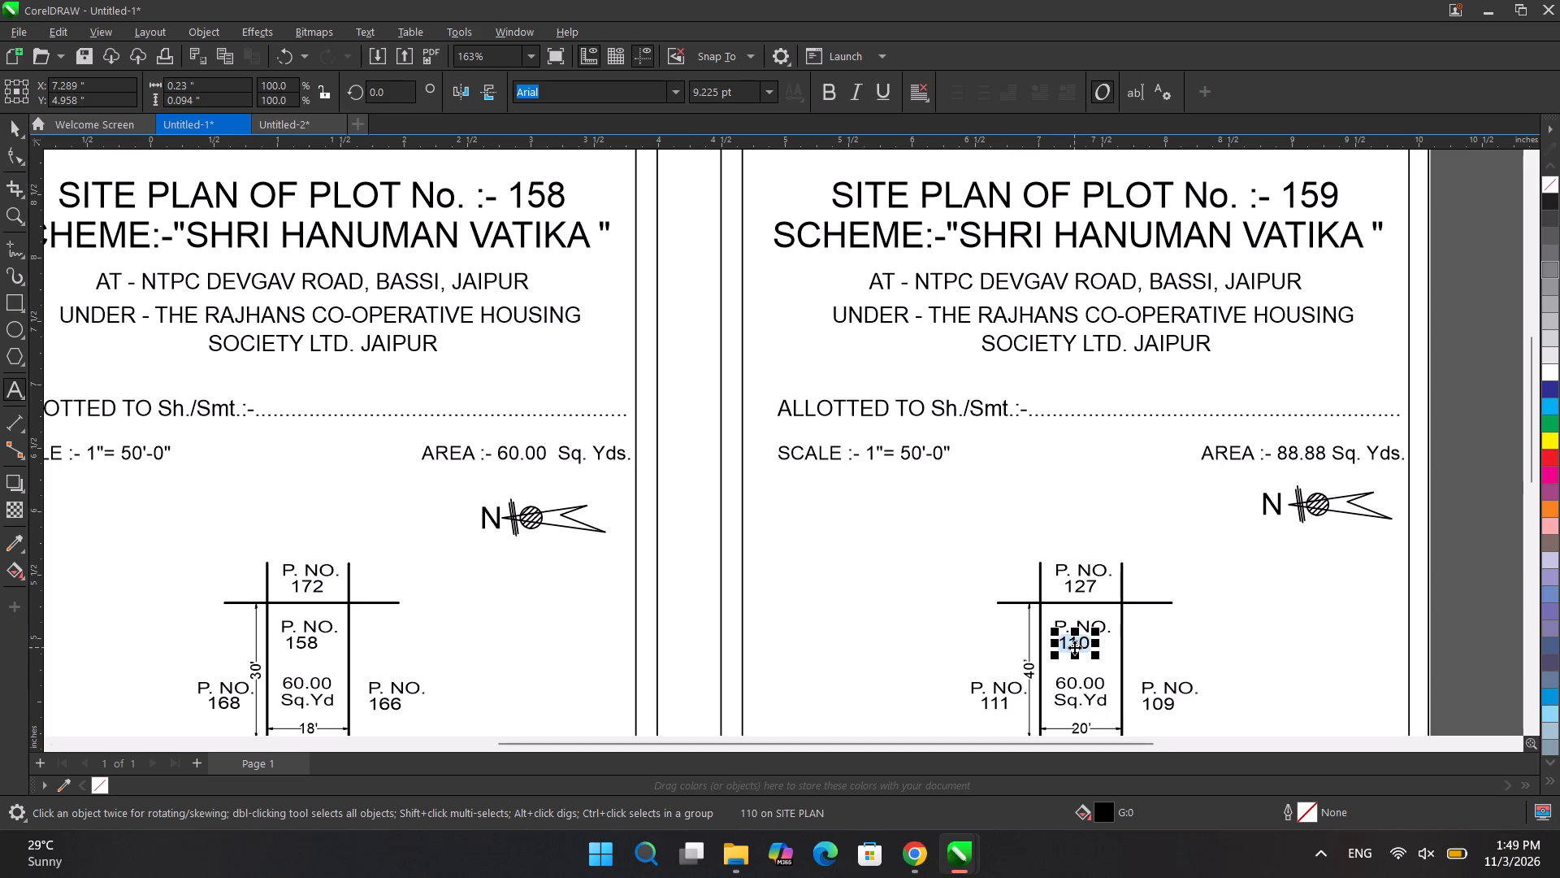
pyautogui.write('159')
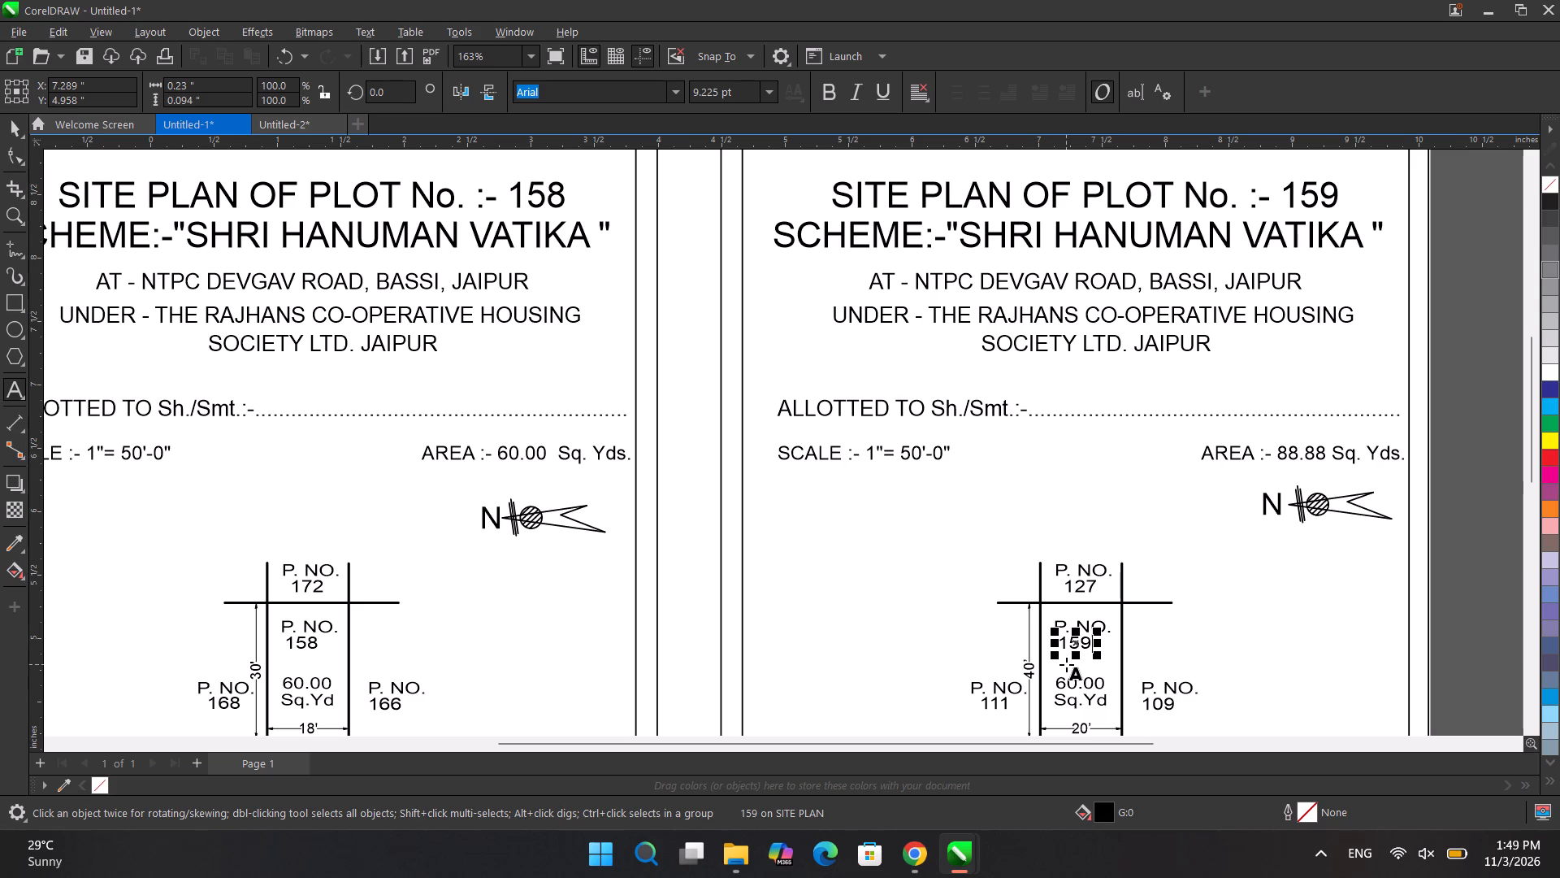
# Renumber the plots adjoining plot 158 in its diagram: 181 above, 159 to the left and 157 to the right.
pyautogui.scroll(-1, 1066, 664)
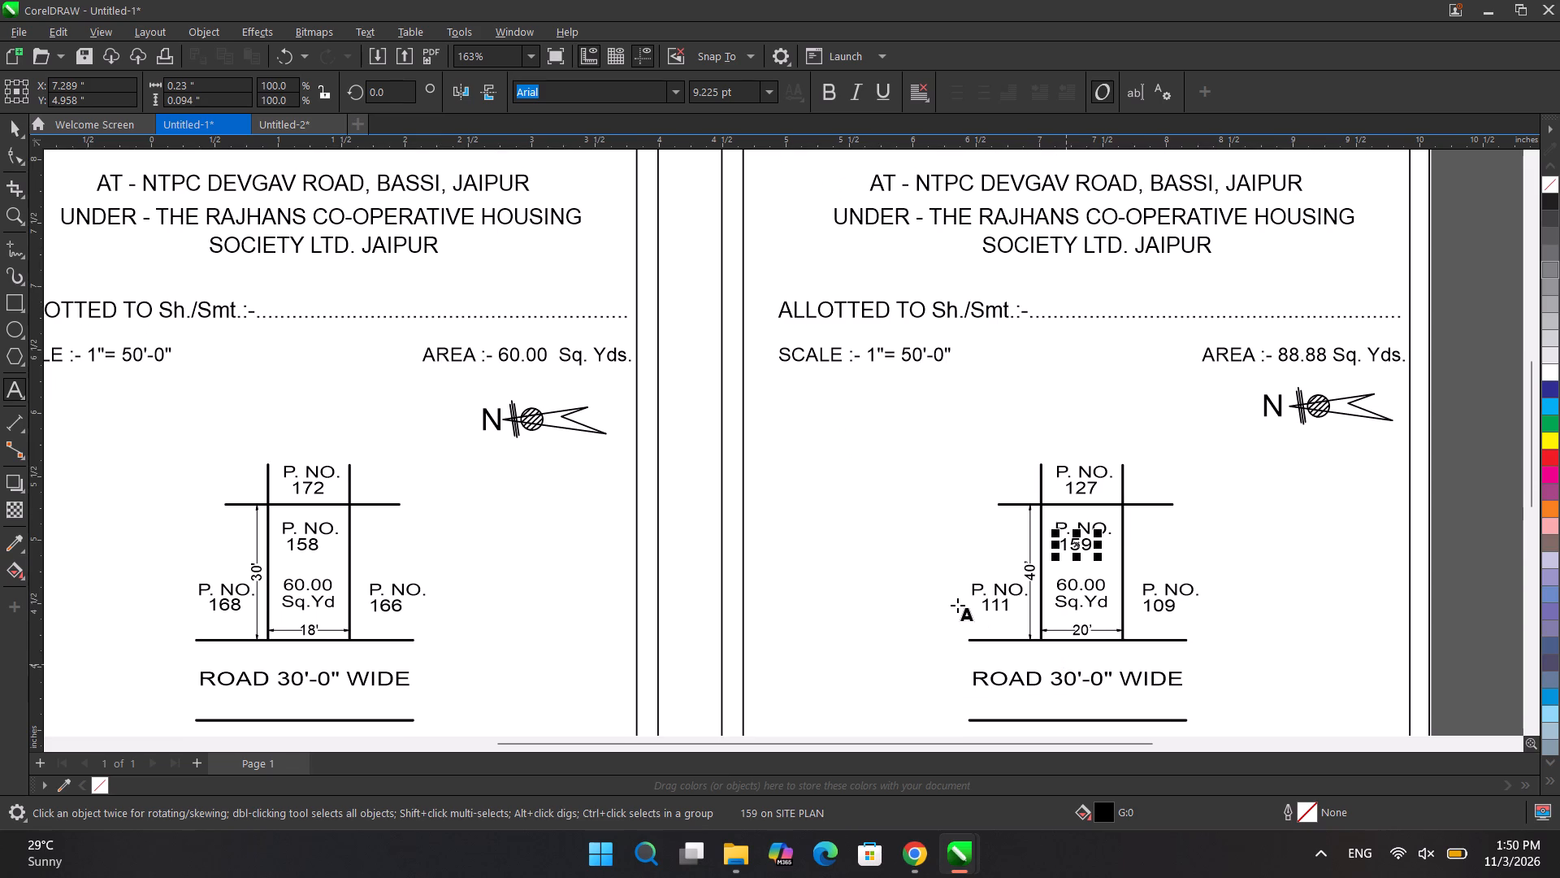
pyautogui.click(315, 490)
pyautogui.doubleClick(315, 490)
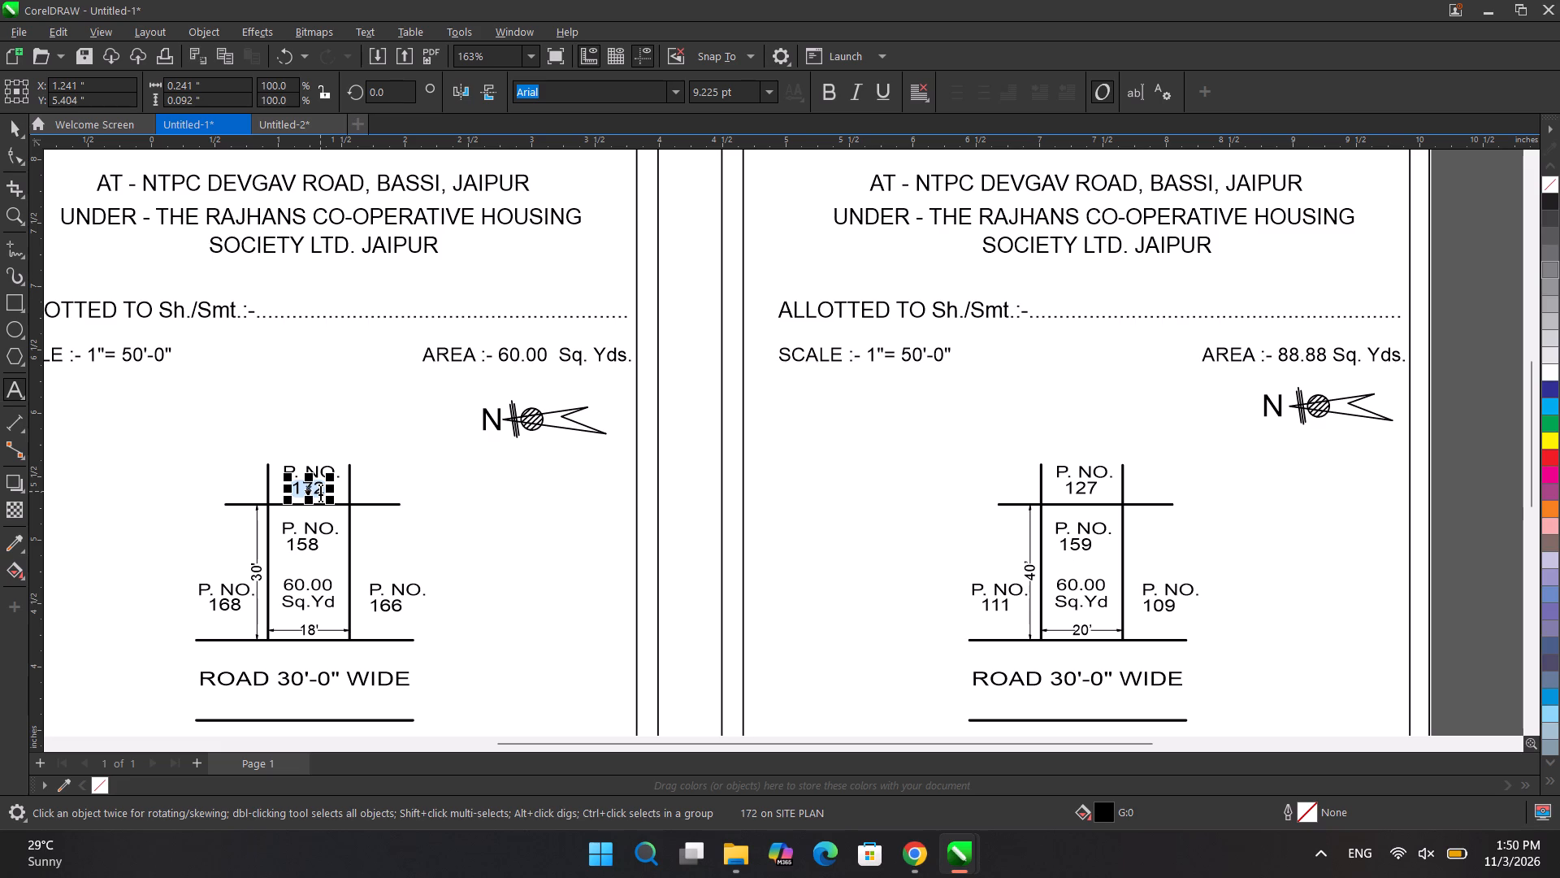
pyautogui.write('181')
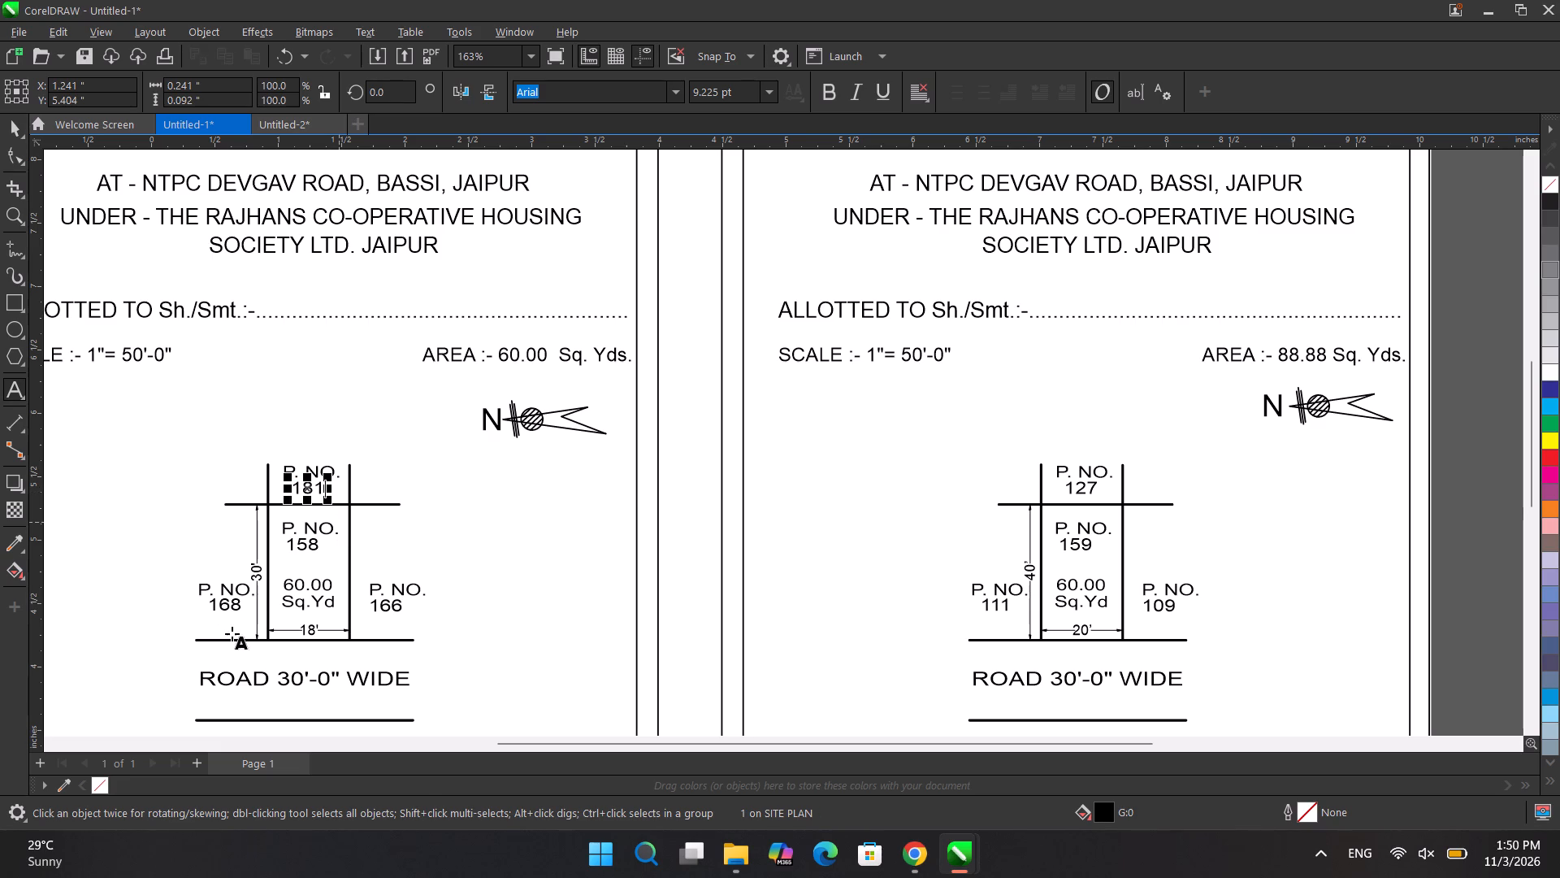
pyautogui.doubleClick(225, 606)
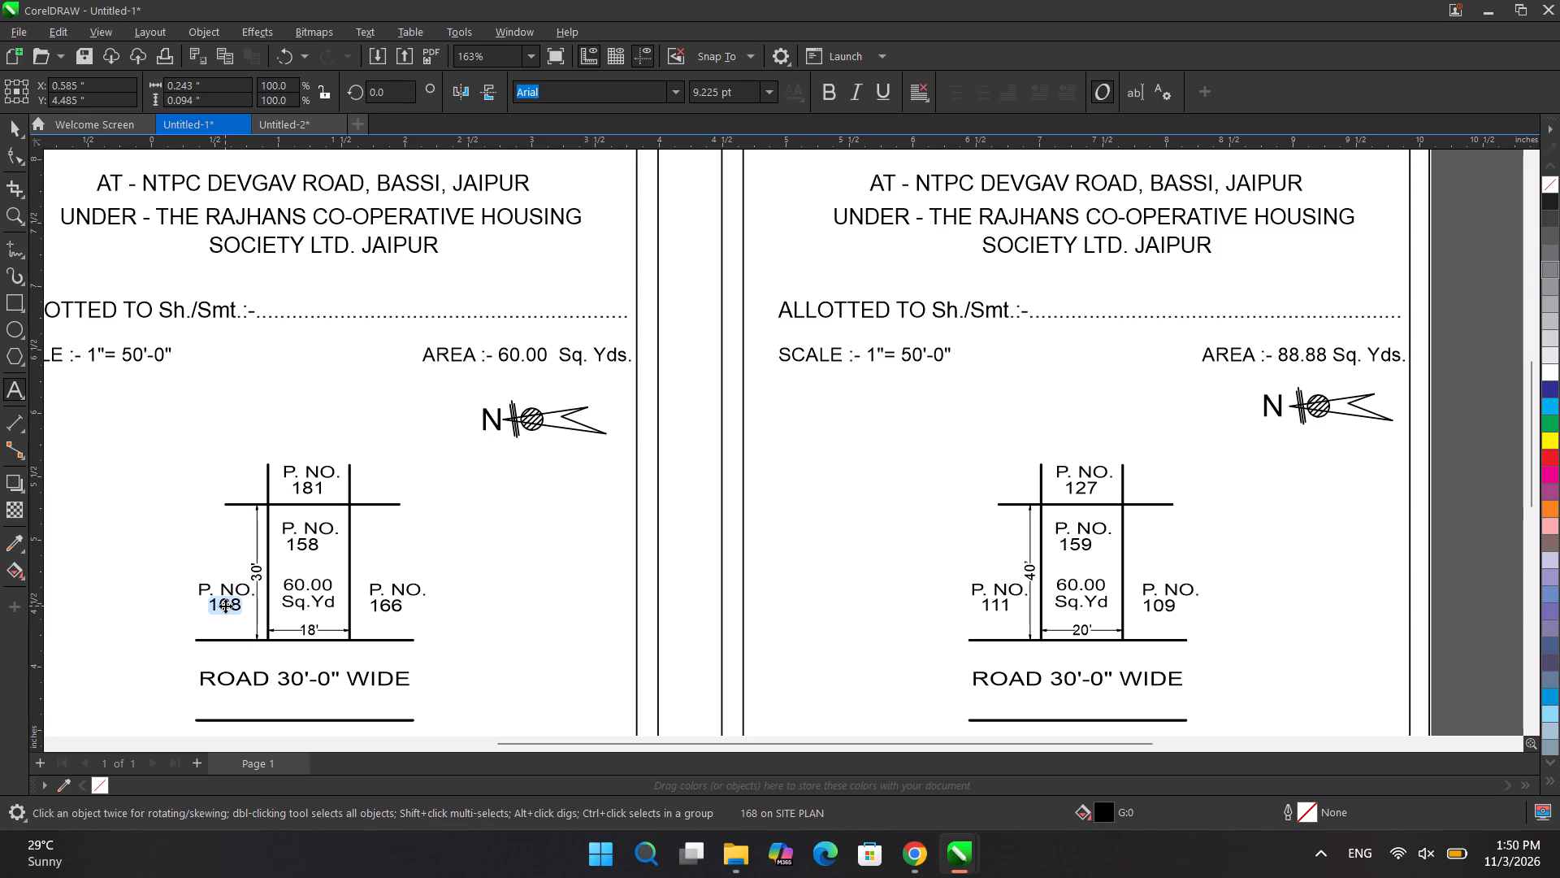
pyautogui.write('19')
pyautogui.press('BackSpace')
pyautogui.write('59')
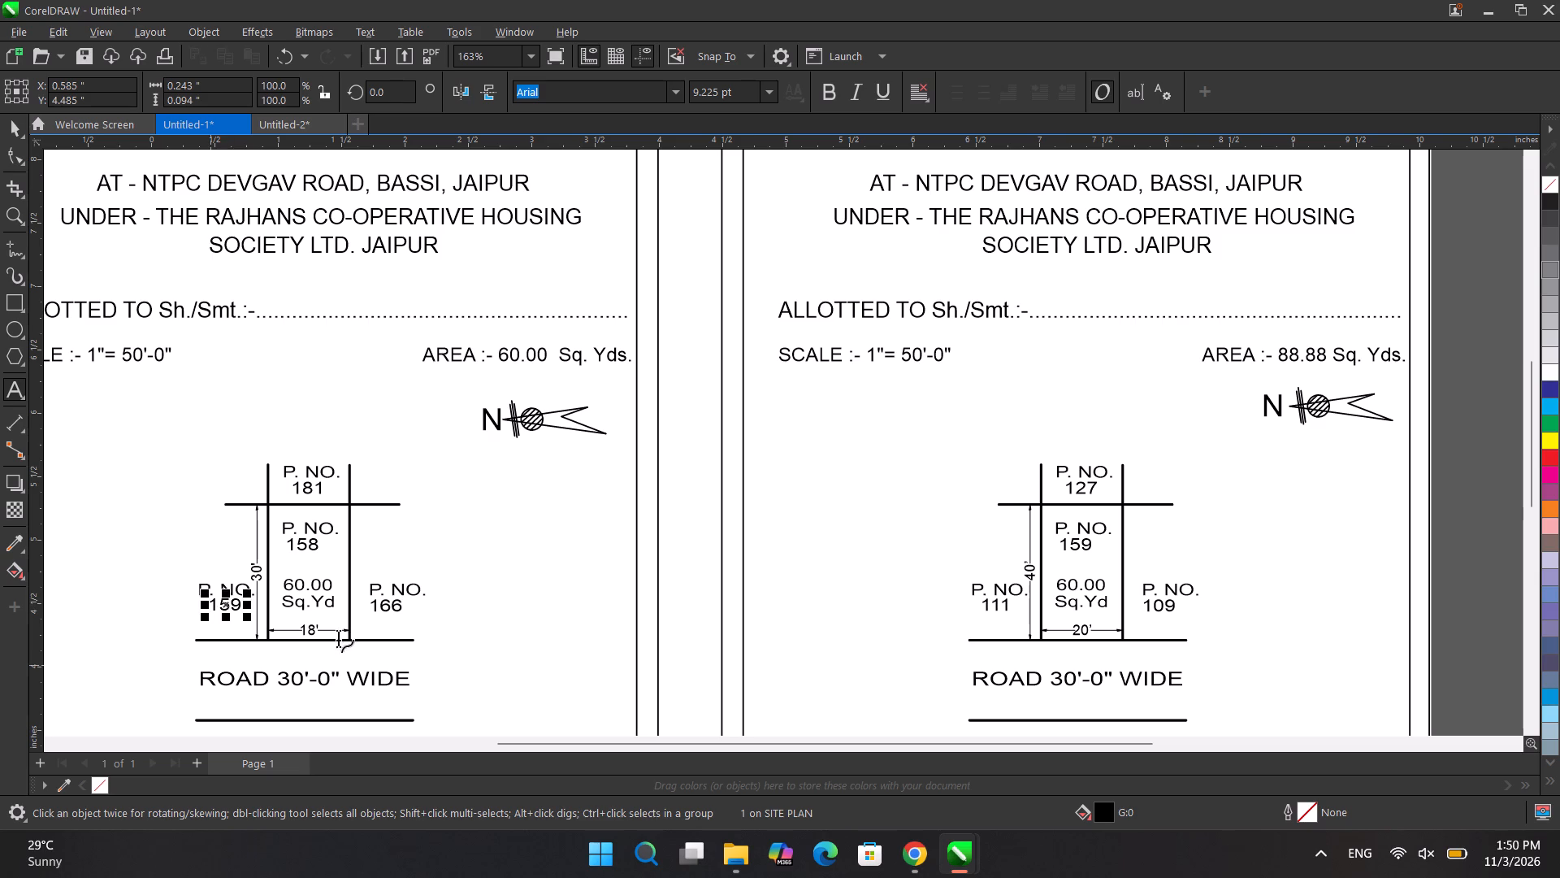
pyautogui.doubleClick(388, 610)
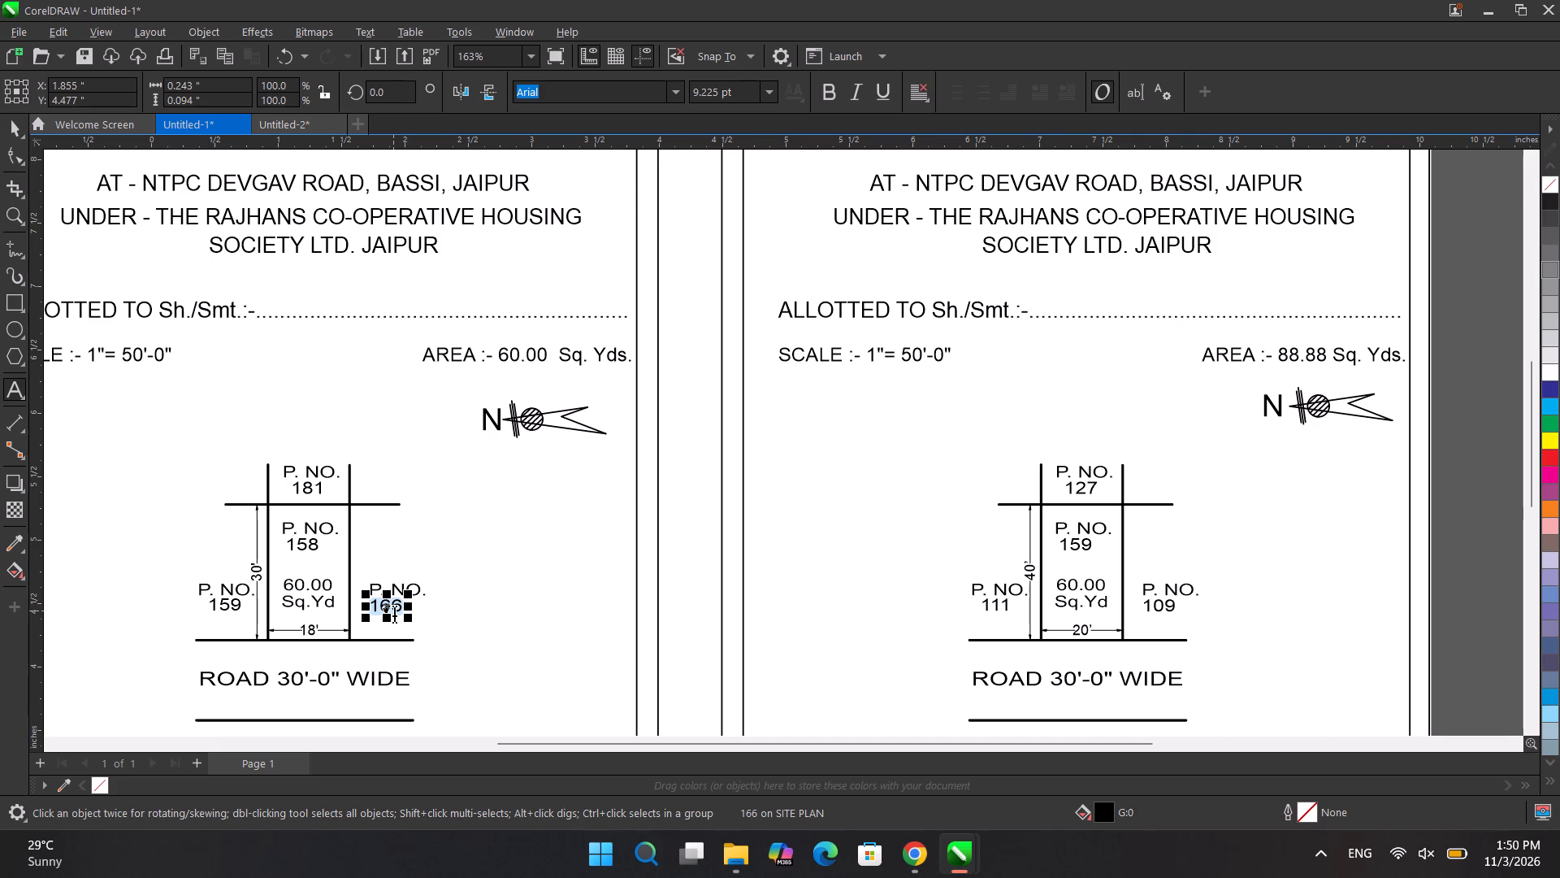
pyautogui.write('157')
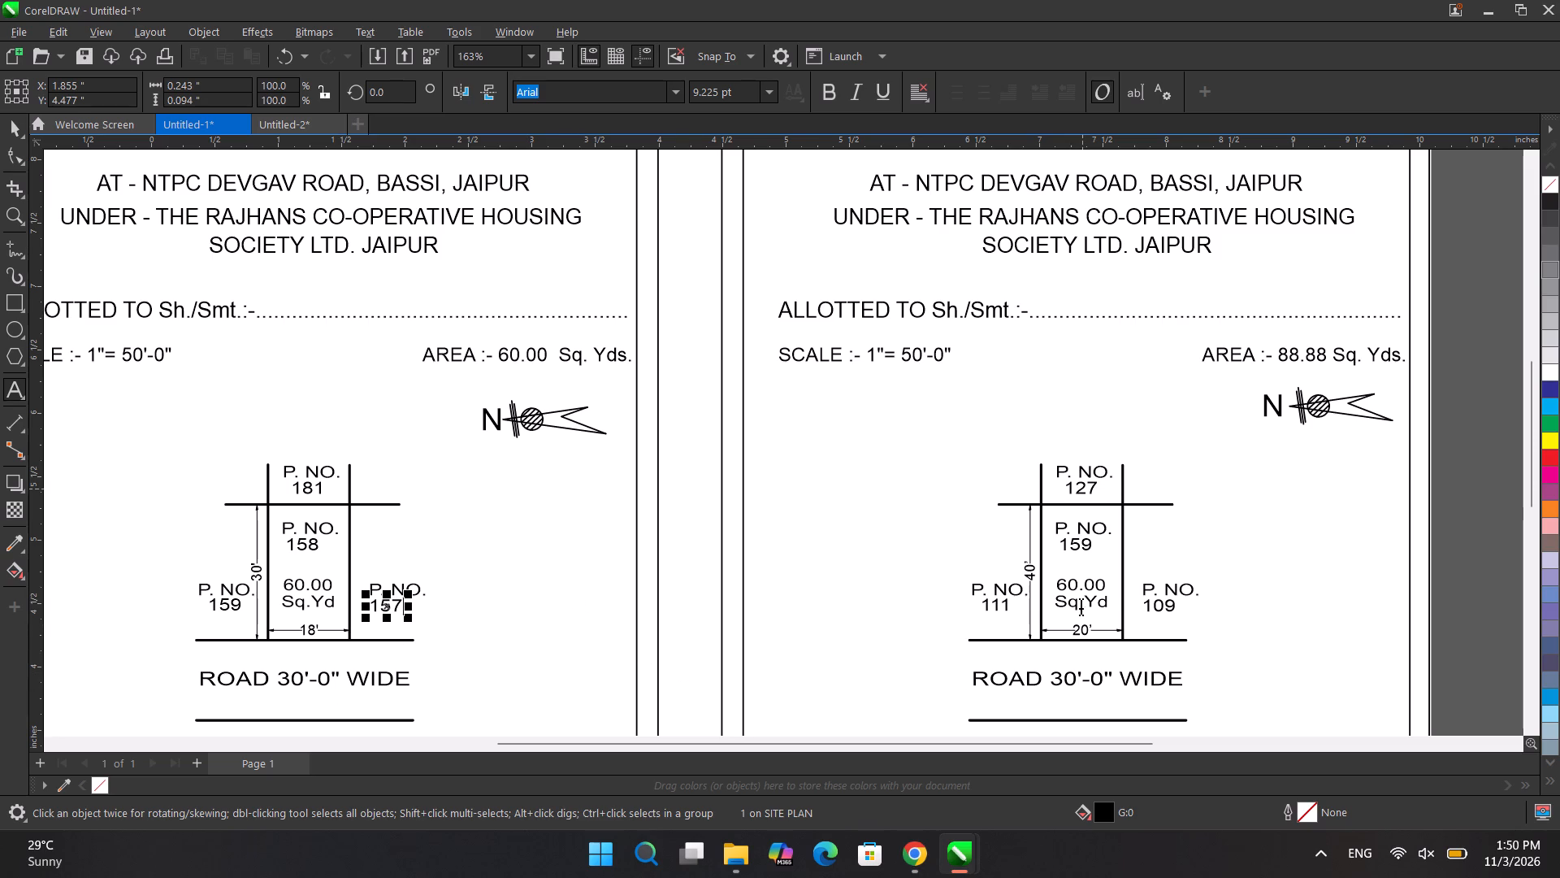
# Renumber the plots adjoining plot 159 in its diagram: 180 above, 160 to the left and 158 to the right.
pyautogui.doubleClick(1086, 495)
pyautogui.click(1083, 490)
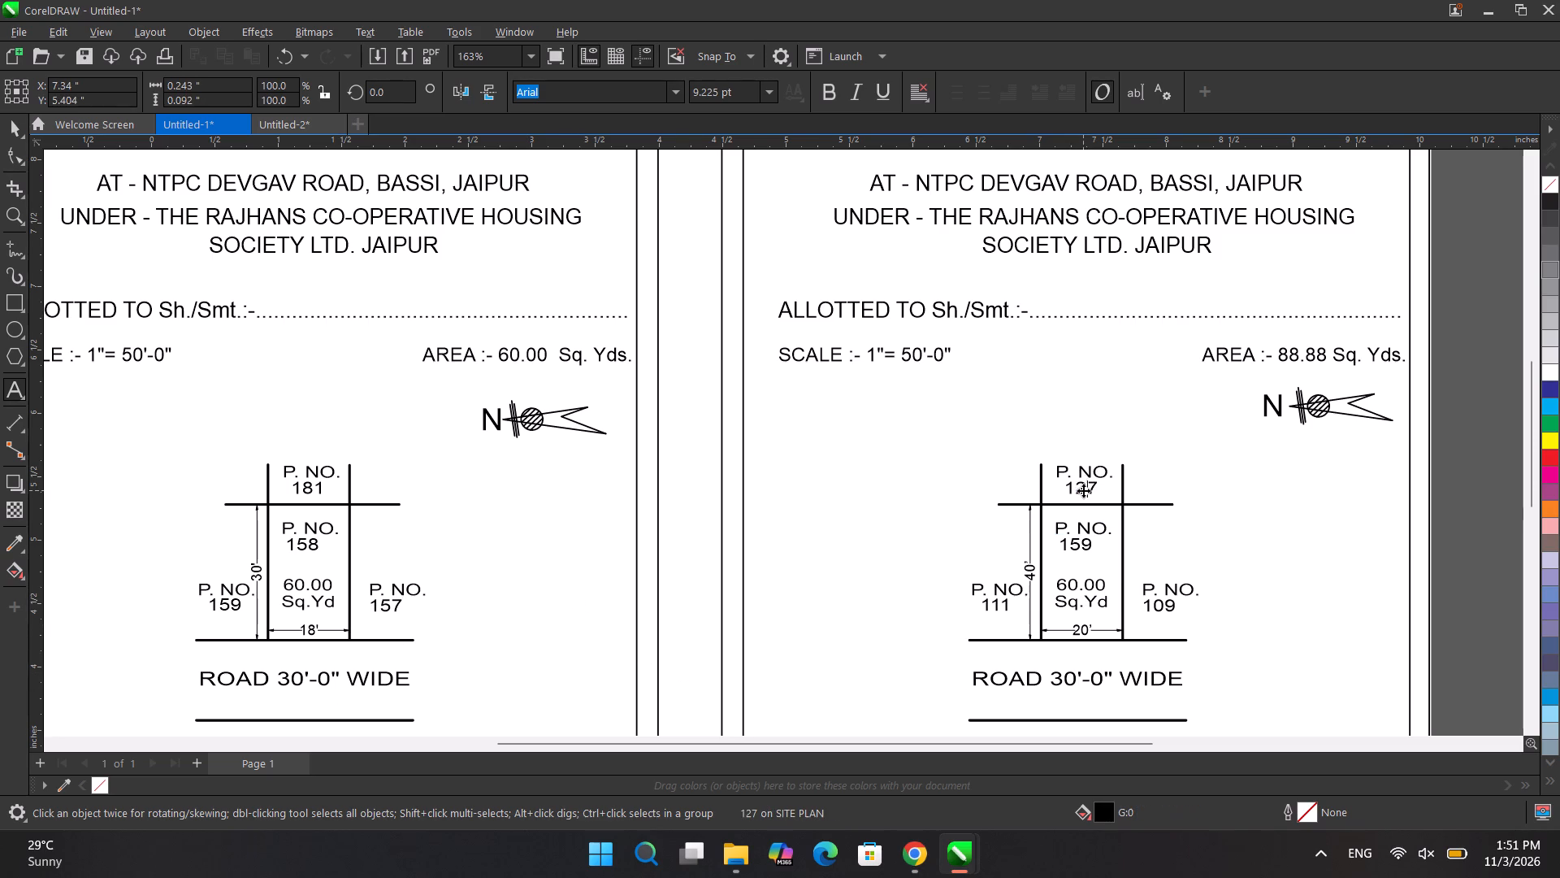
pyautogui.doubleClick(1083, 490)
pyautogui.doubleClick(1080, 489)
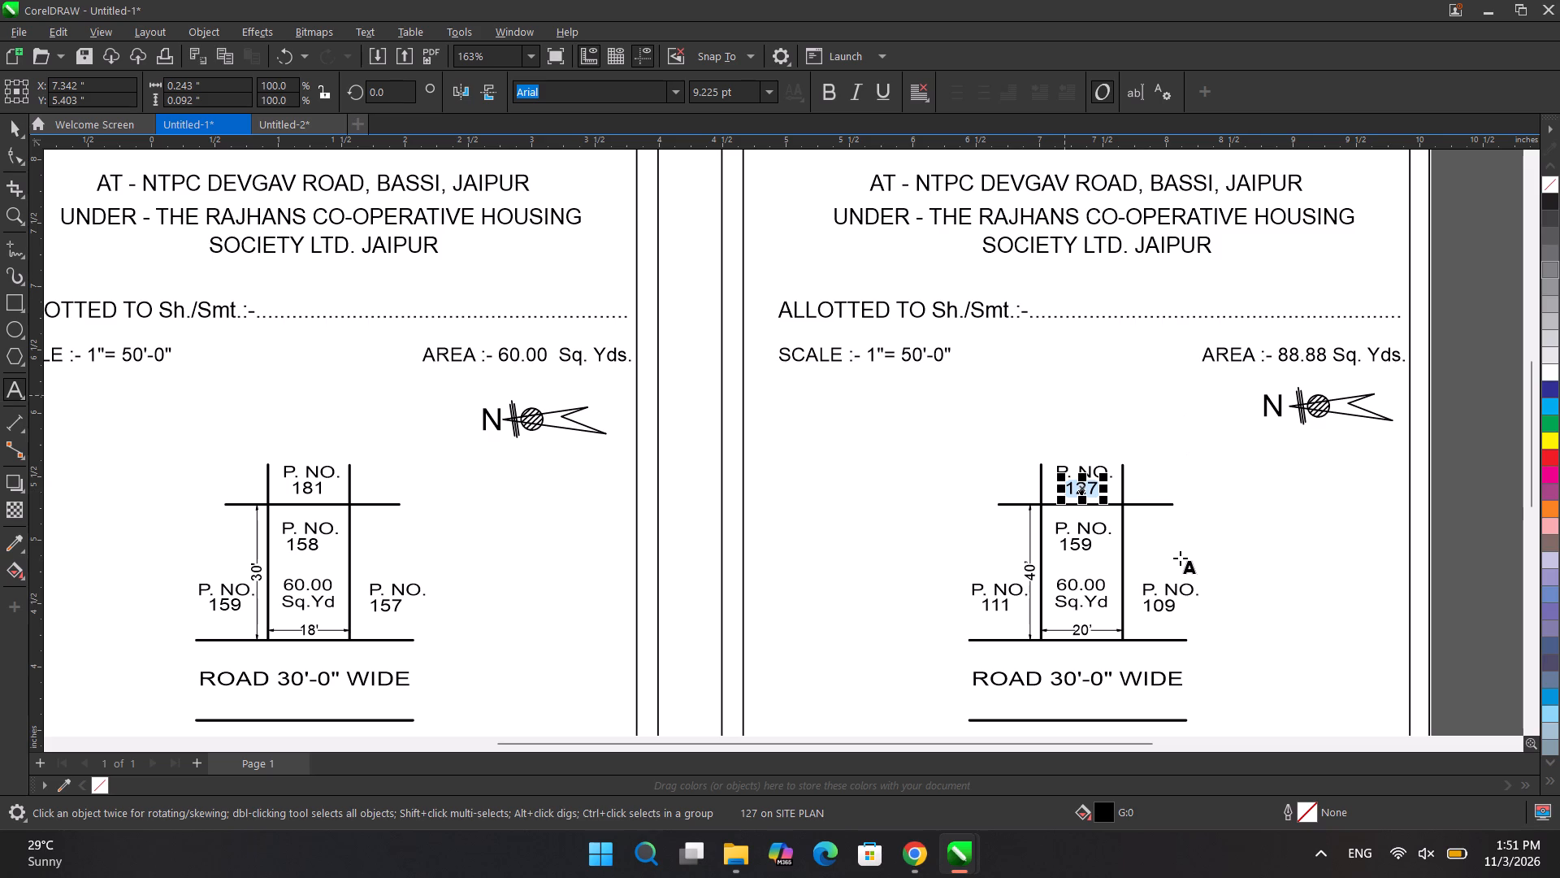
pyautogui.write('180')
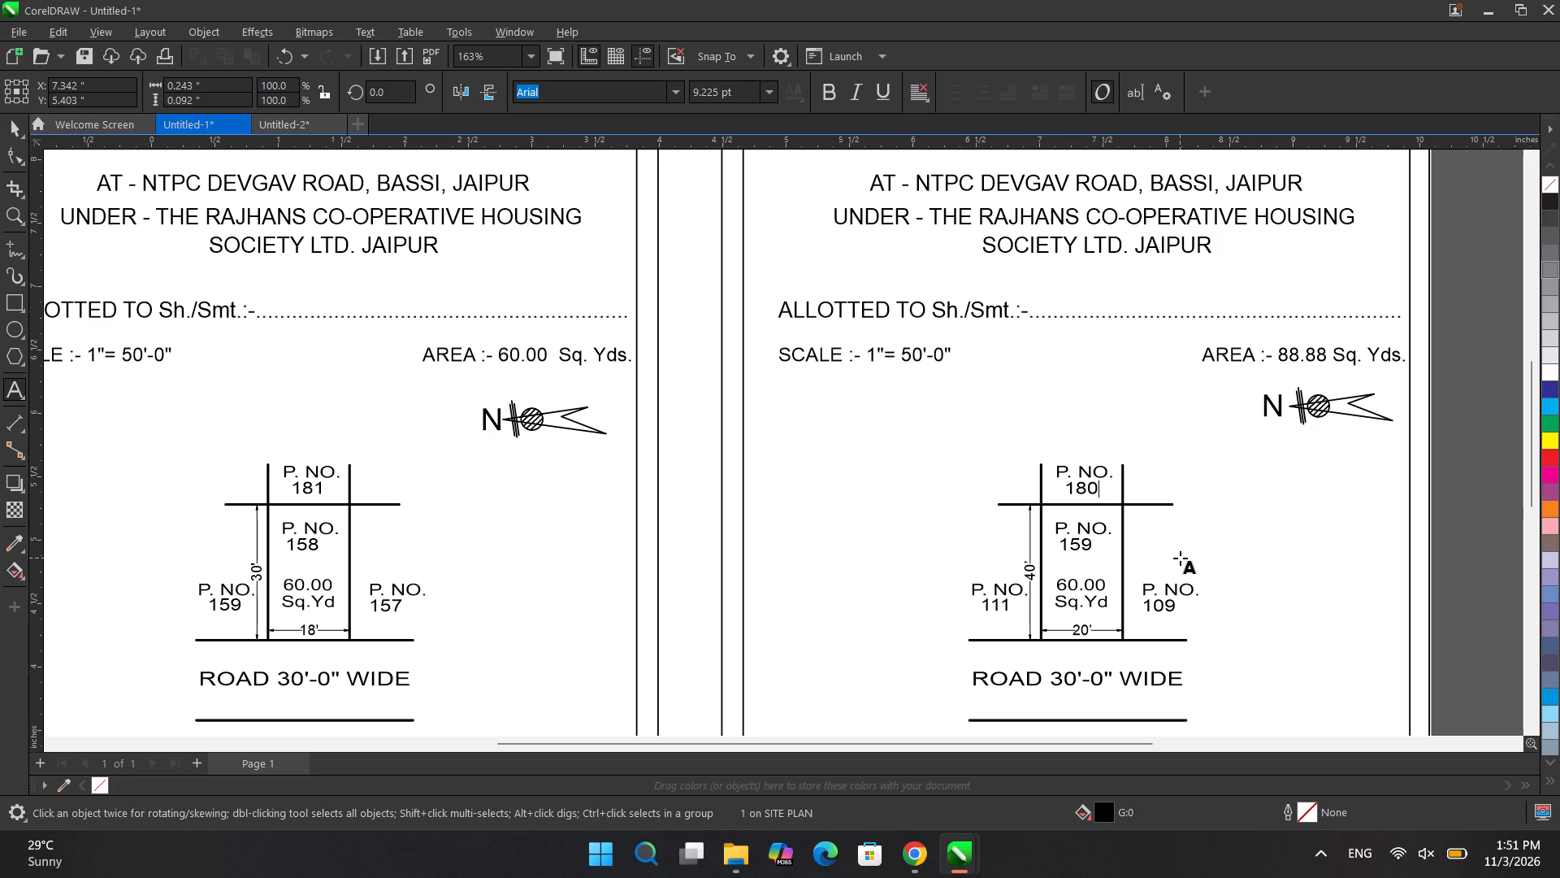
pyautogui.doubleClick(1001, 602)
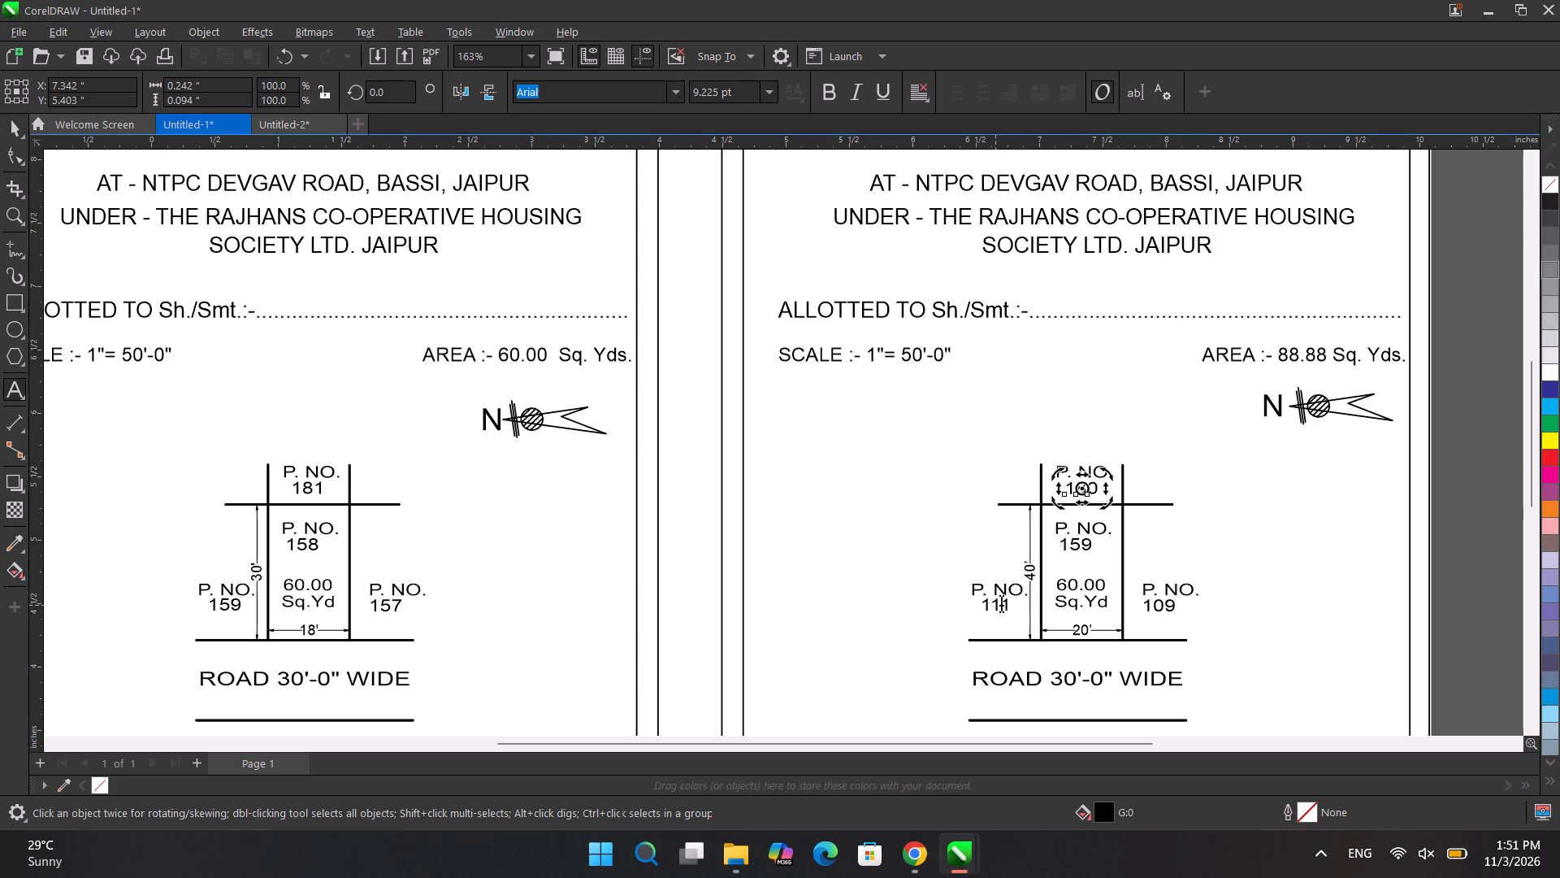
pyautogui.click(1000, 606)
pyautogui.moveTo(1003, 607); pyautogui.dragTo(1012, 609)
pyautogui.doubleClick(1011, 606)
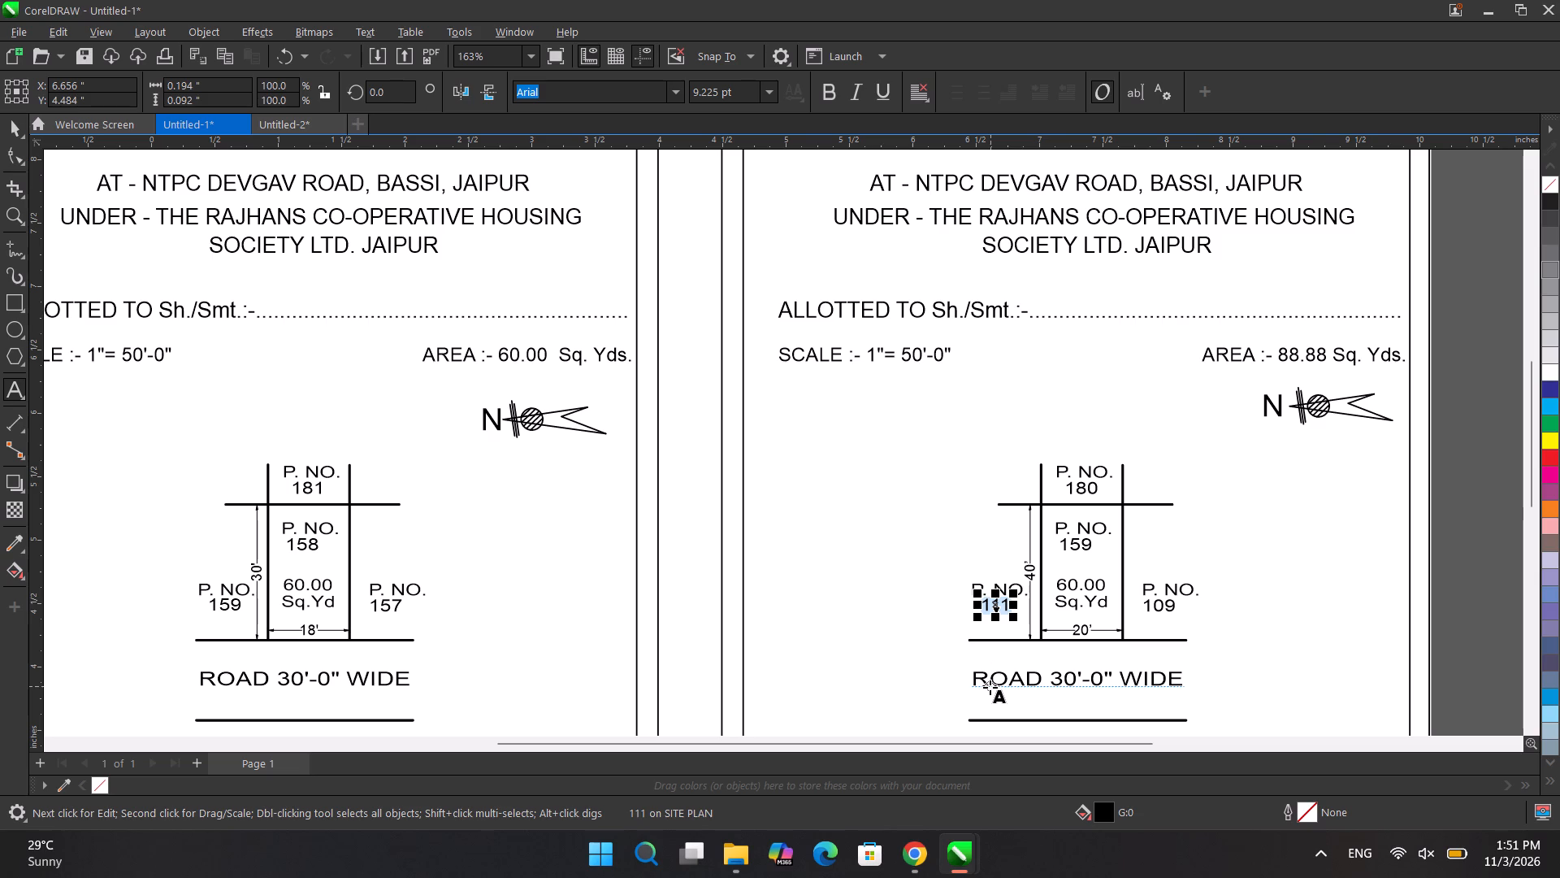
pyautogui.write('160')
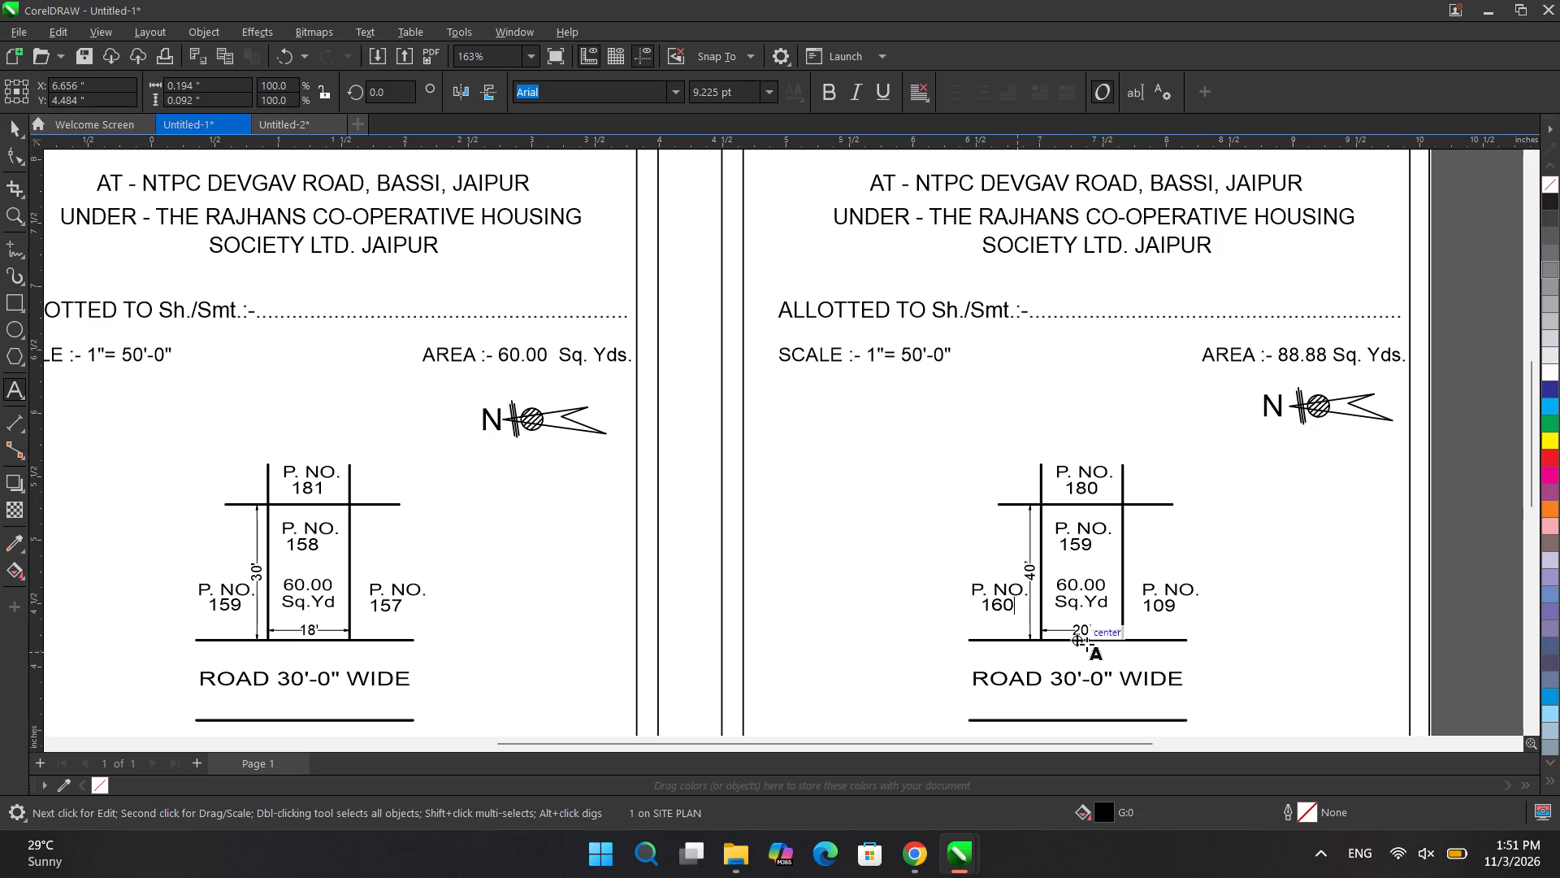
pyautogui.doubleClick(1153, 605)
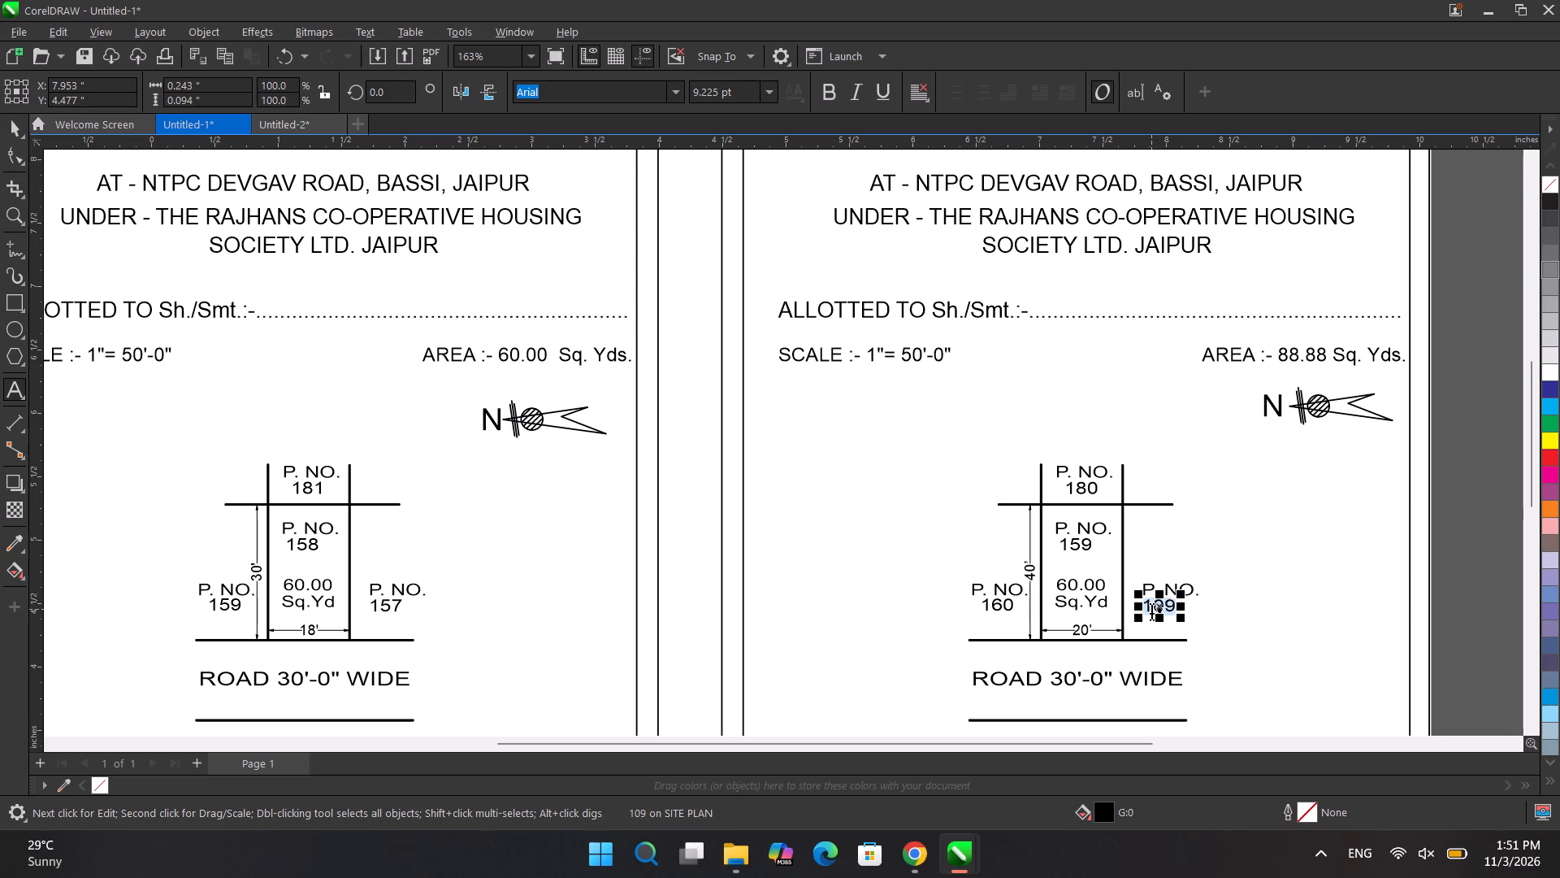
pyautogui.write('158')
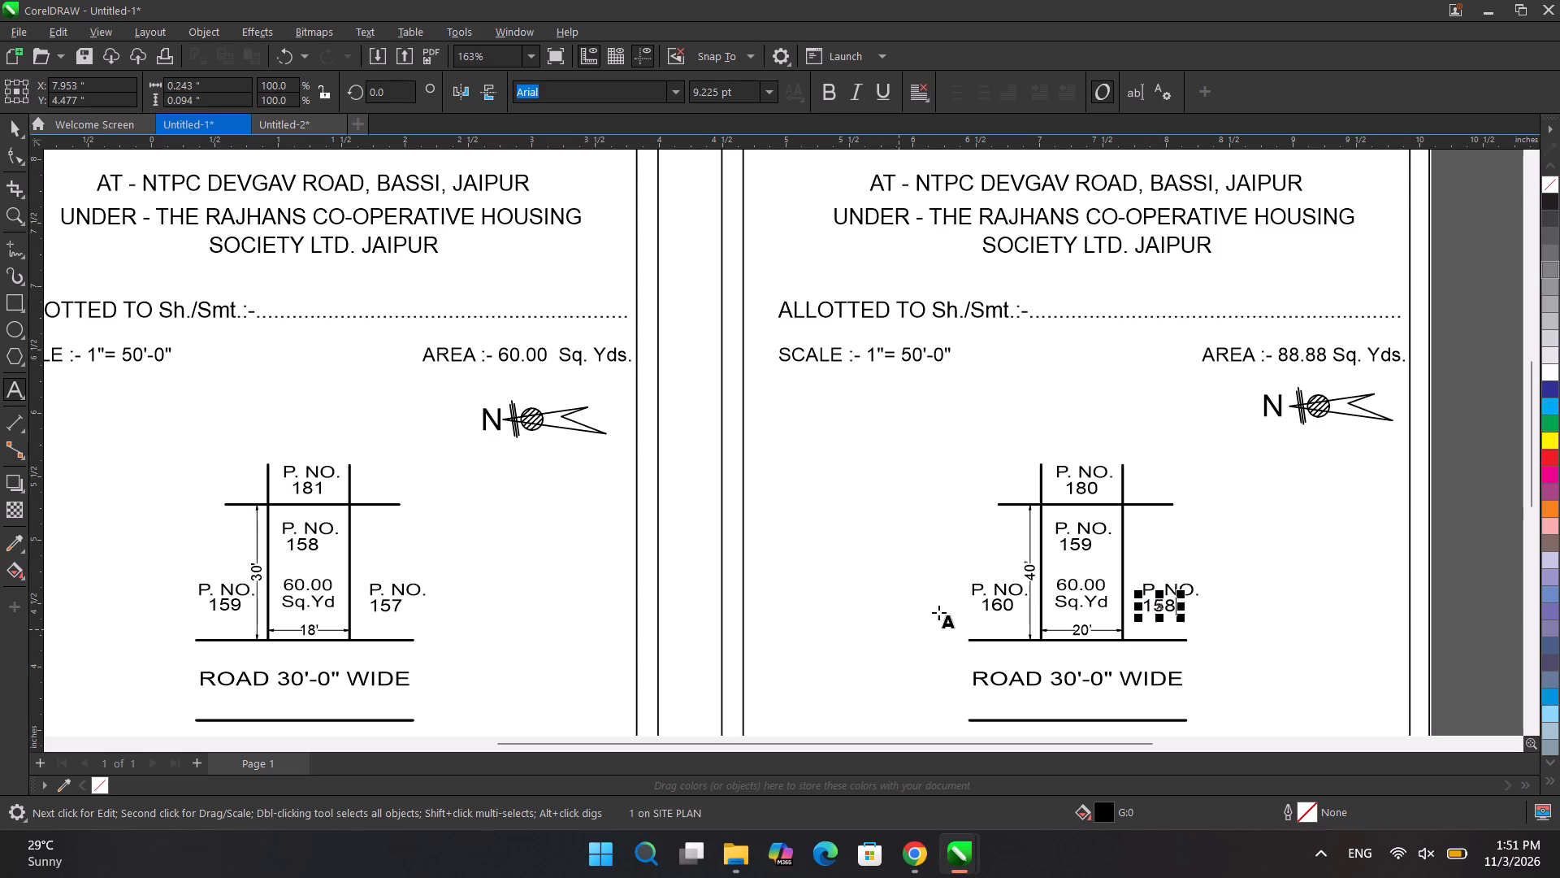
# Set the plot 159 diagram's dimension labels to 18' wide and 30' deep.
pyautogui.doubleClick(1087, 632)
pyautogui.write('18')
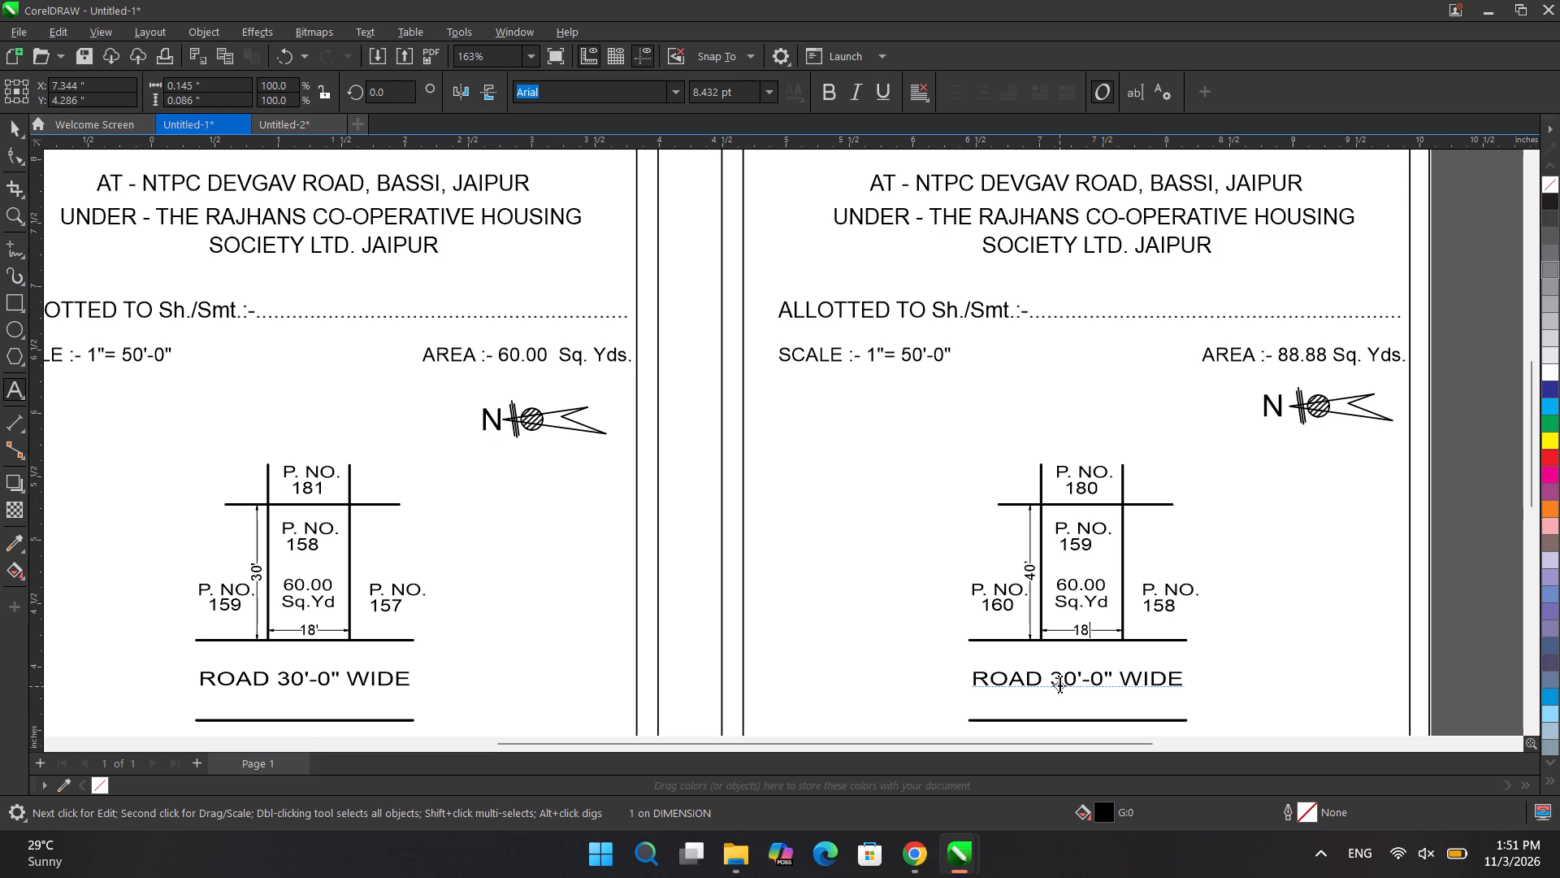
pyautogui.press(';')
pyautogui.press('BackSpace')
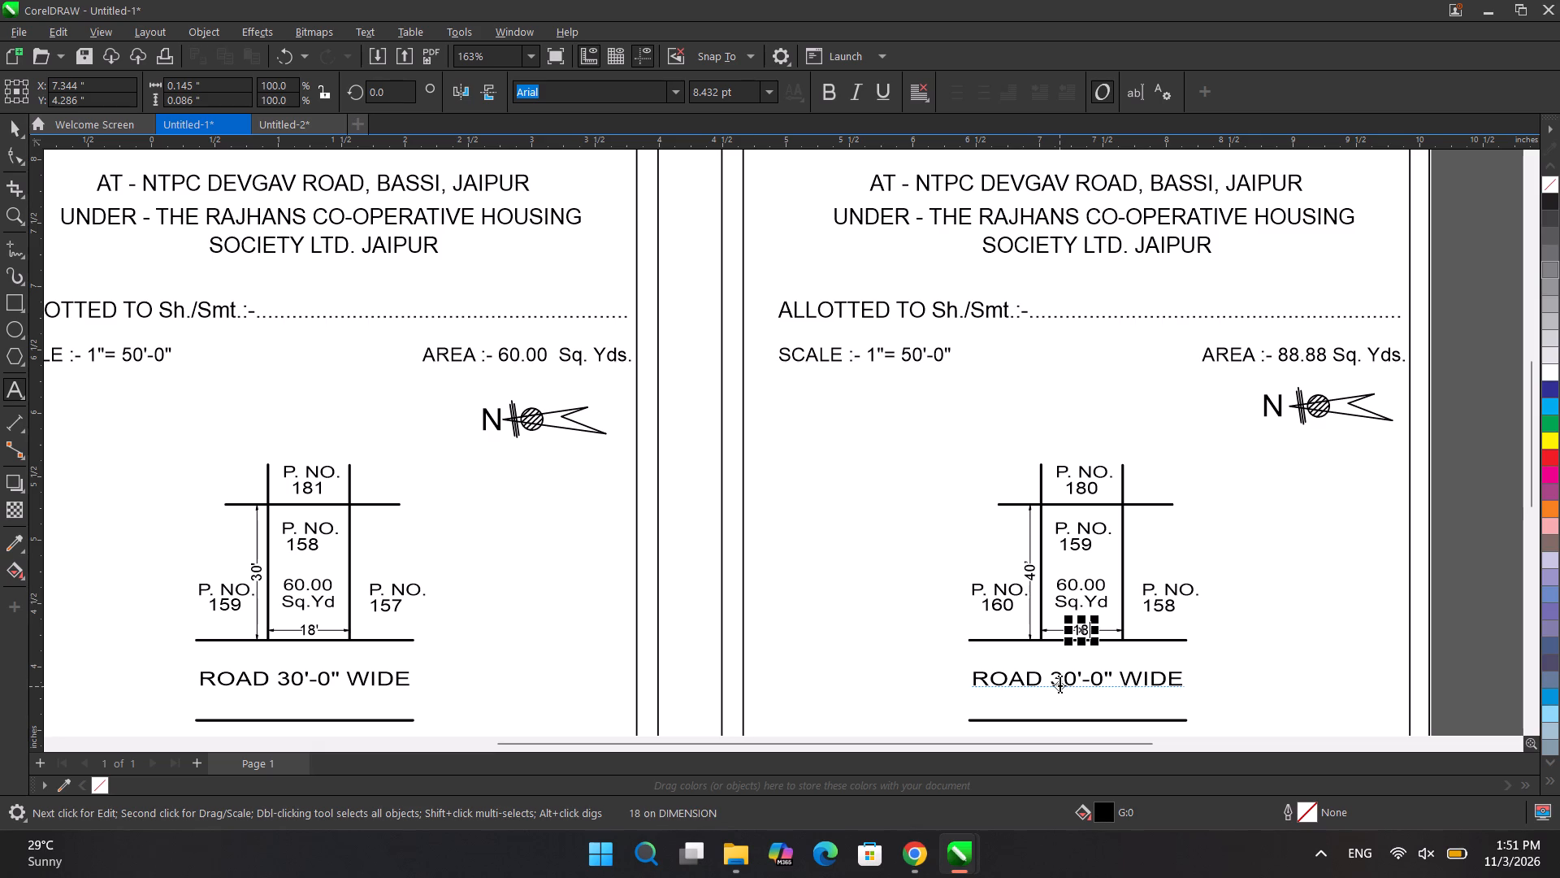
pyautogui.press("'")
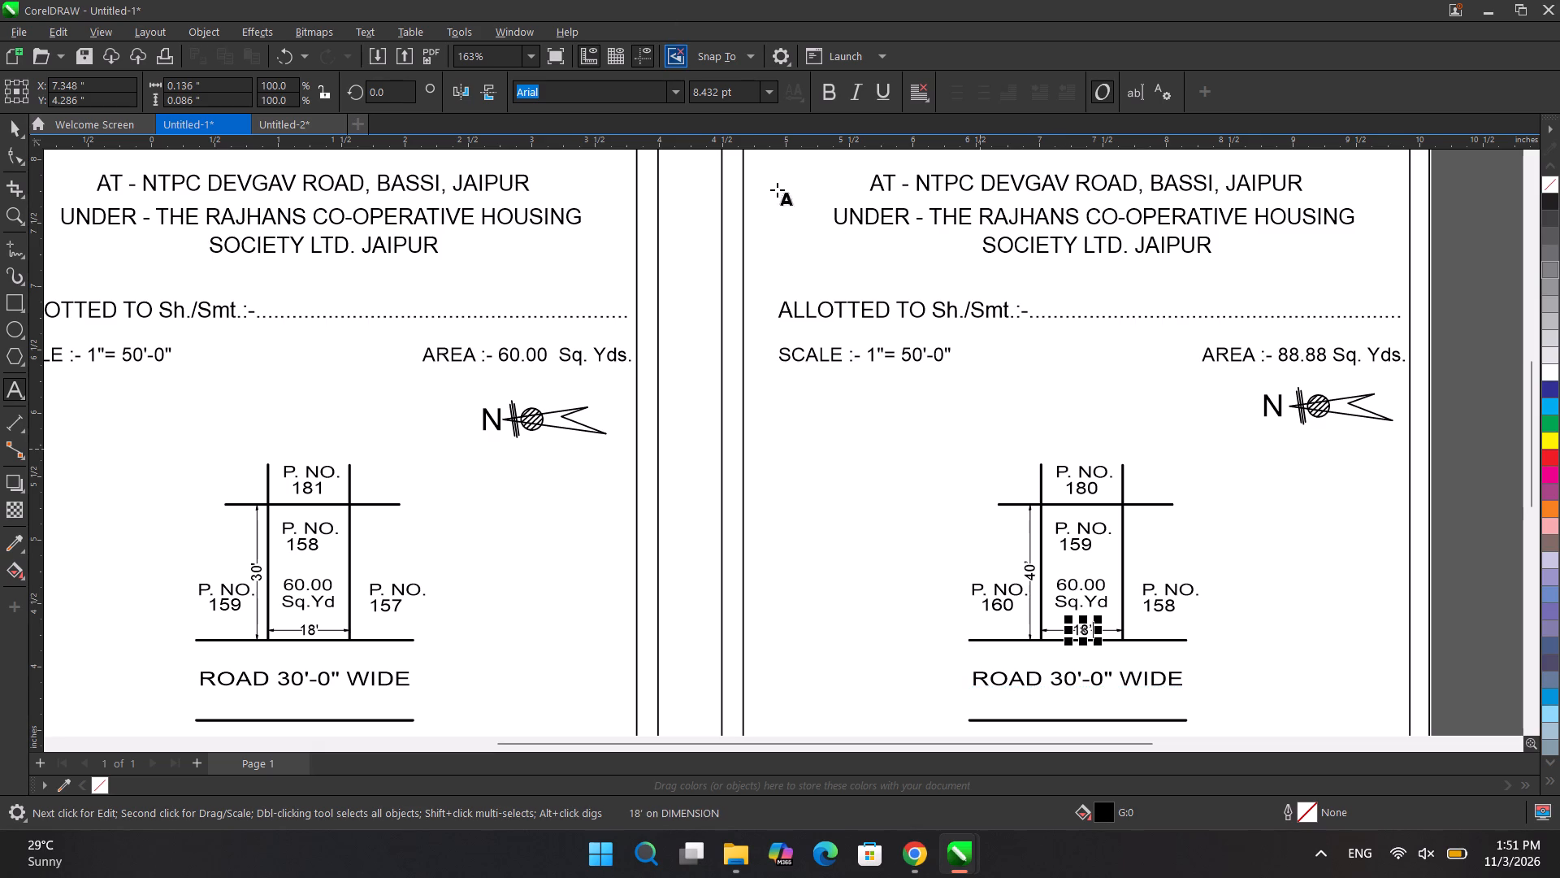
pyautogui.doubleClick(1032, 566)
pyautogui.write('30')
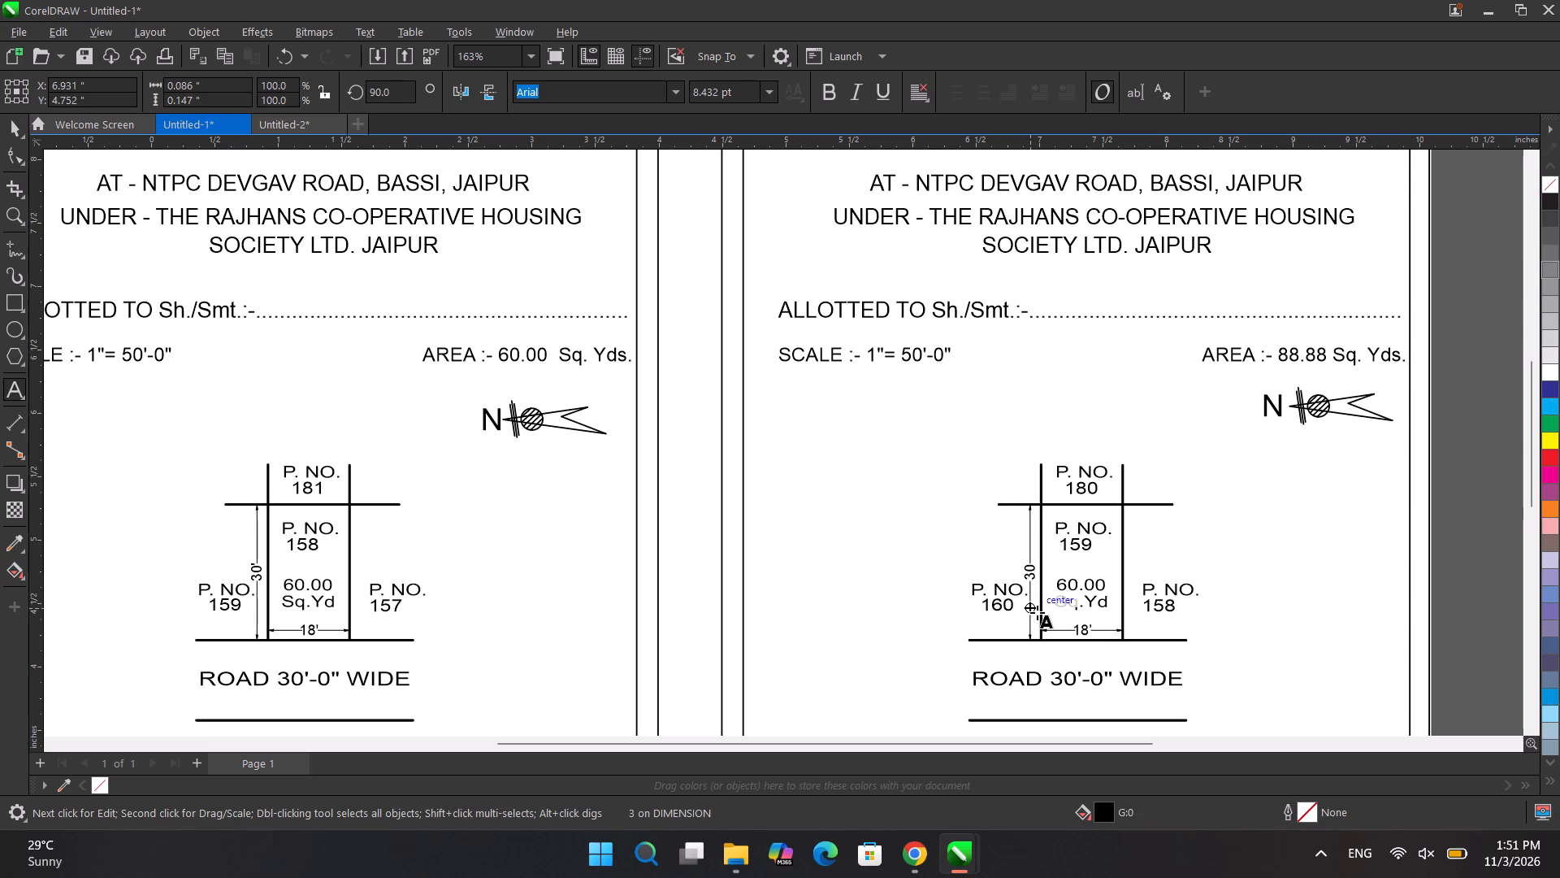
pyautogui.press("'")
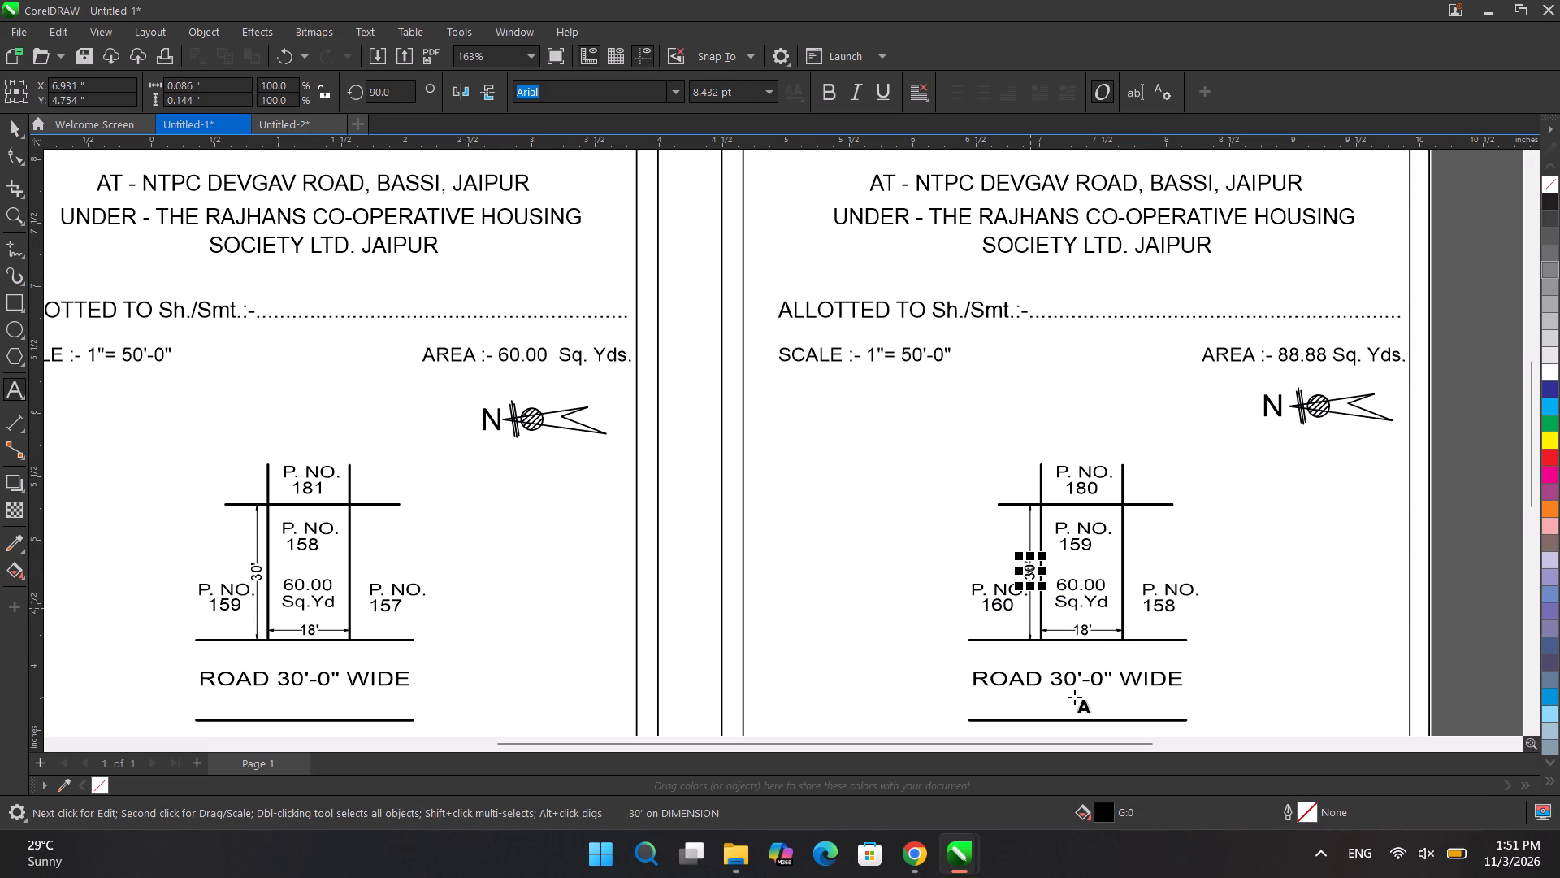
pyautogui.click(1322, 614)
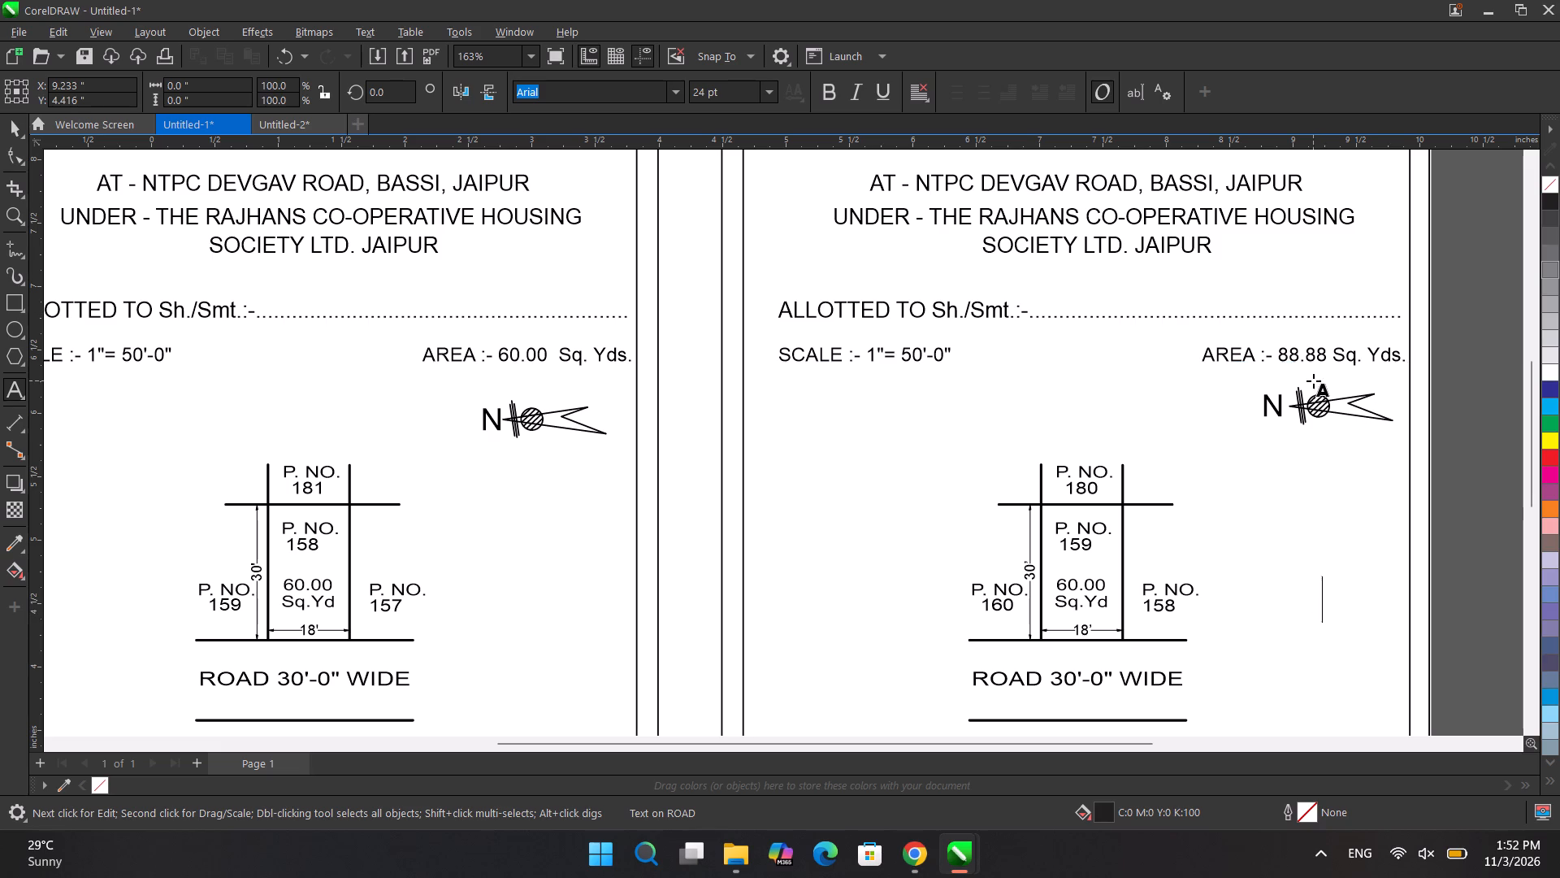
# Set the area line on the plot 159 sheet to 60.00 Sq. Yds.
pyautogui.click(1286, 362)
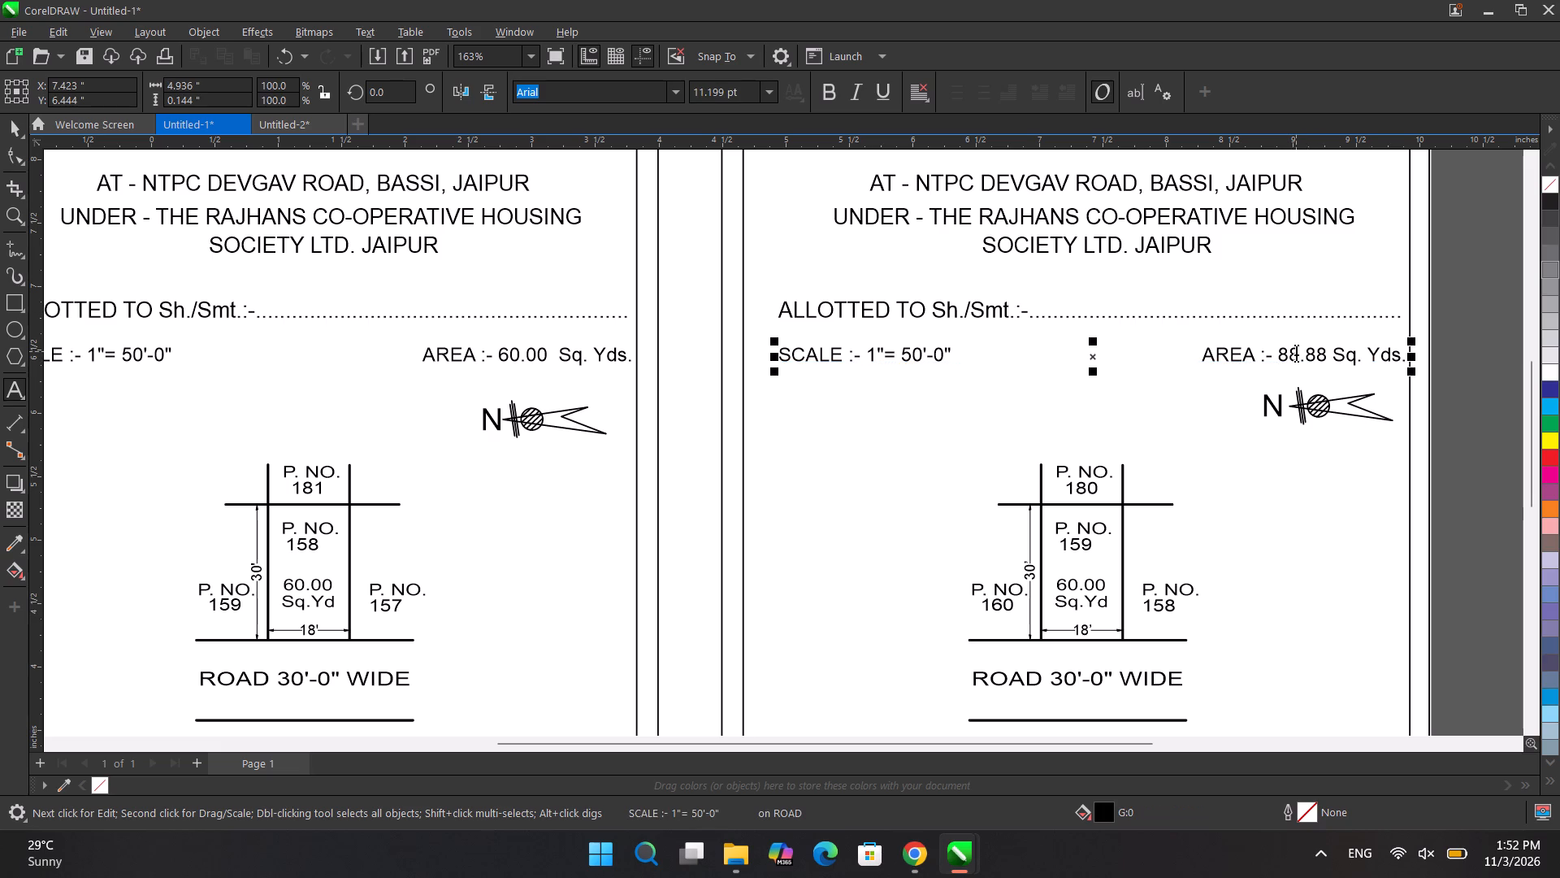
pyautogui.doubleClick(1321, 351)
pyautogui.doubleClick(1327, 351)
pyautogui.write('60.00')
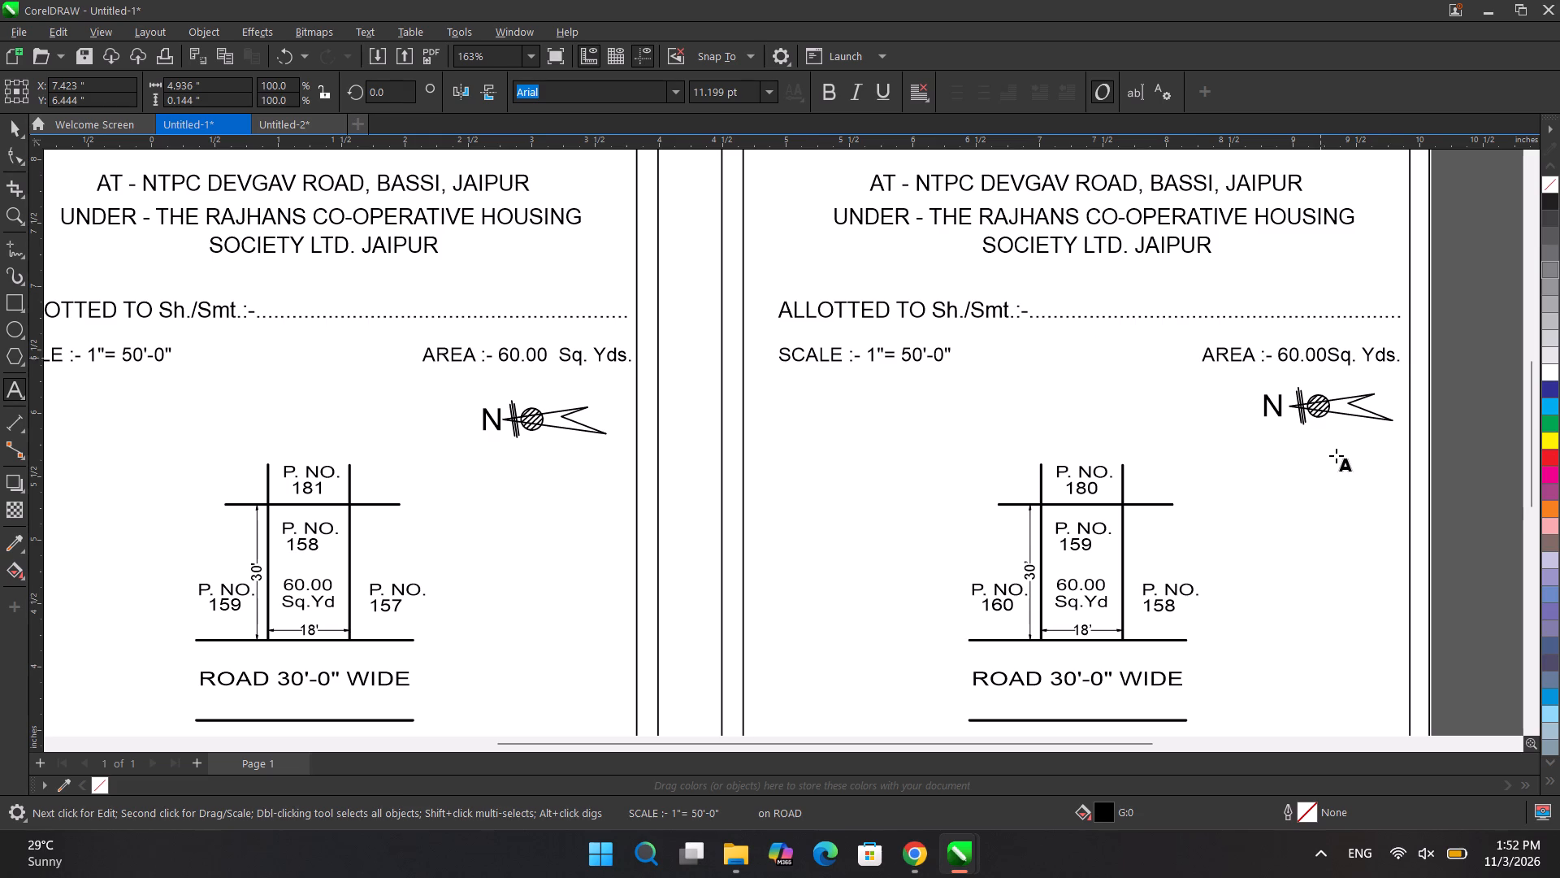
pyautogui.press('space')
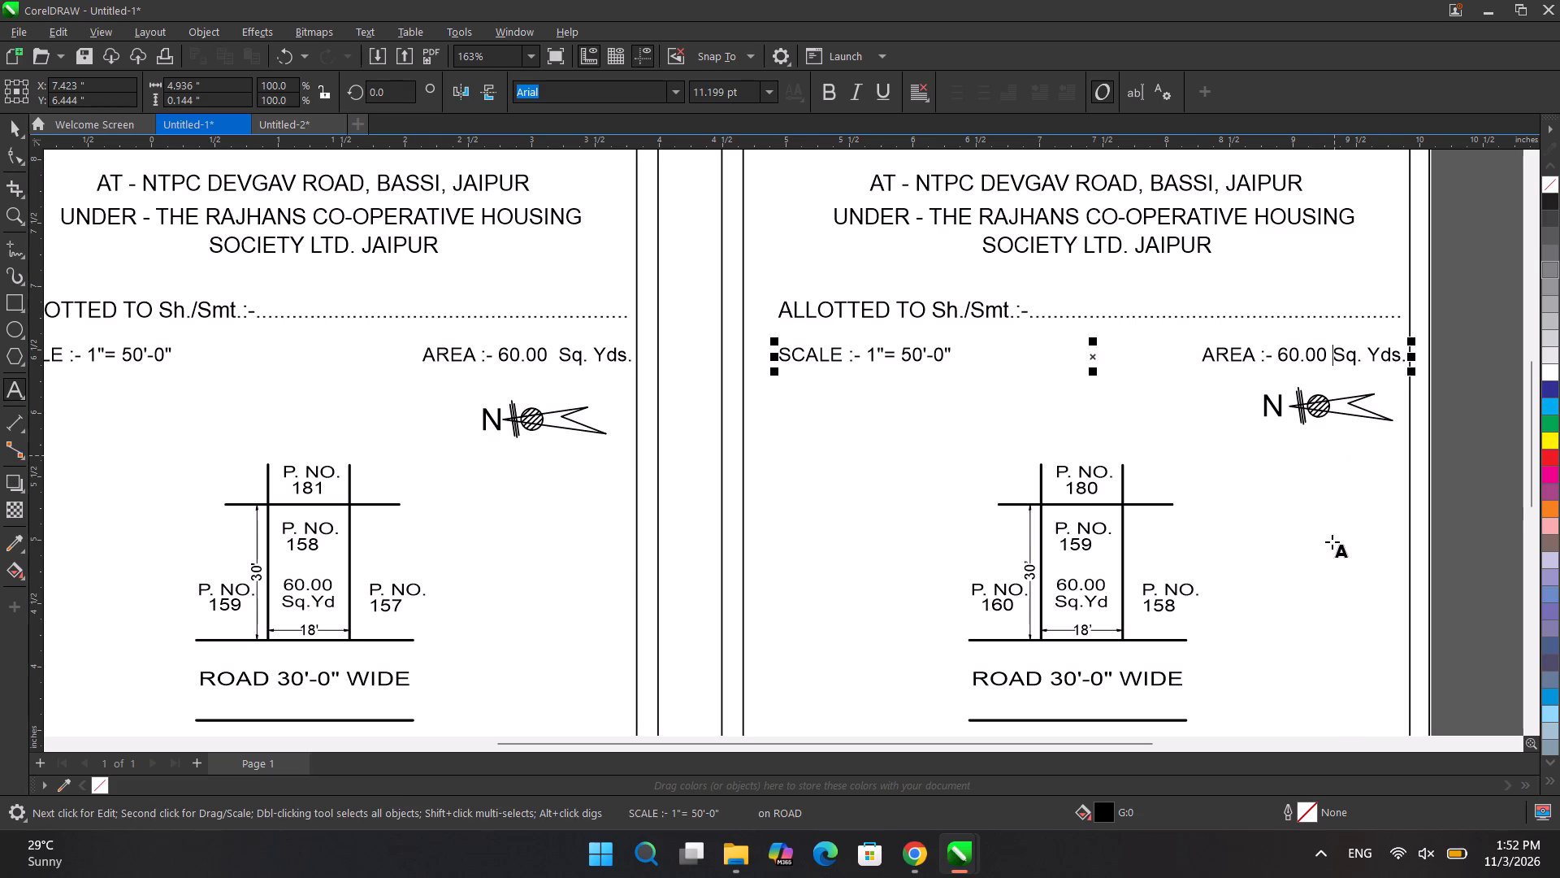
pyautogui.click(1316, 504)
pyautogui.hotkey('ctrl', 'space')
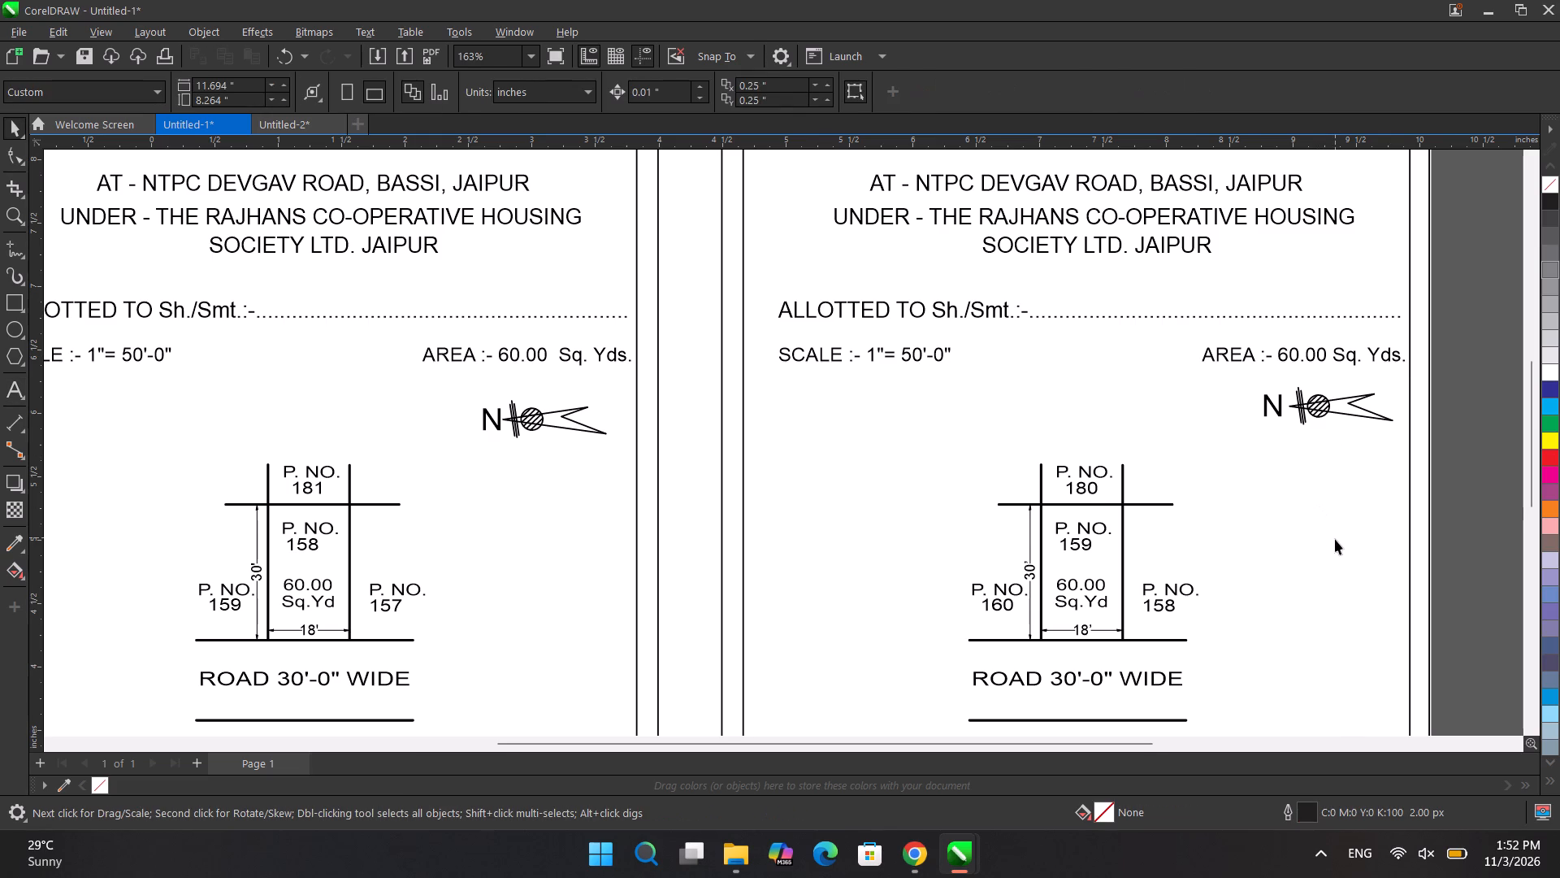
# Select both site plan sheets and export only the selection to the Downloads folder as a PDF named "158 , 159".
pyautogui.scroll(-4, 1335, 539)
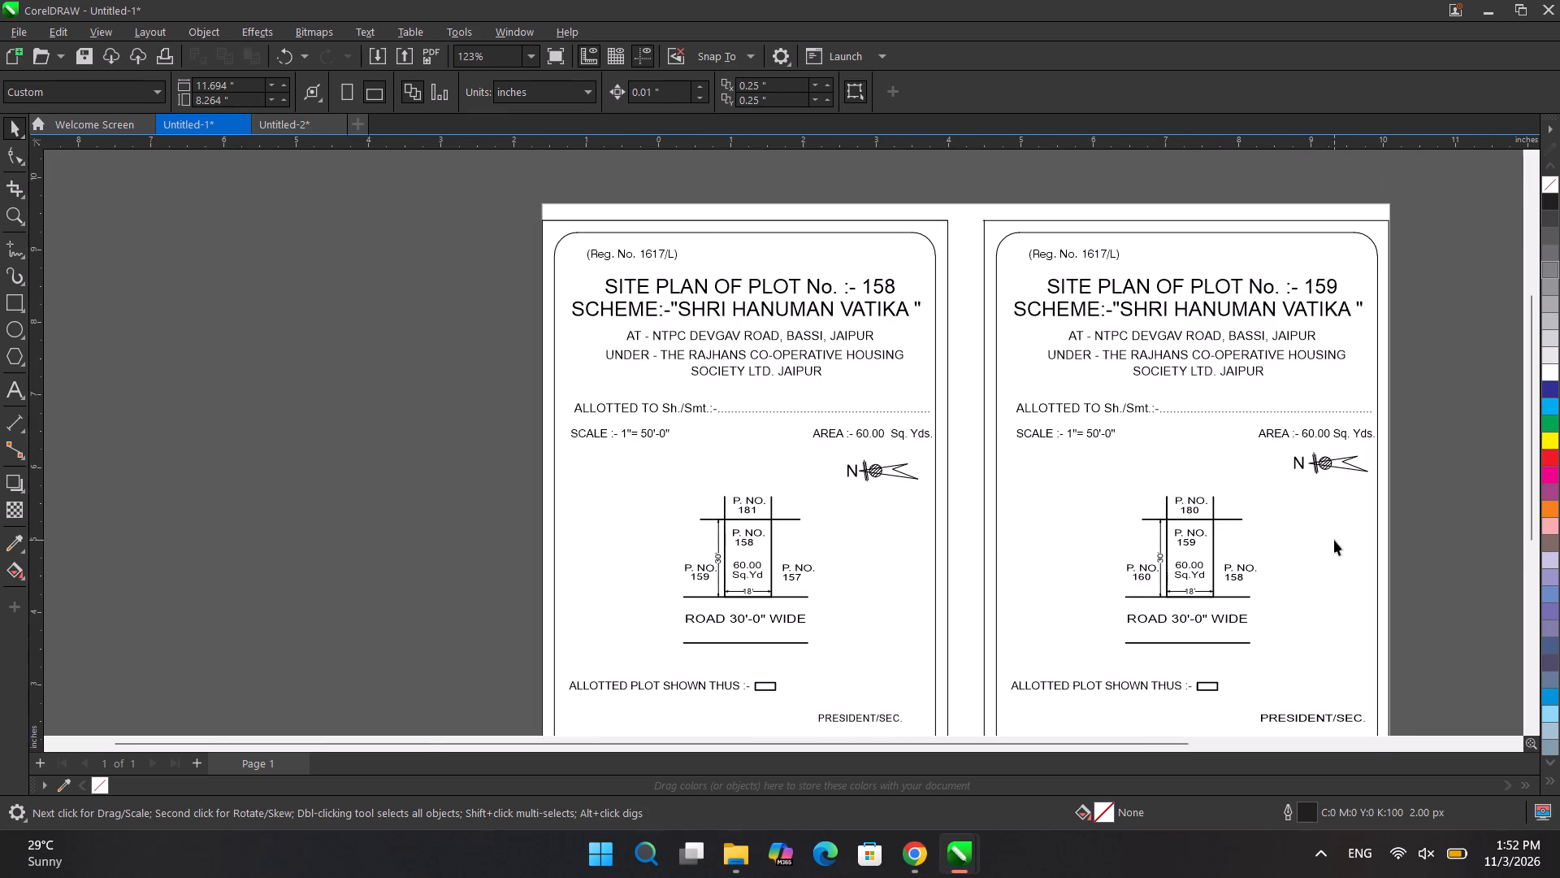
pyautogui.scroll(-1, 1334, 540)
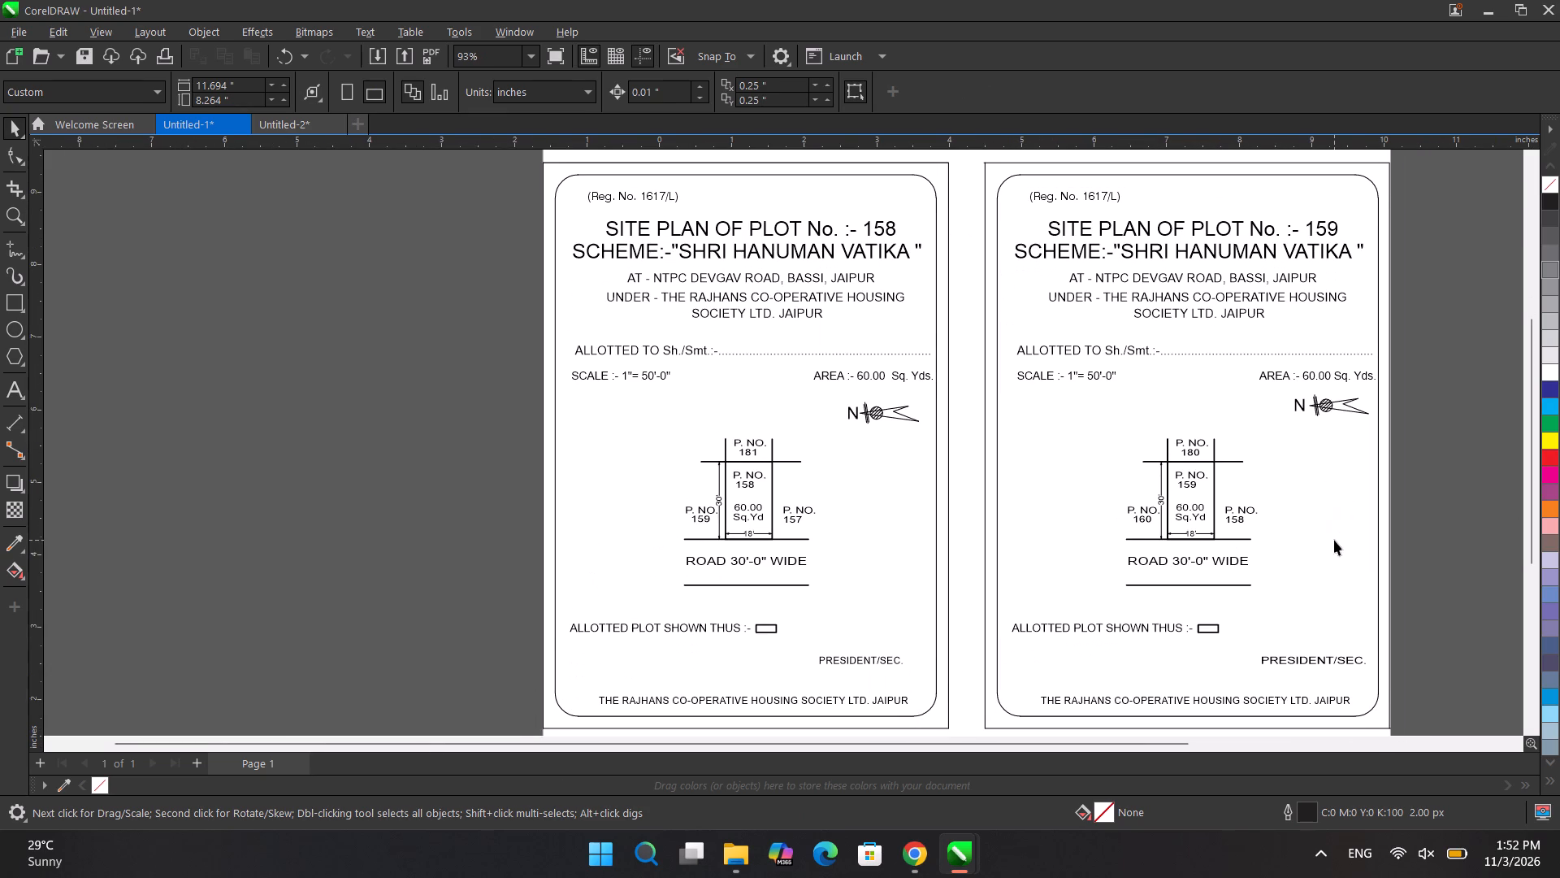
pyautogui.scroll(-2, 1331, 541)
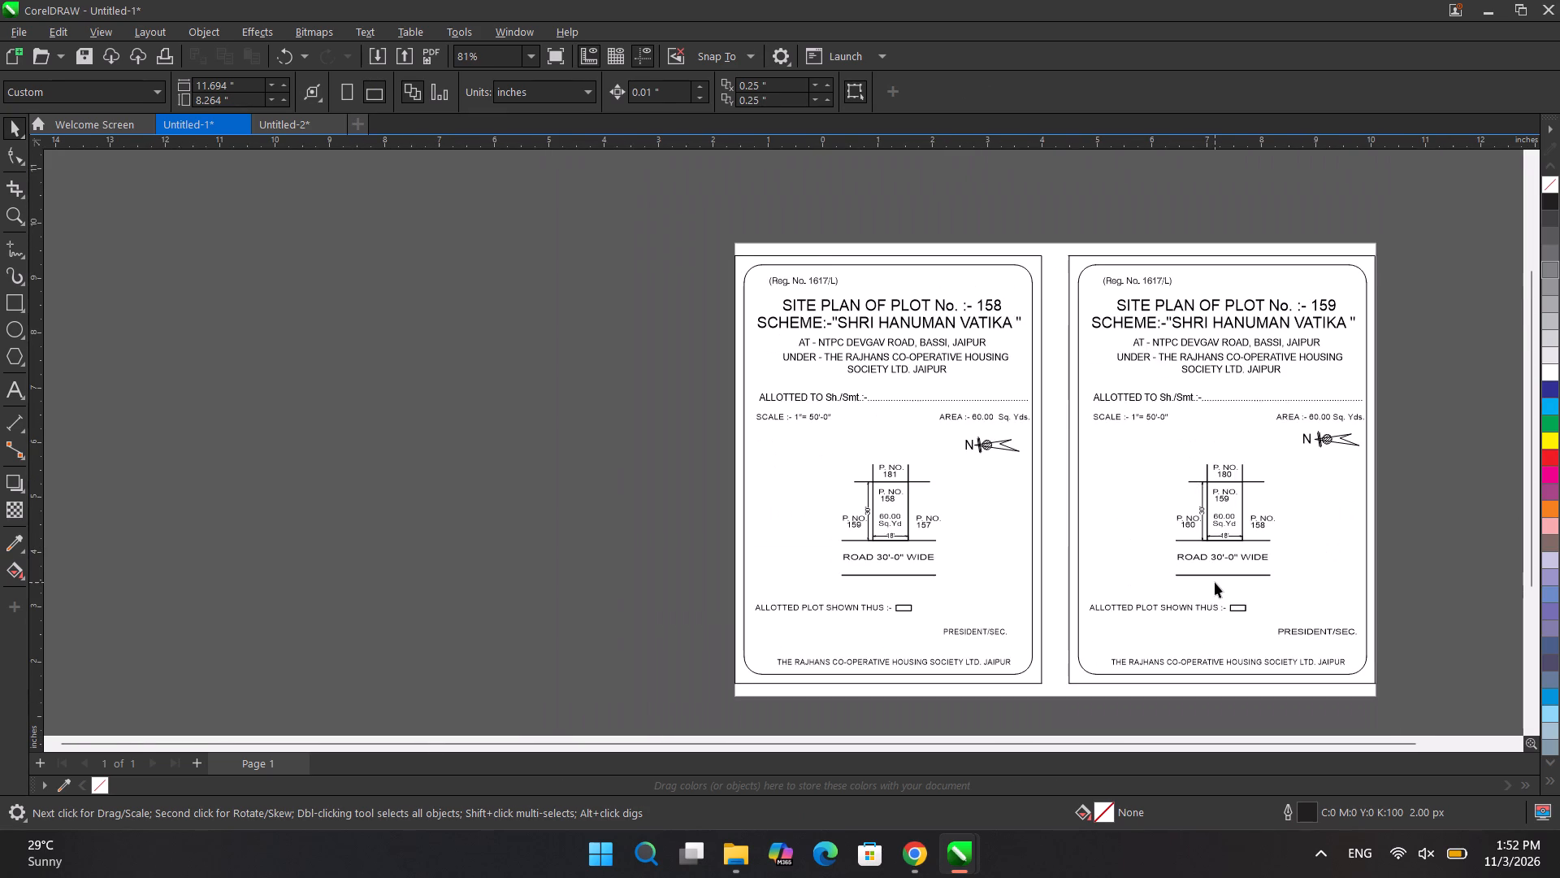
pyautogui.hscroll(-1, 1215, 582)
pyautogui.moveTo(314, 207); pyautogui.dragTo(879, 651)
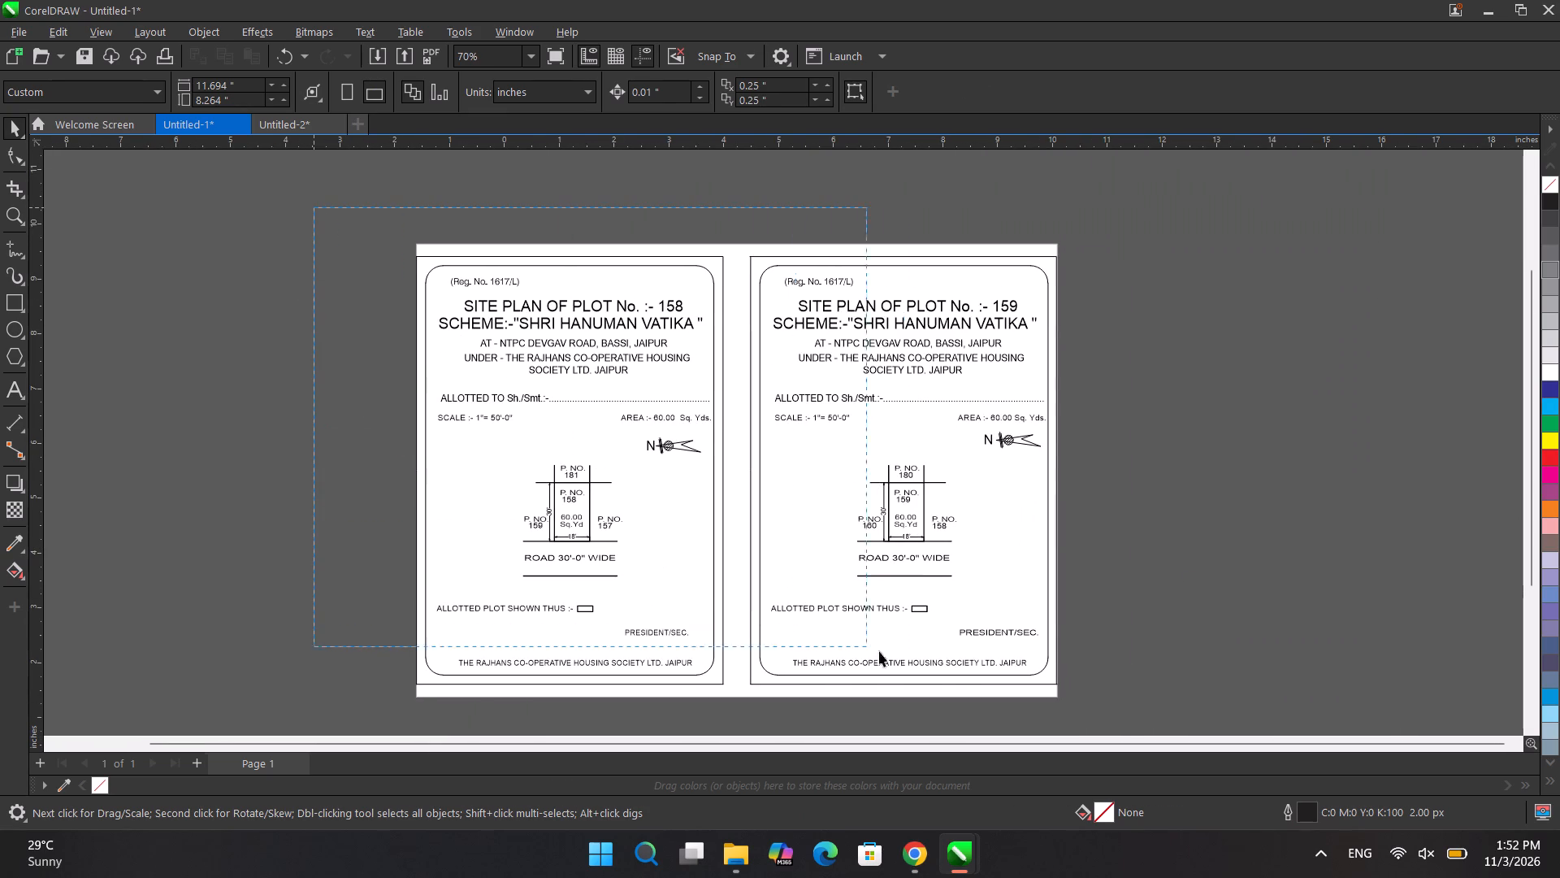
pyautogui.moveTo(879, 651); pyautogui.dragTo(1121, 715)
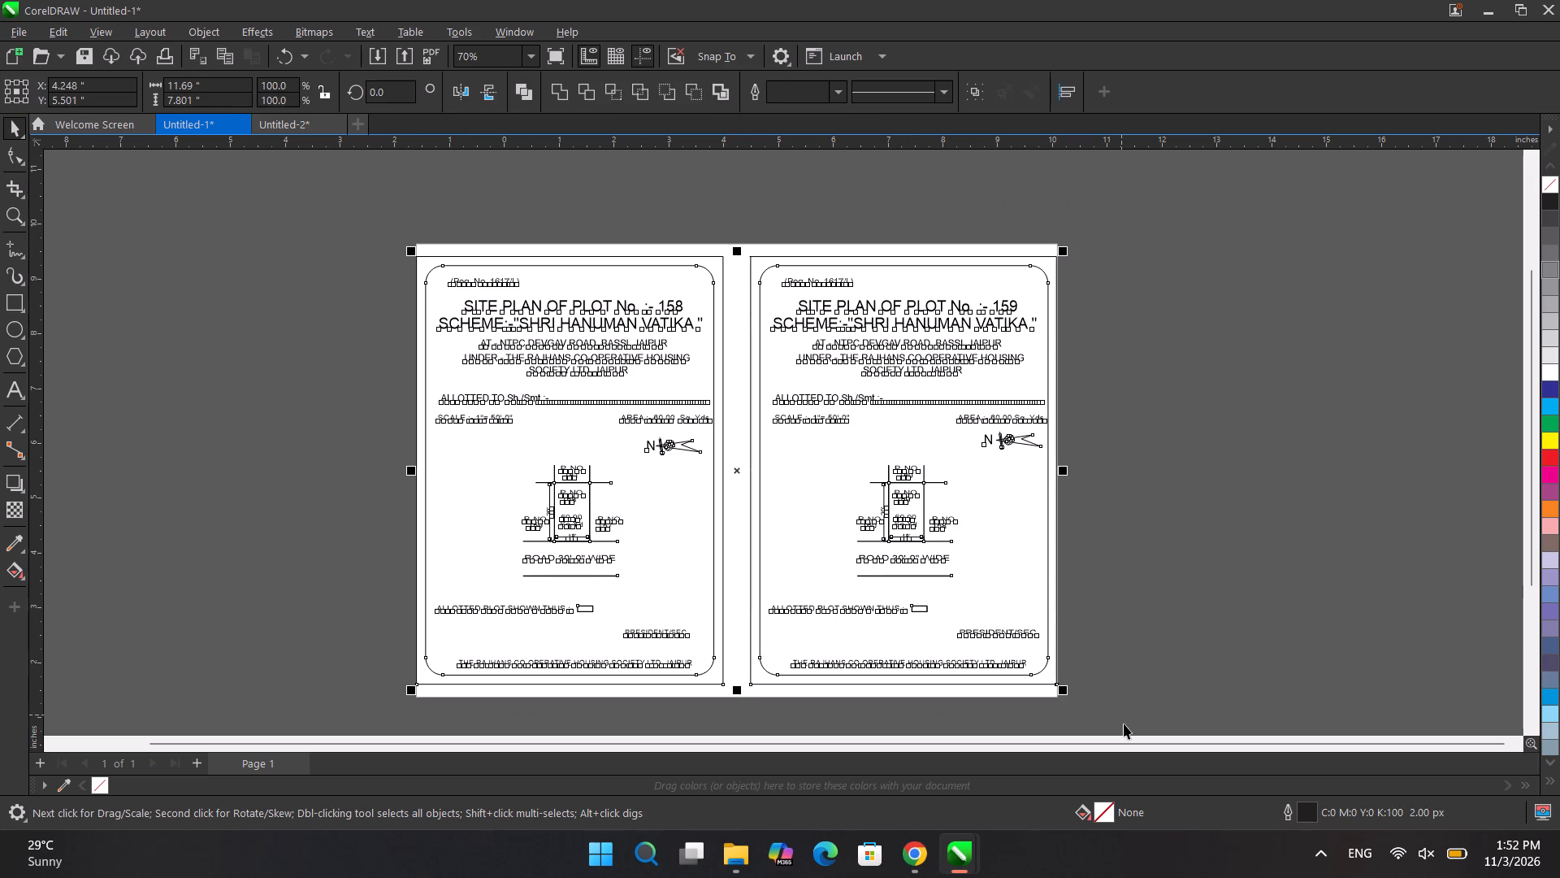
pyautogui.hotkey('ctrl', 'e')
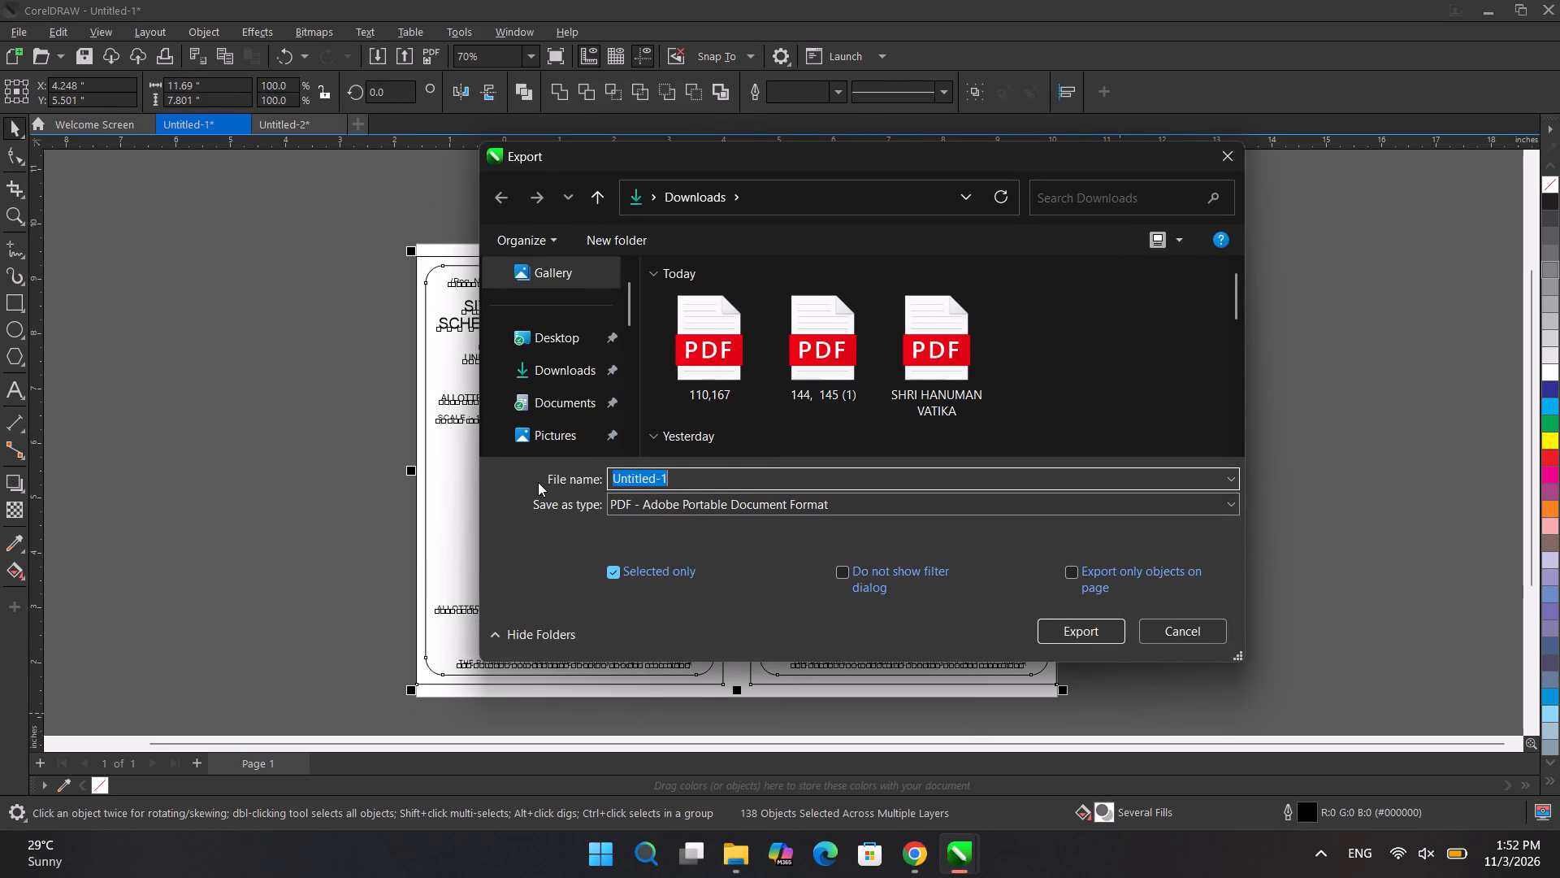
pyautogui.write('158')
pyautogui.press('space')
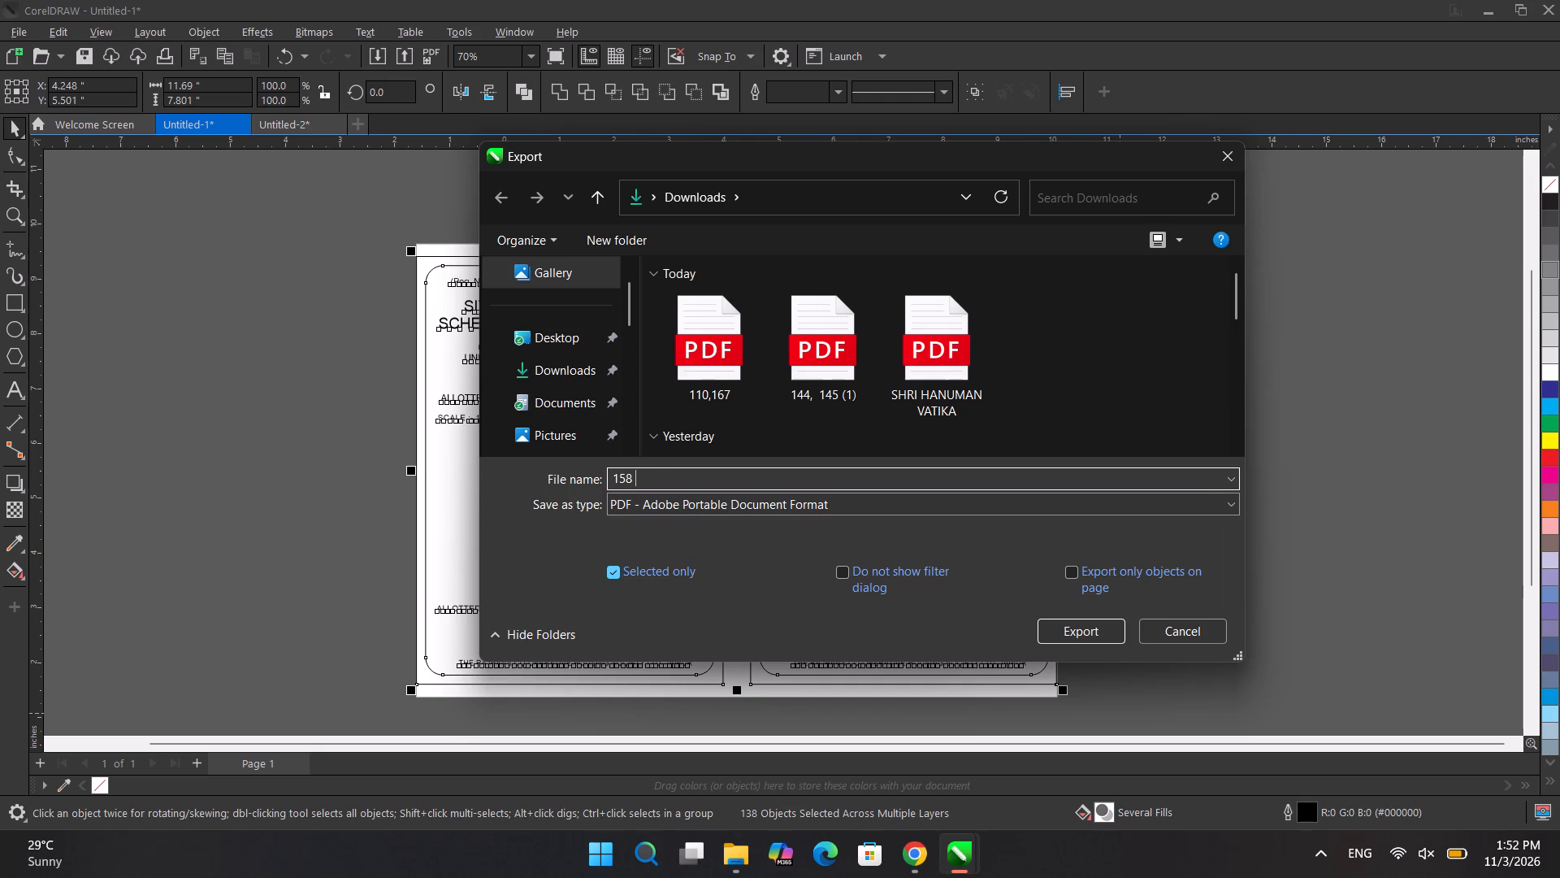
pyautogui.write(',')
pyautogui.press('space')
pyautogui.write('159')
pyautogui.press('Return')
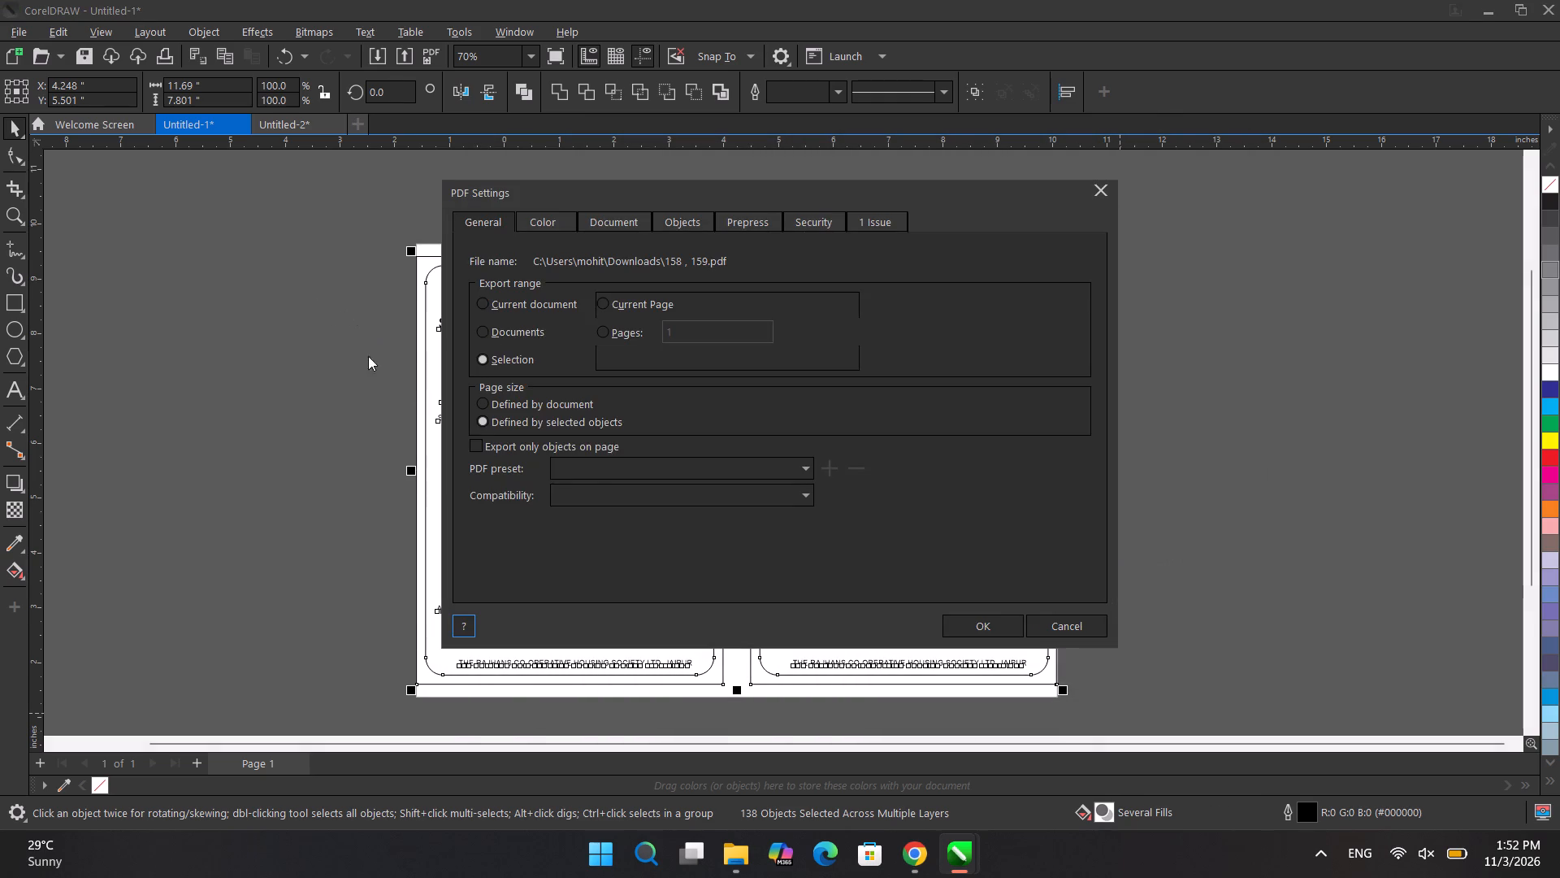
pyautogui.click(955, 625)
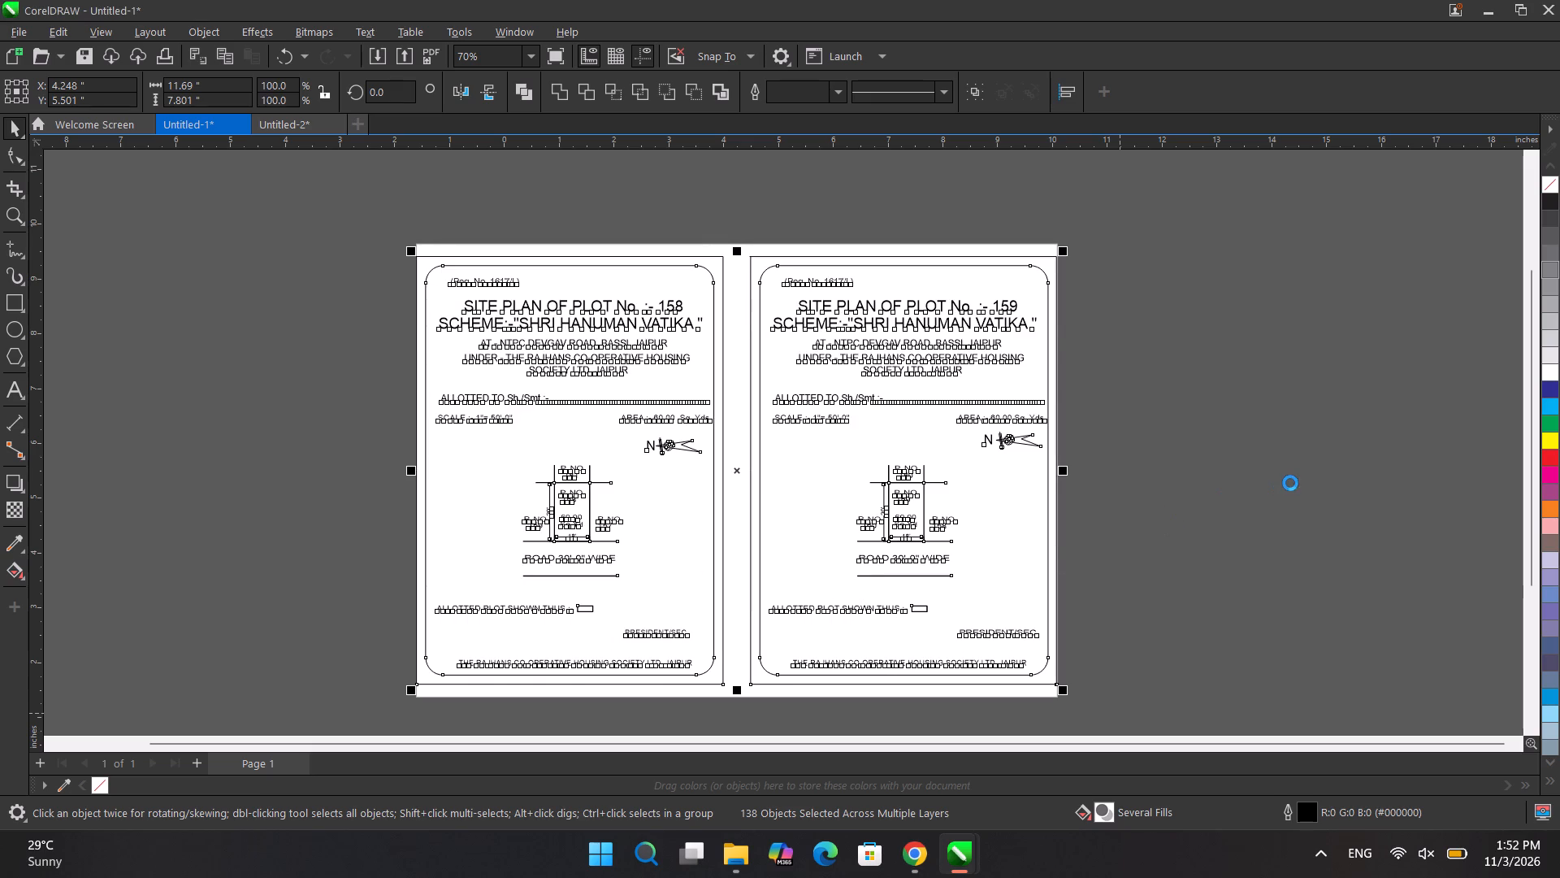
pyautogui.click(1290, 483)
# Change the plot number in the first sheet's title to 142.
pyautogui.scroll(4, 607, 553)
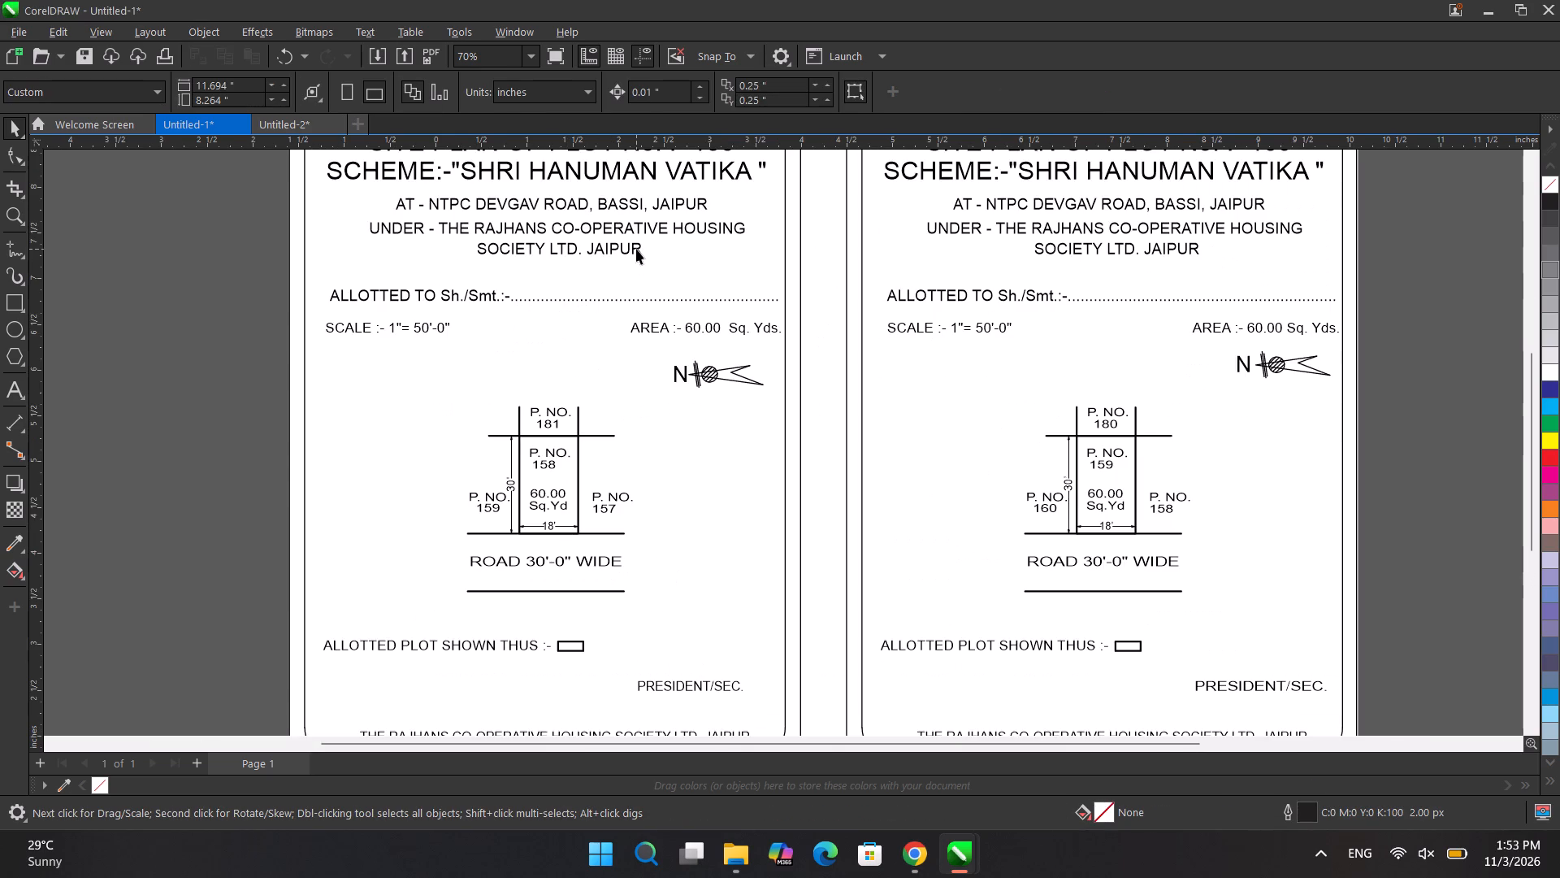
pyautogui.scroll(1, 622, 255)
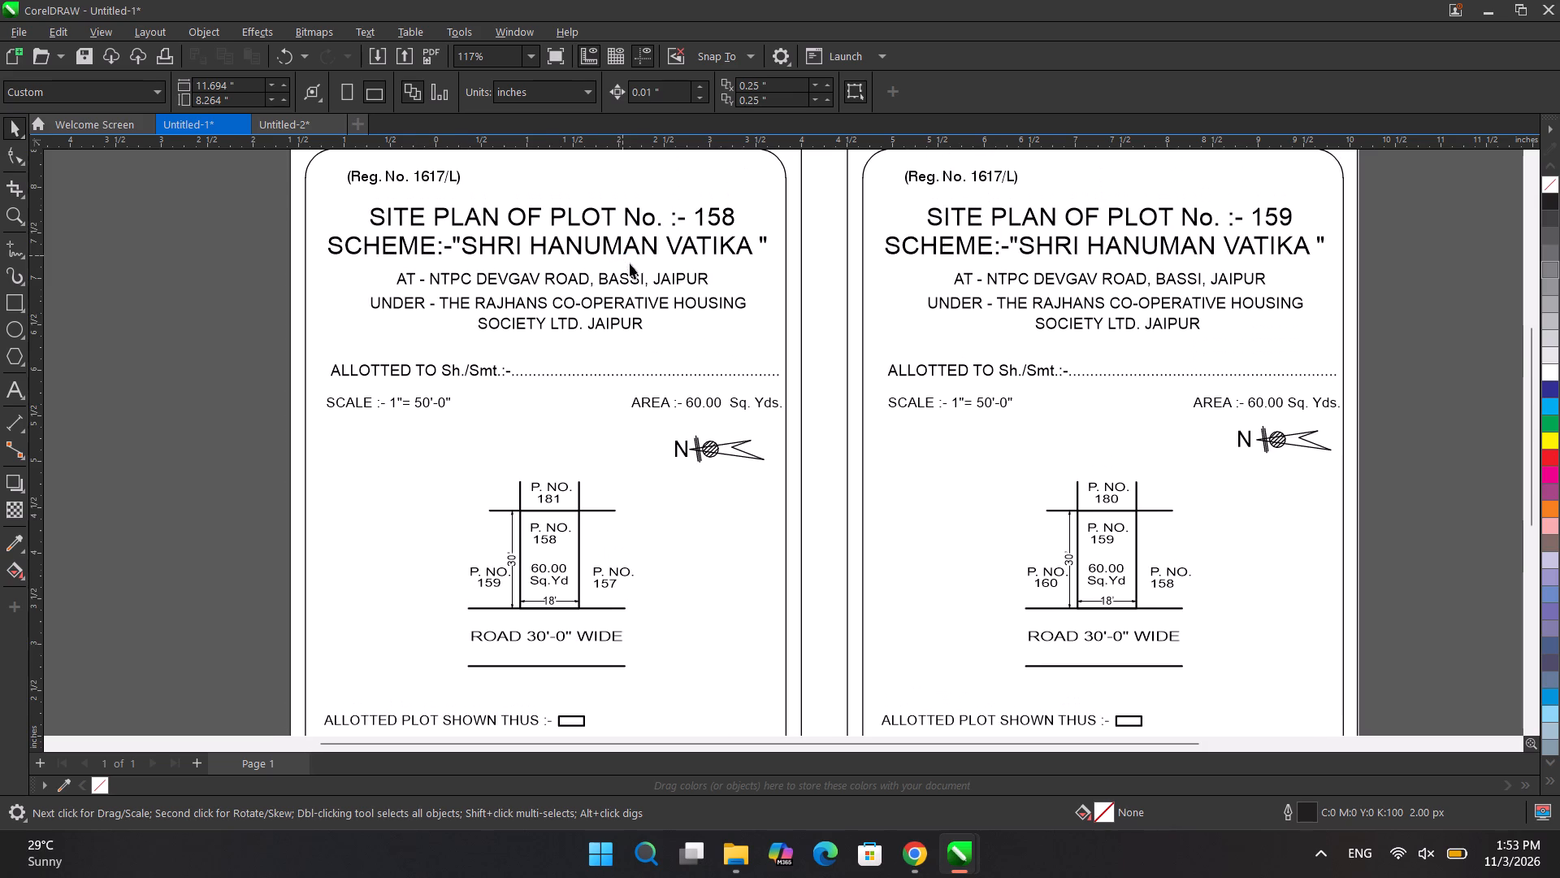
pyautogui.doubleClick(724, 216)
pyautogui.doubleClick(724, 216)
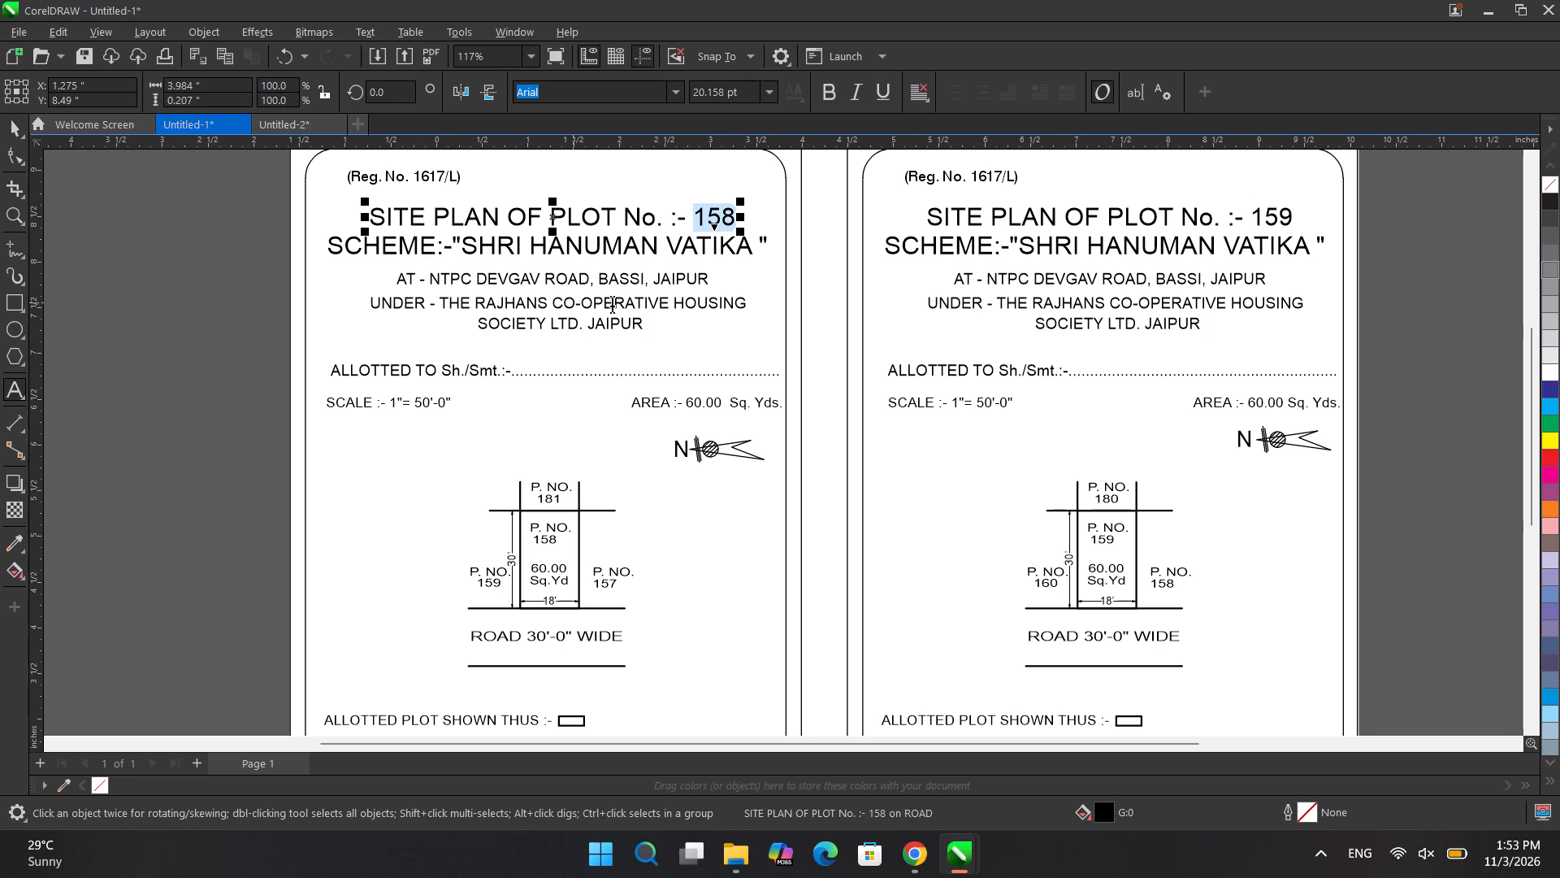
pyautogui.write('142')
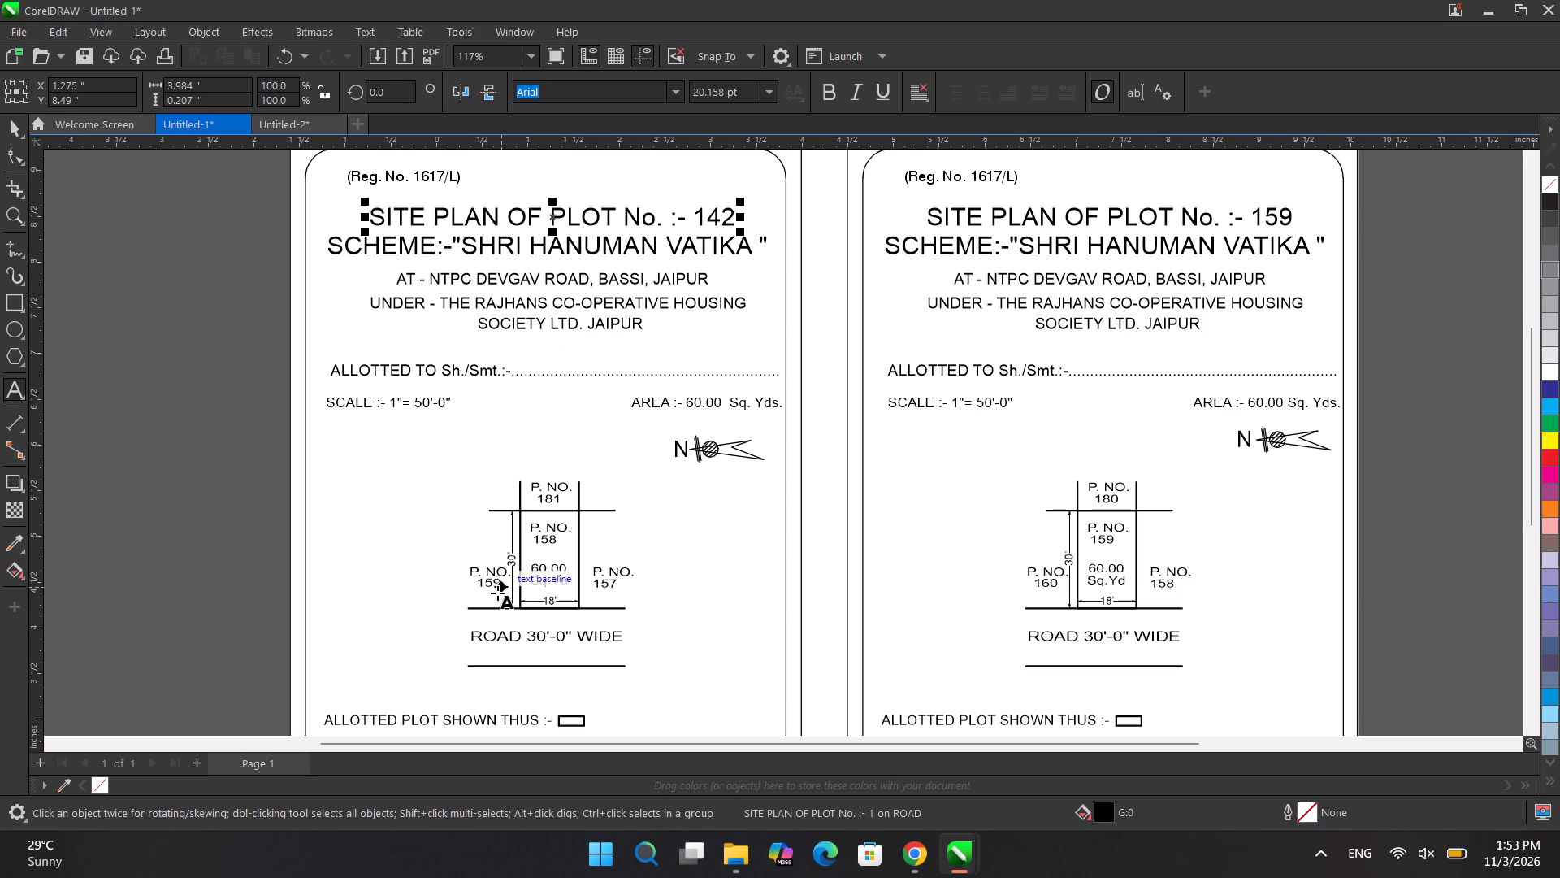
# Renumber the side plots in the first sheet's diagram: 143 to the left and 141 to the right of the central plot.
pyautogui.doubleClick(490, 581)
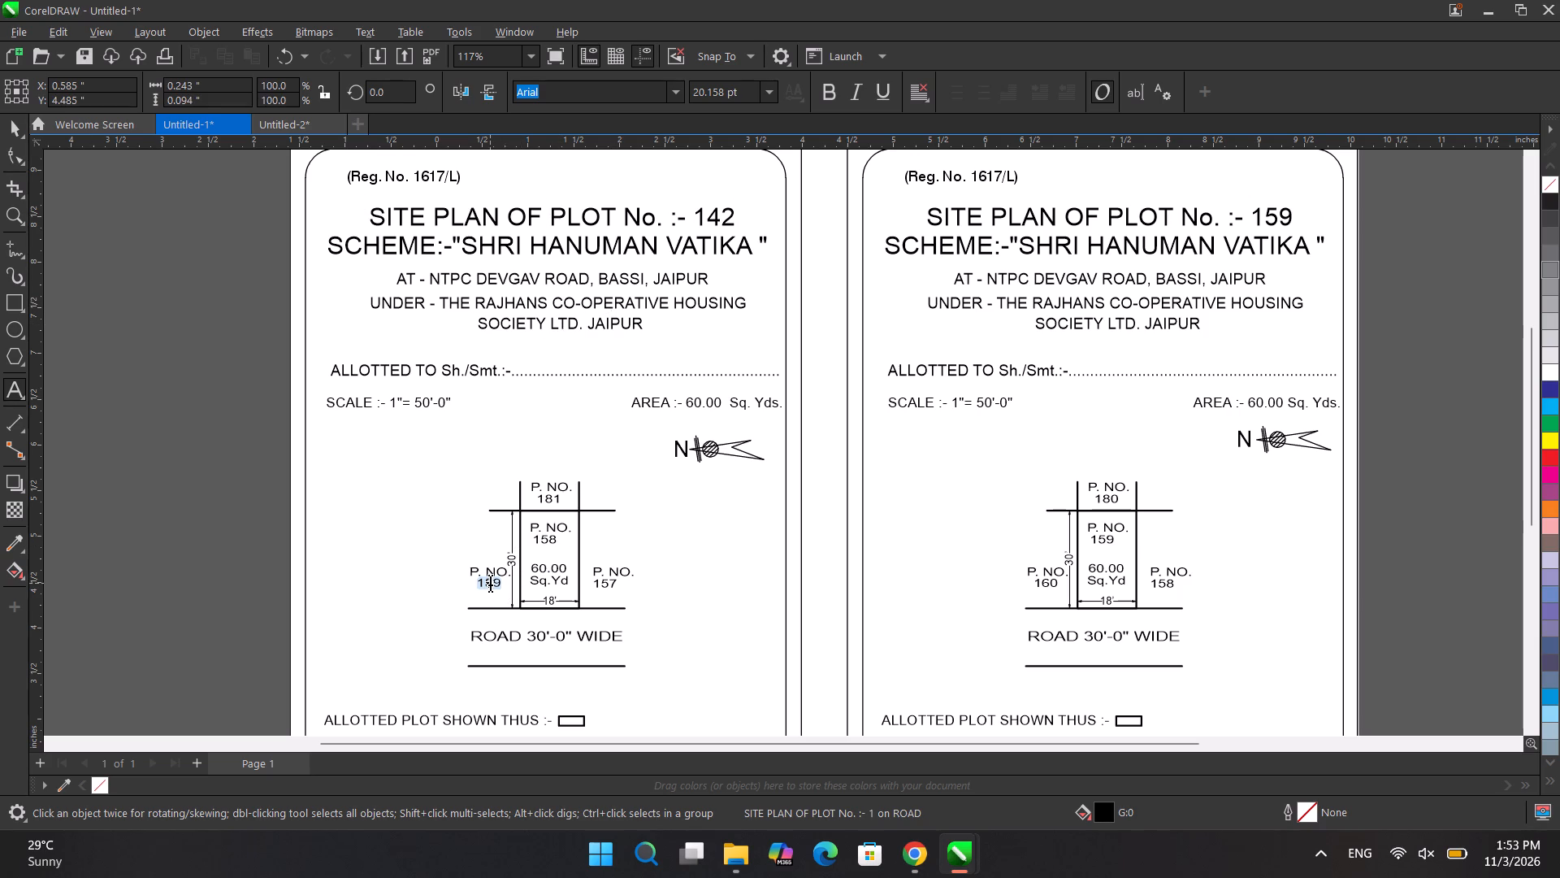
pyautogui.write('143')
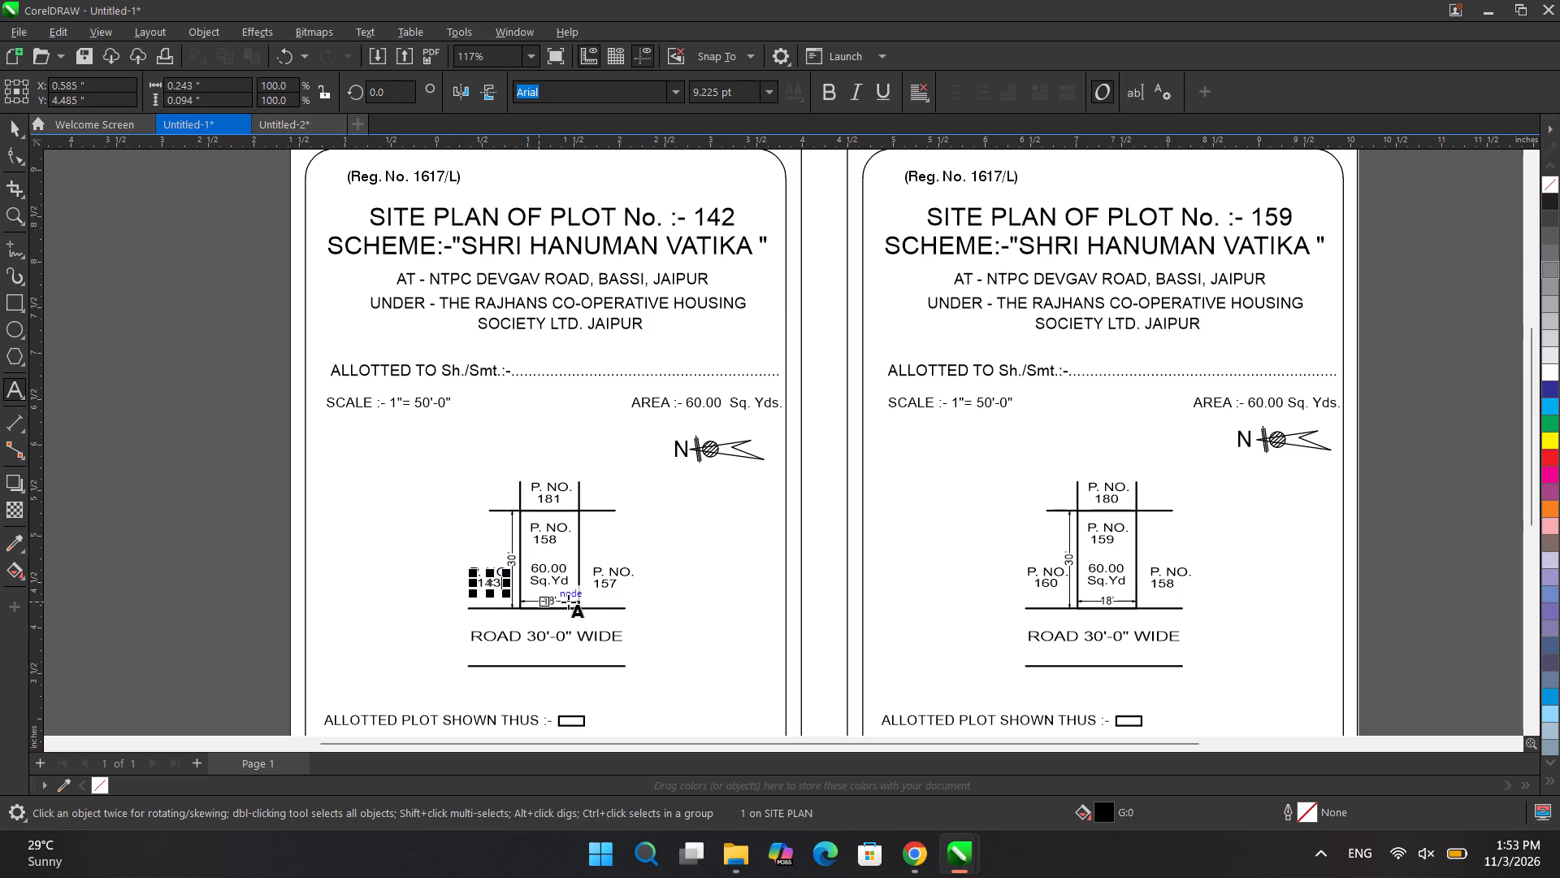
pyautogui.doubleClick(610, 582)
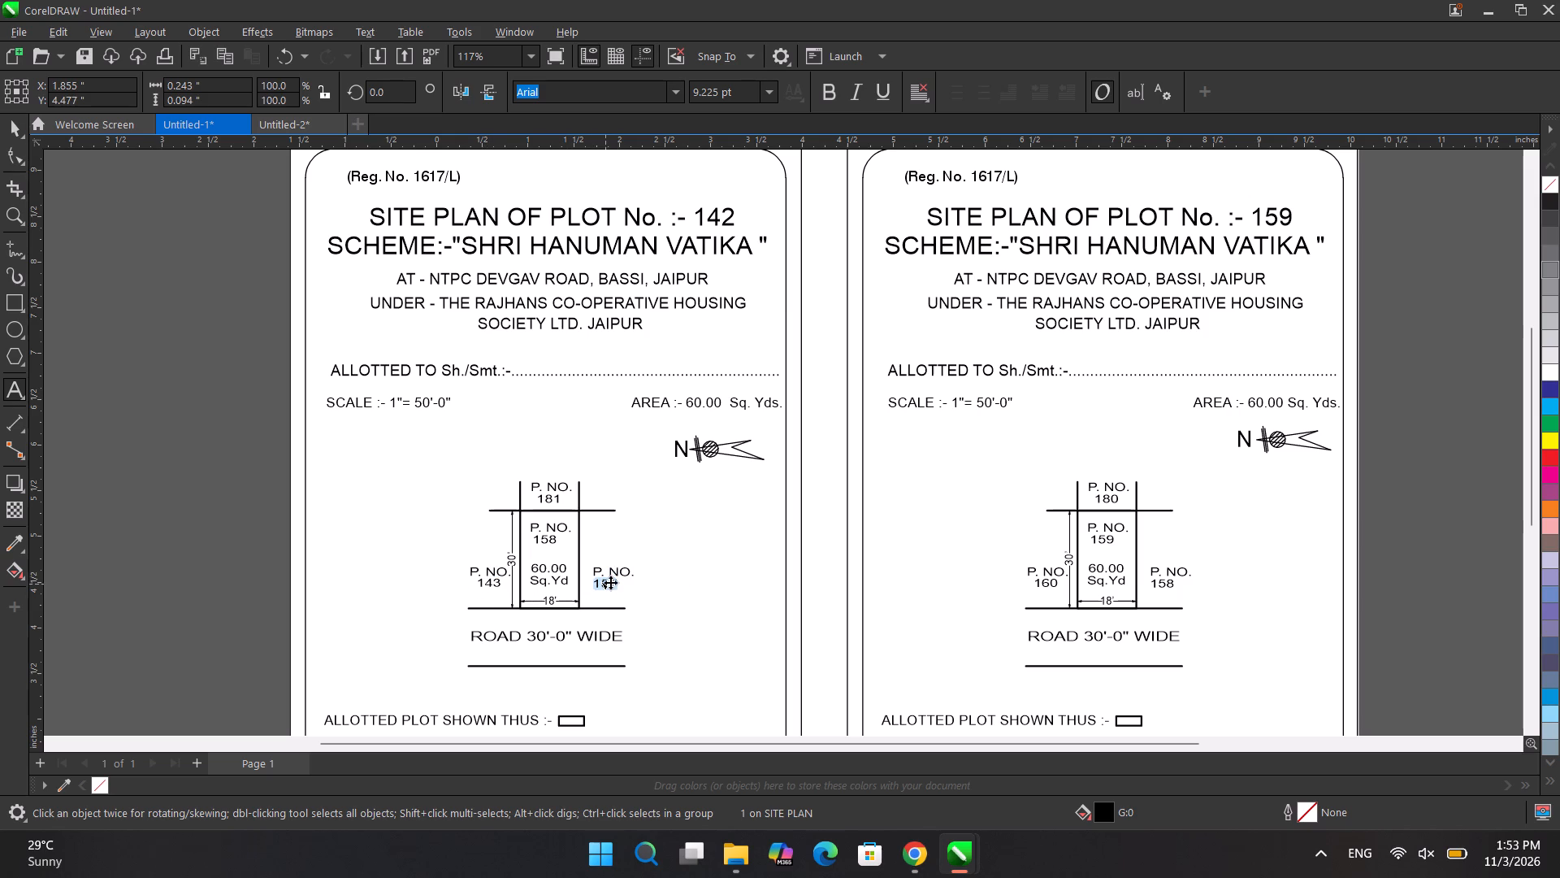
pyautogui.write('141')
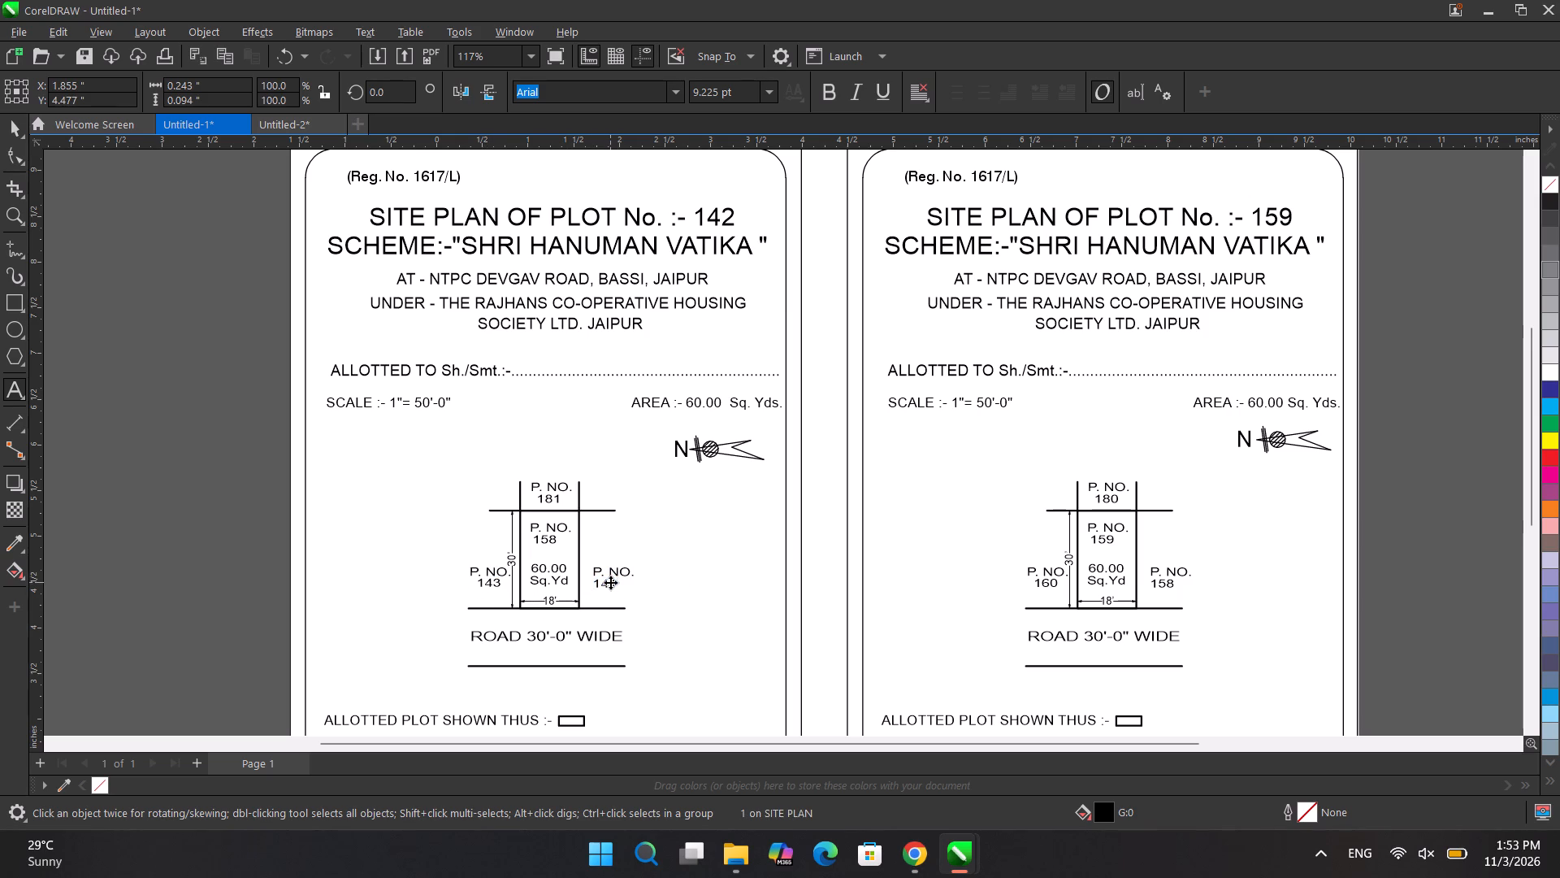
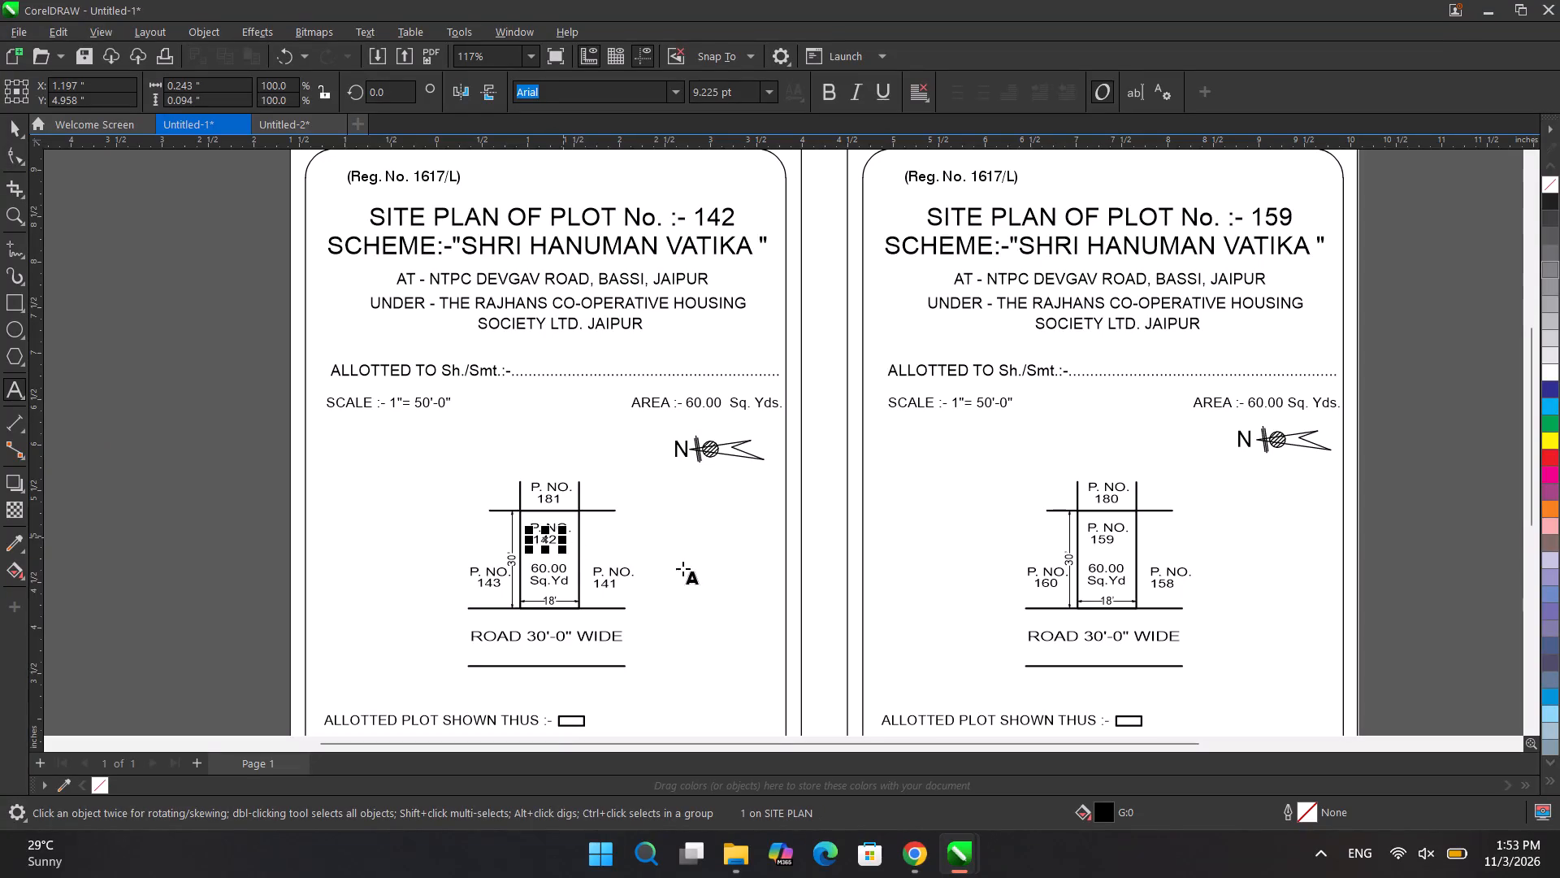
# Renumber the rear plot above the central plot in the first sheet's diagram as 145.
pyautogui.doubleClick(552, 503)
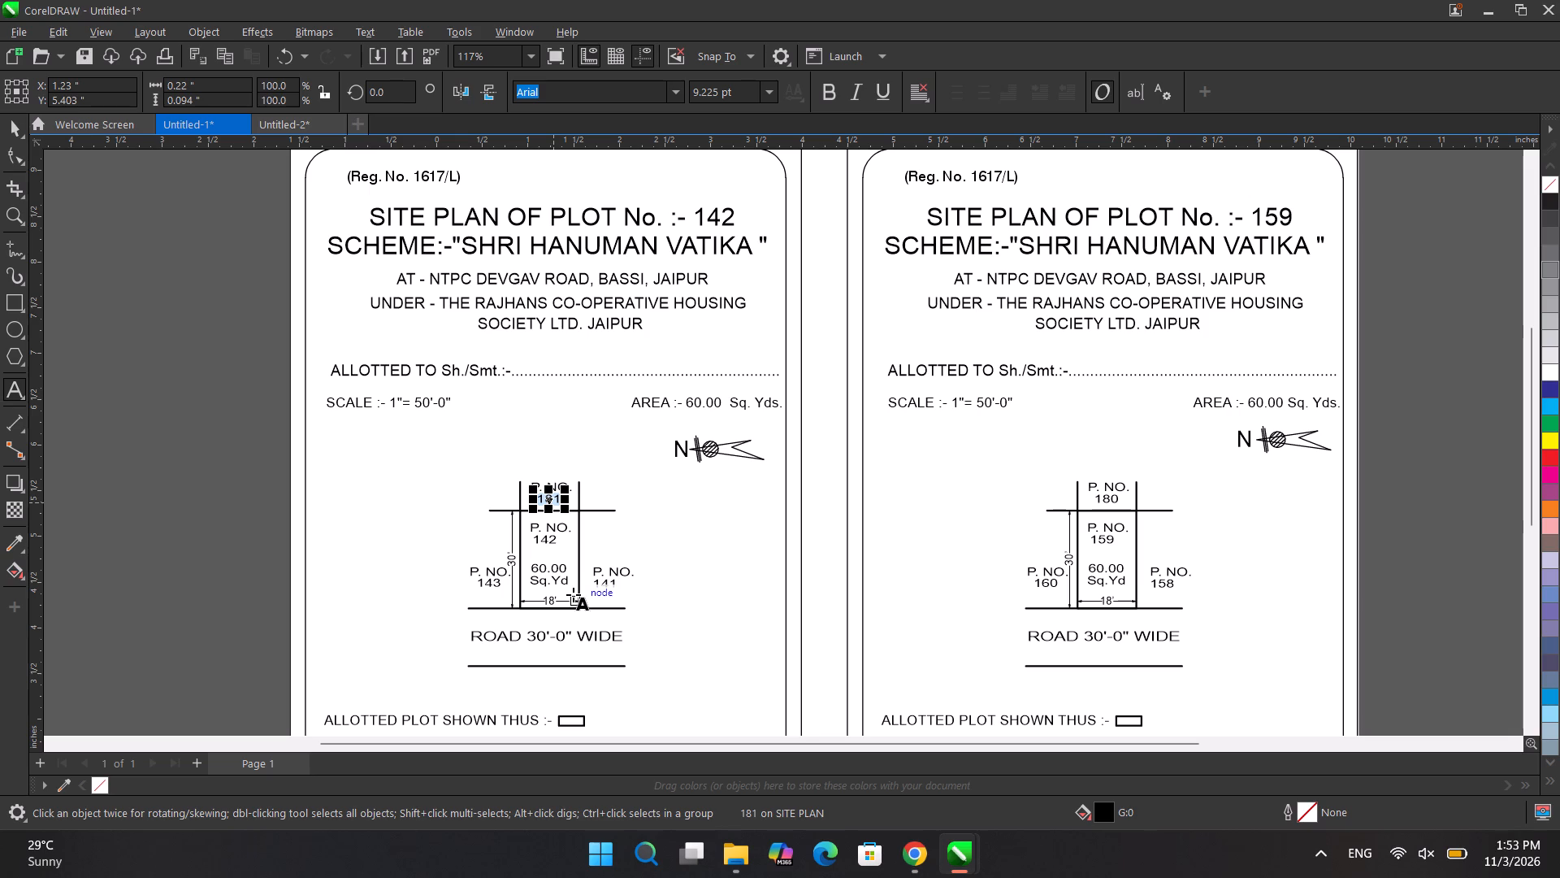
pyautogui.write('145')
pyautogui.click(696, 576)
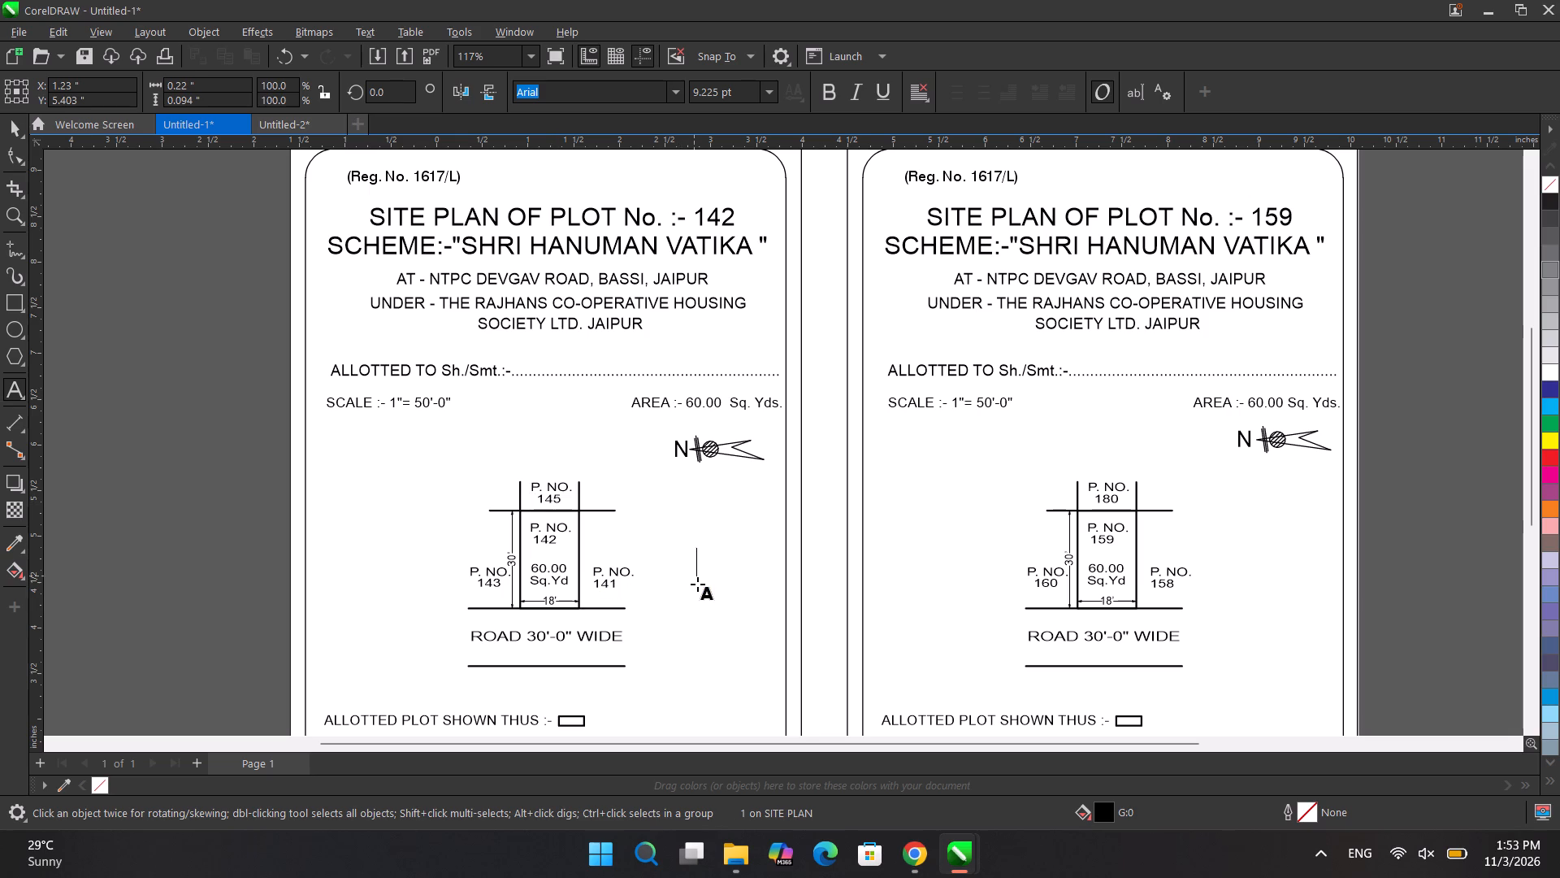
# Delete the "P. NO. 160" label beside the central plot in the second sheet's diagram.
pyautogui.hotkey('ctrl', 'space')
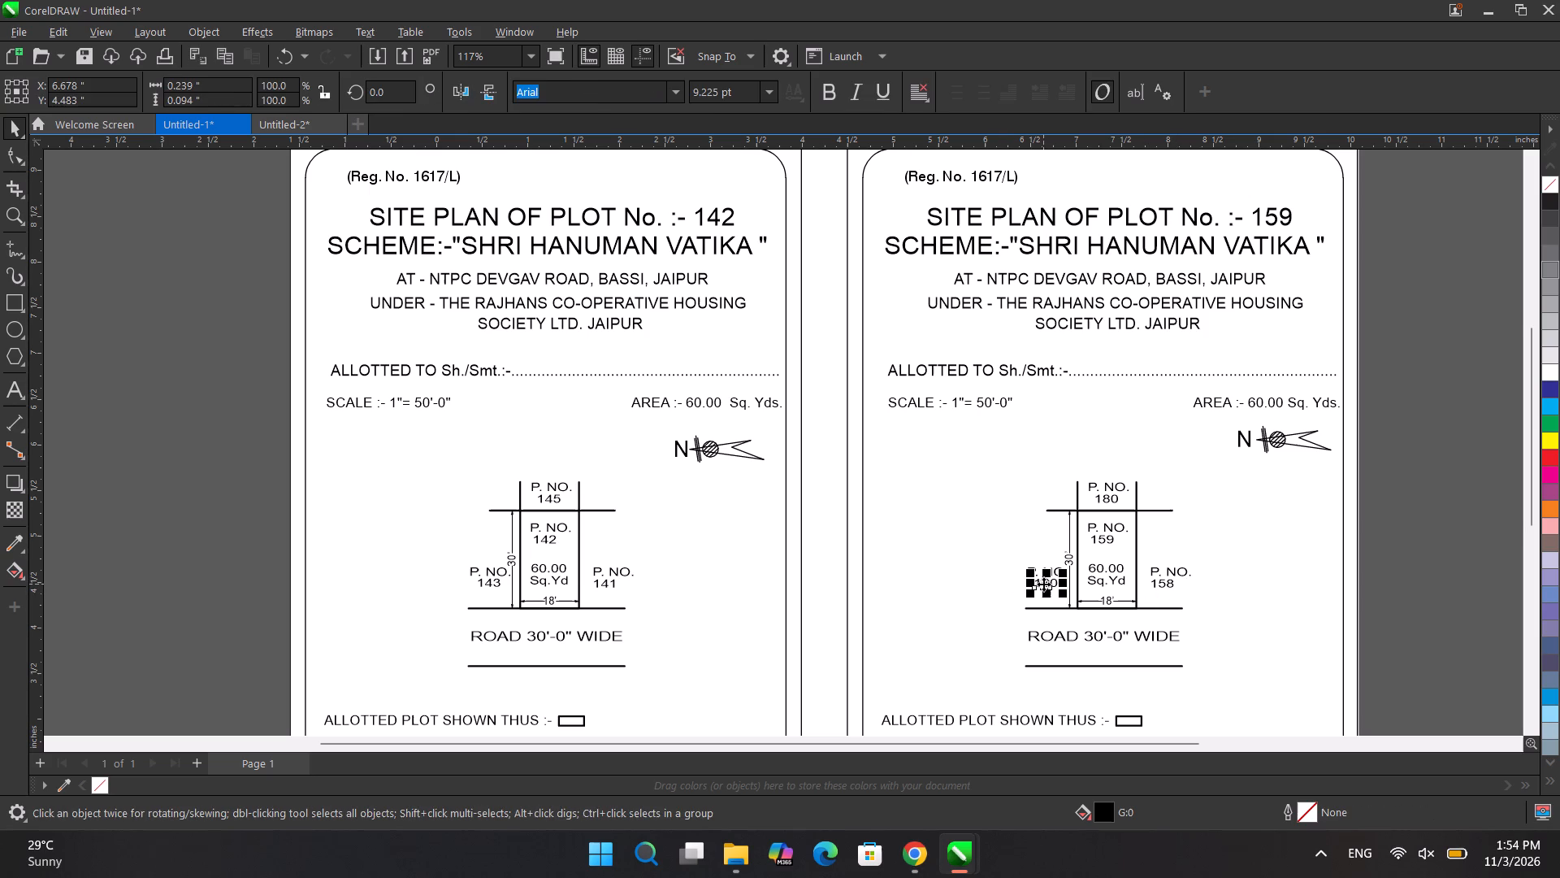
pyautogui.press('BackSpace')
pyautogui.click(1048, 575)
pyautogui.press('BackSpace')
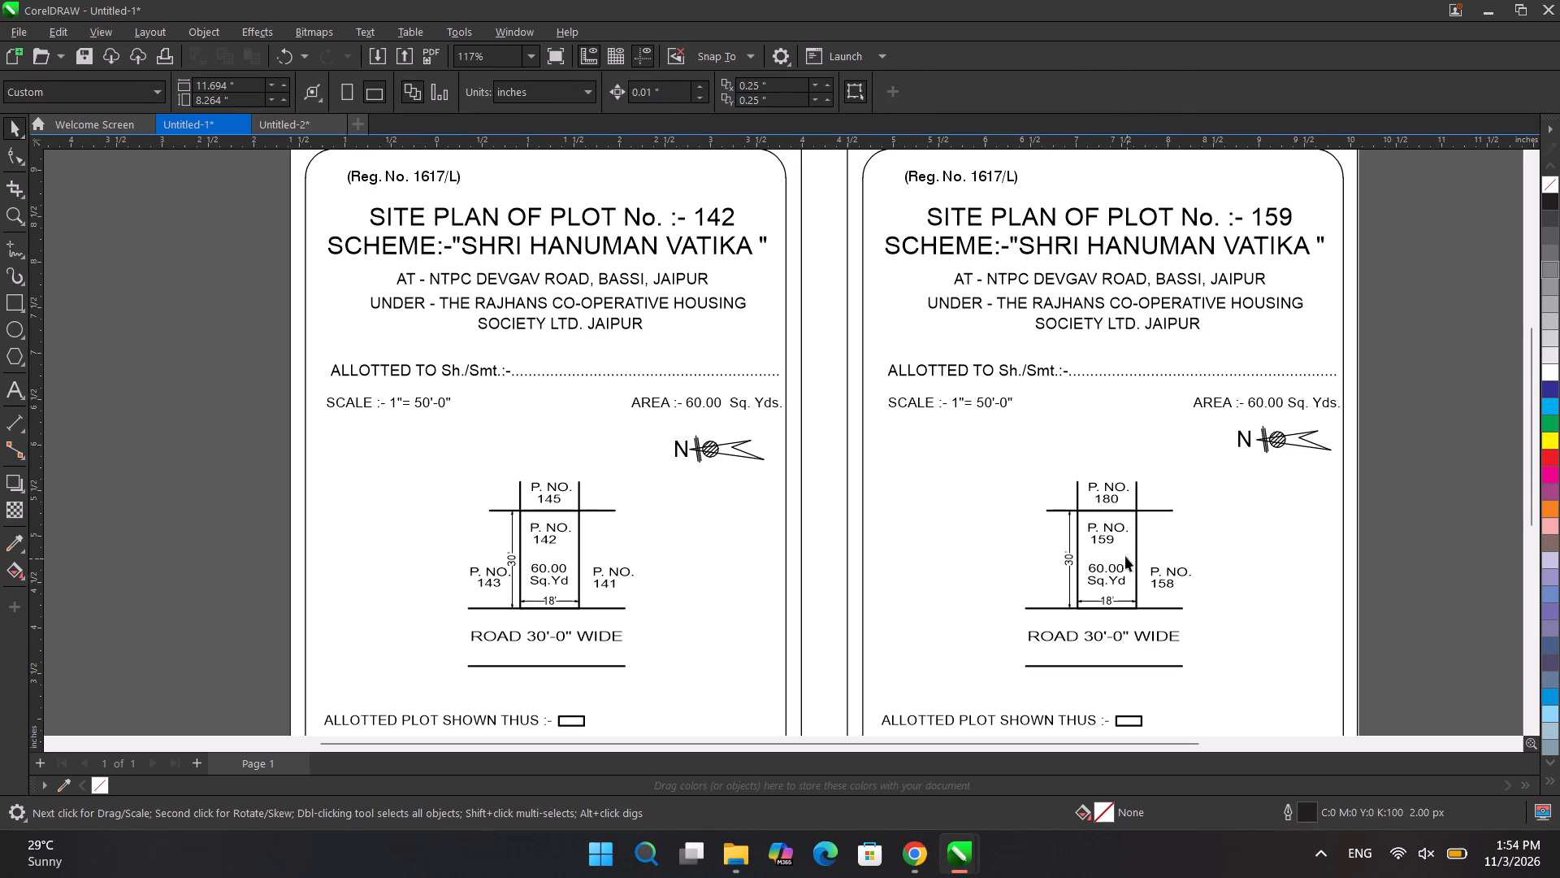
# Change the plot number in the second sheet's title to 143.
pyautogui.doubleClick(1271, 213)
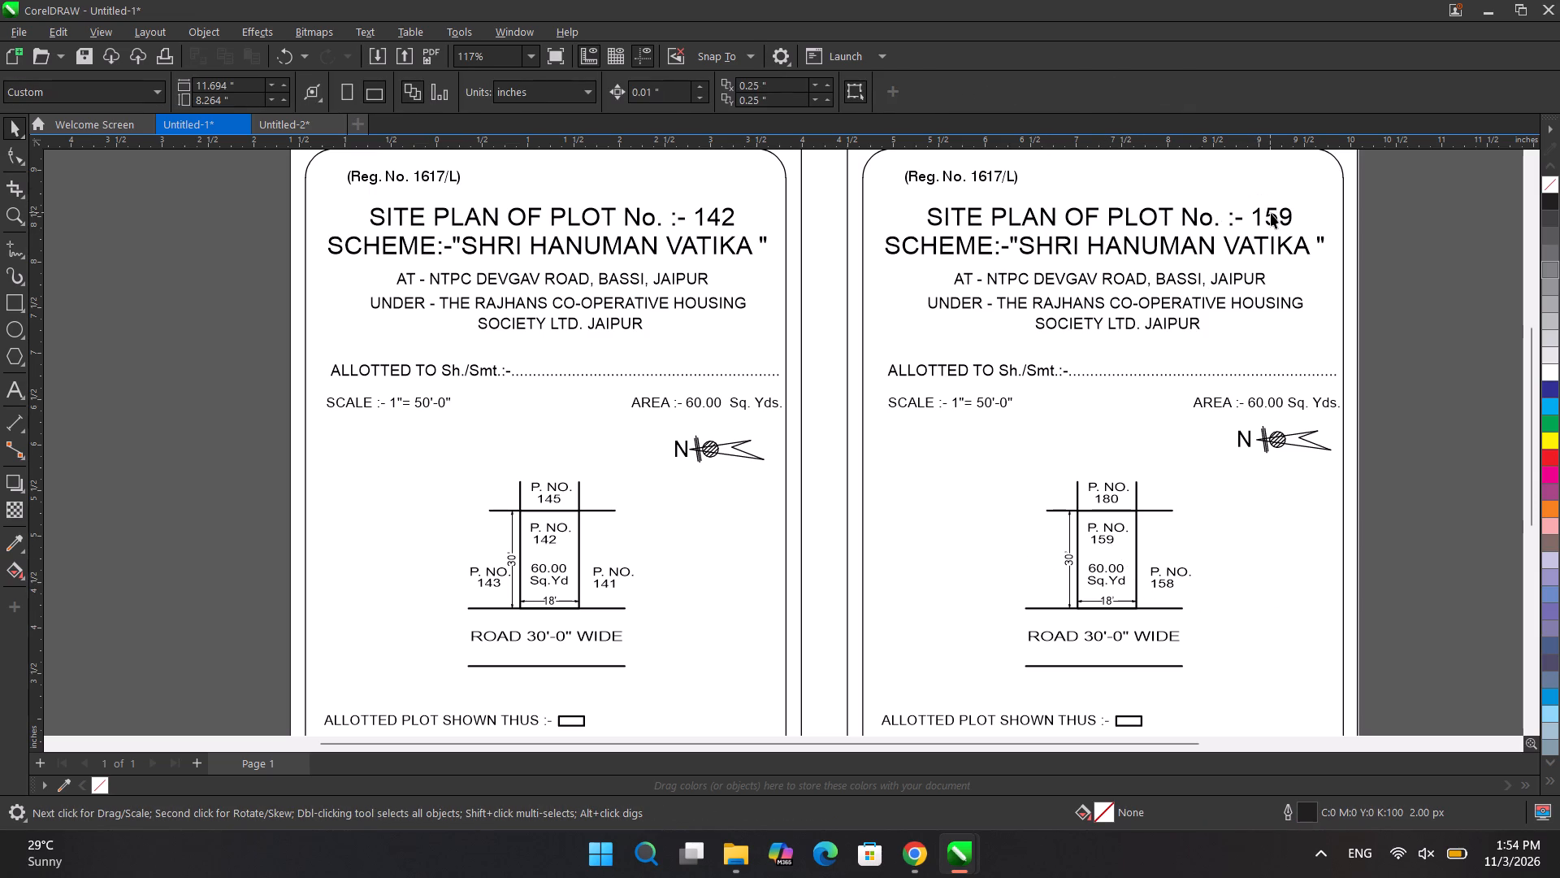
pyautogui.tripleClick(1276, 217)
pyautogui.doubleClick(1276, 217)
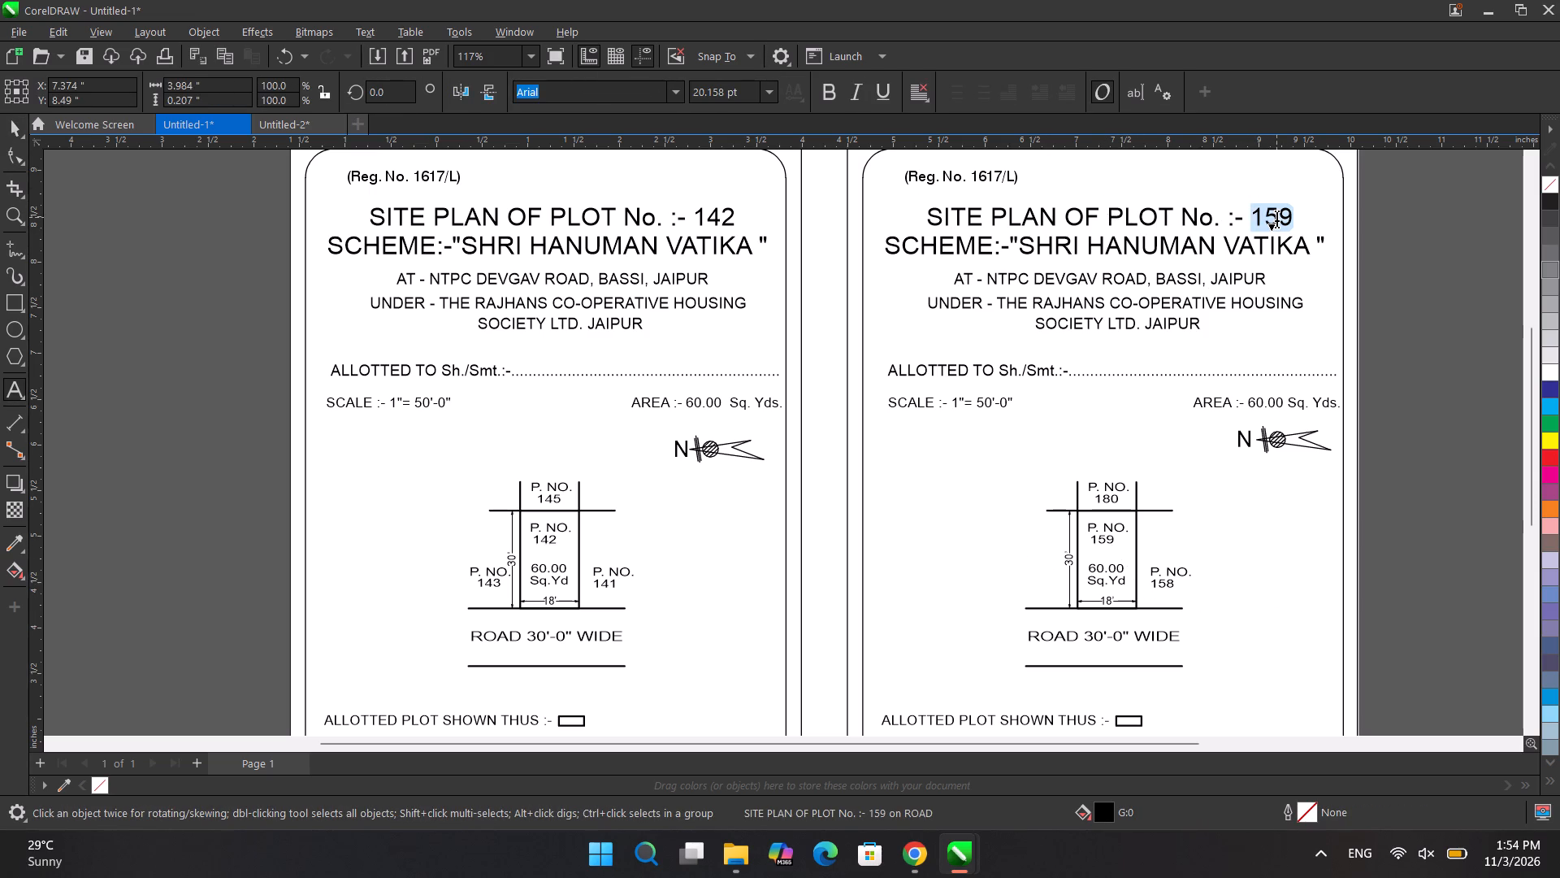
pyautogui.write('143')
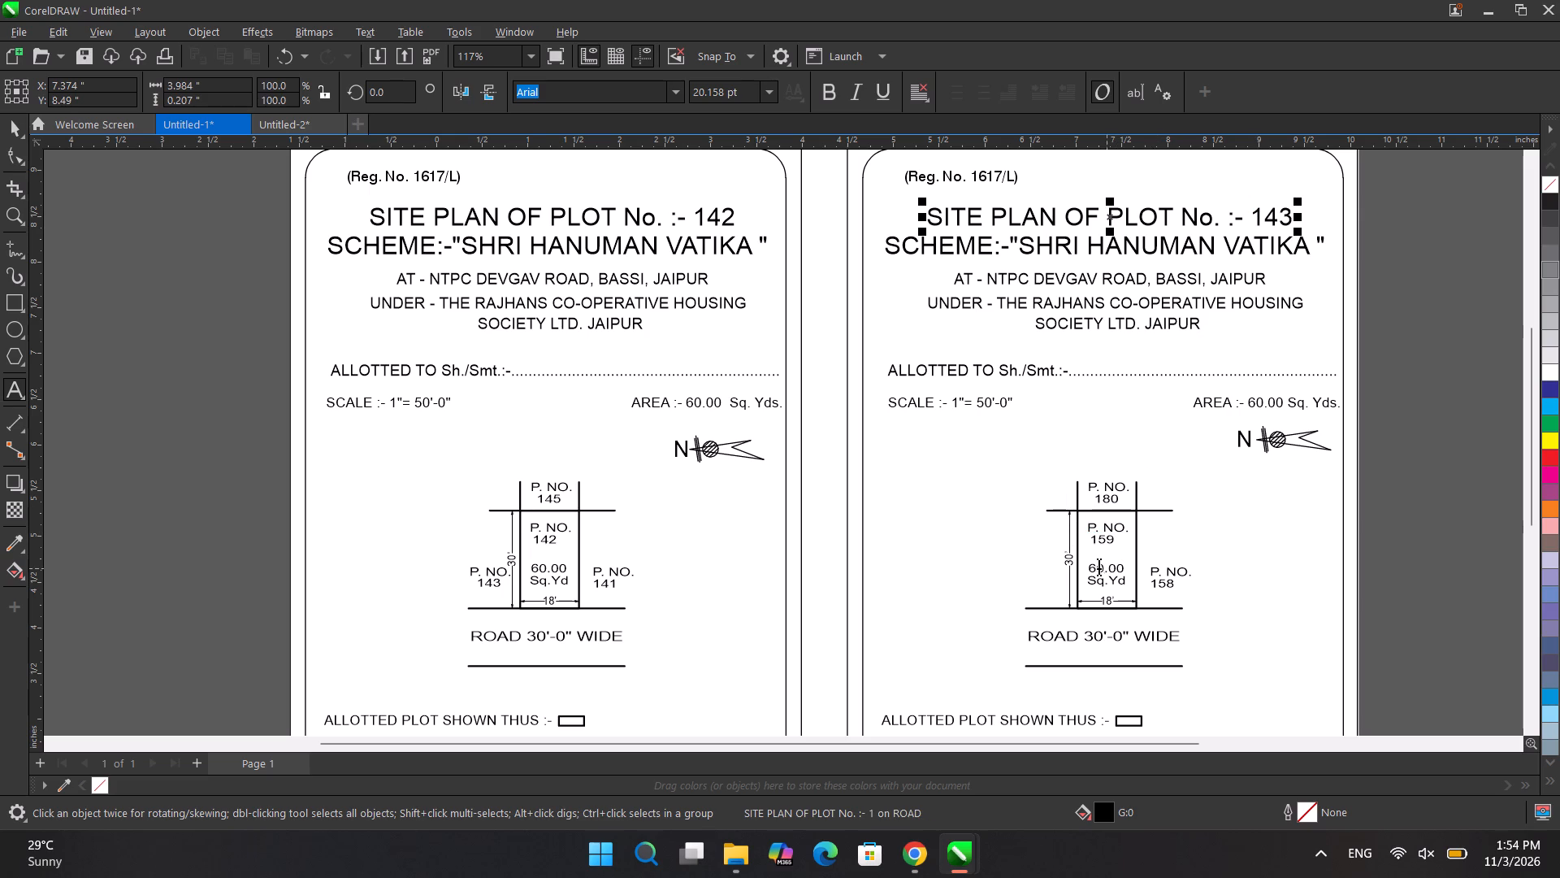
# Renumber the second sheet's diagram: 143 for the central plot and 142 for the plot to its right.
pyautogui.doubleClick(1098, 541)
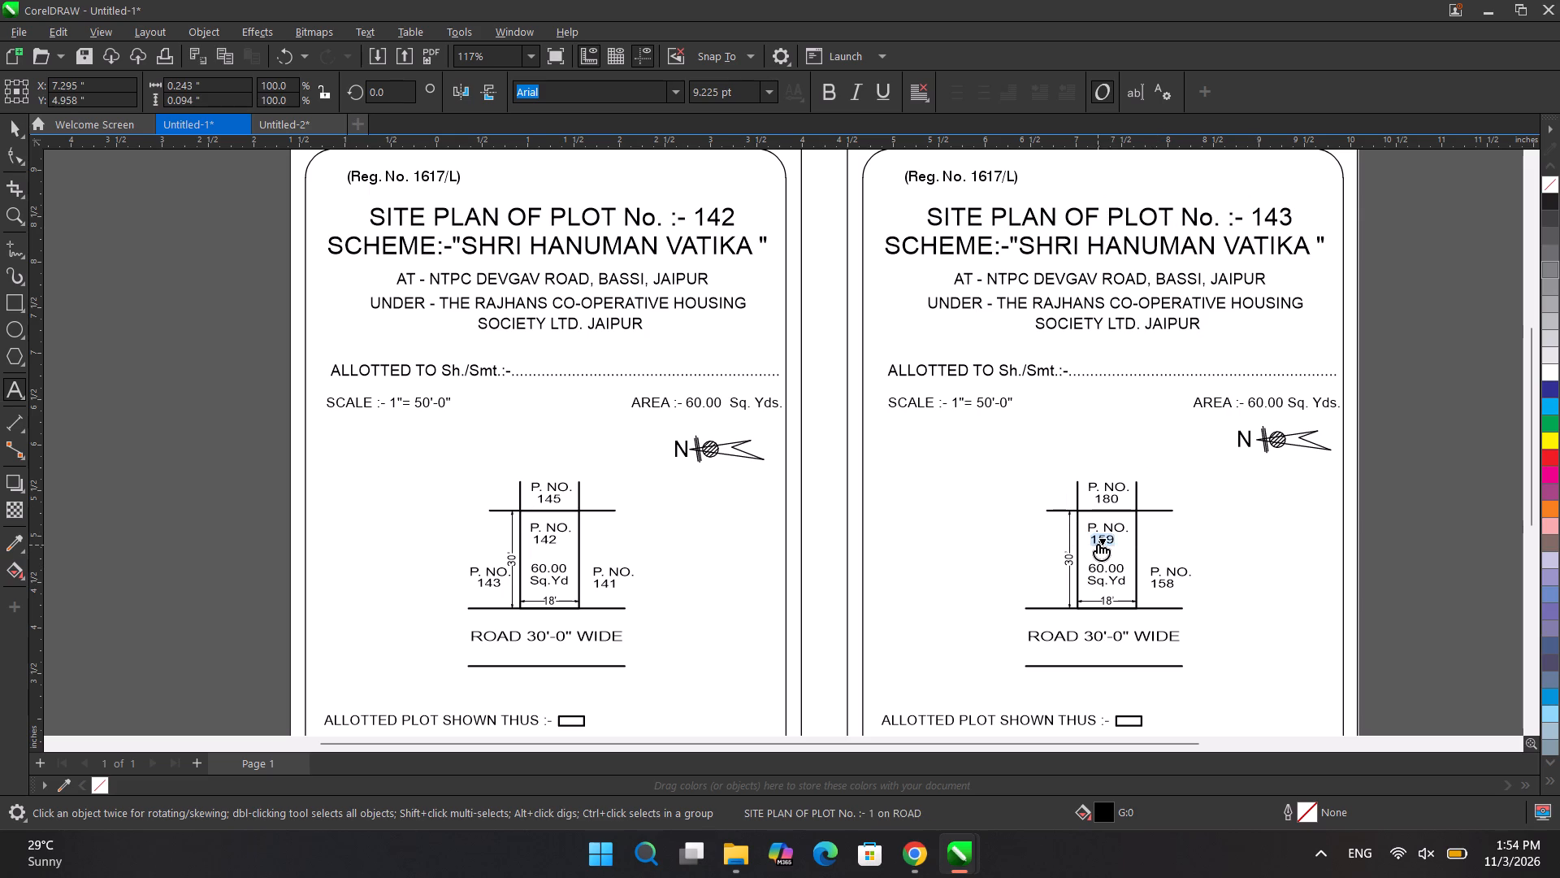
pyautogui.press('1')
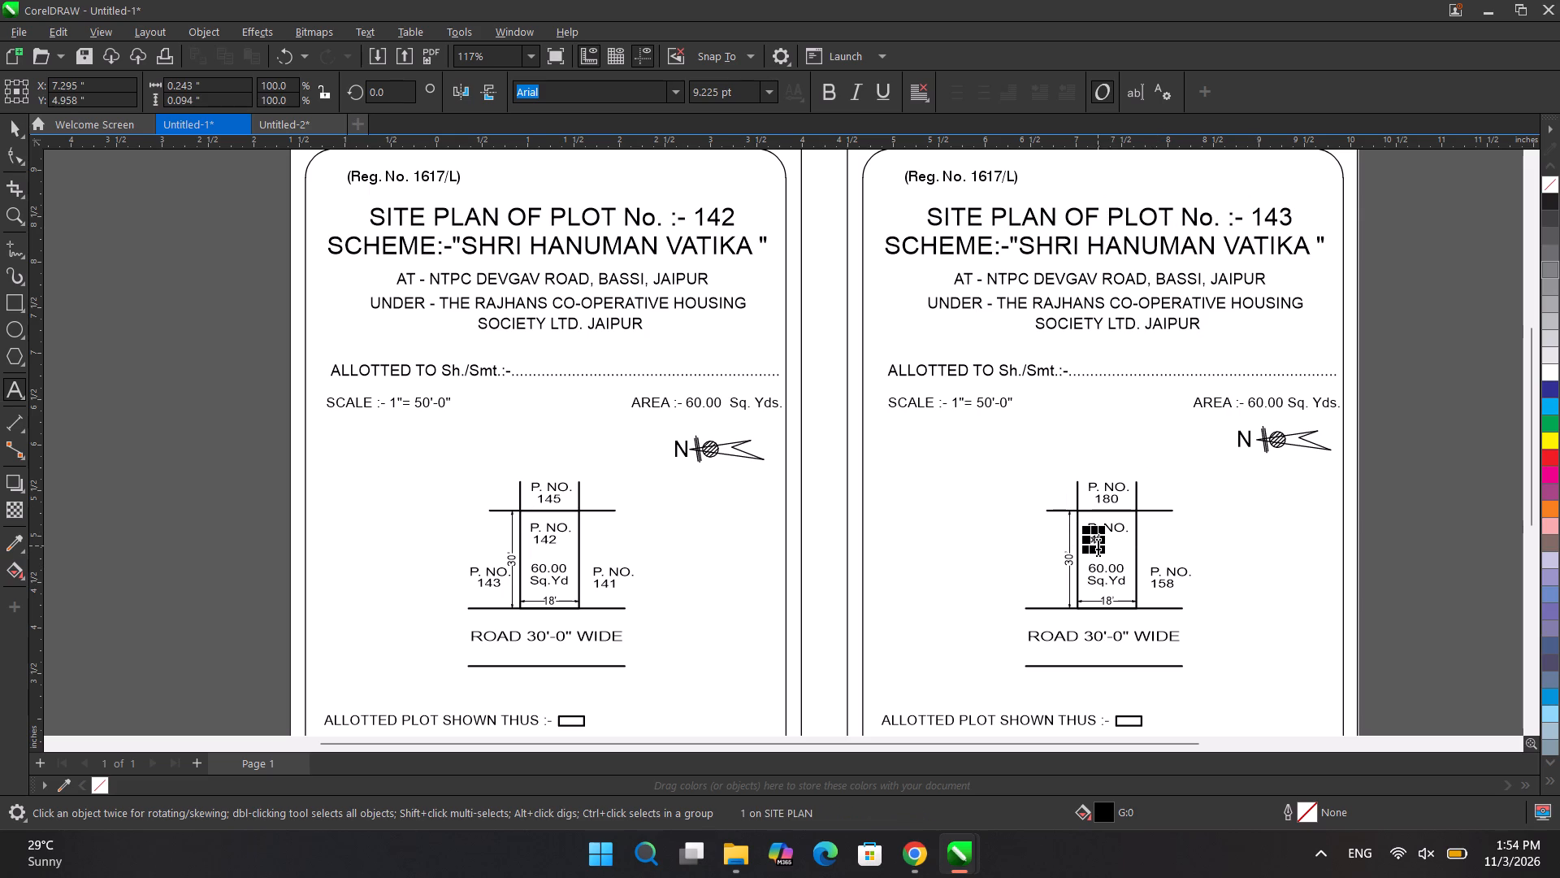
pyautogui.write('43')
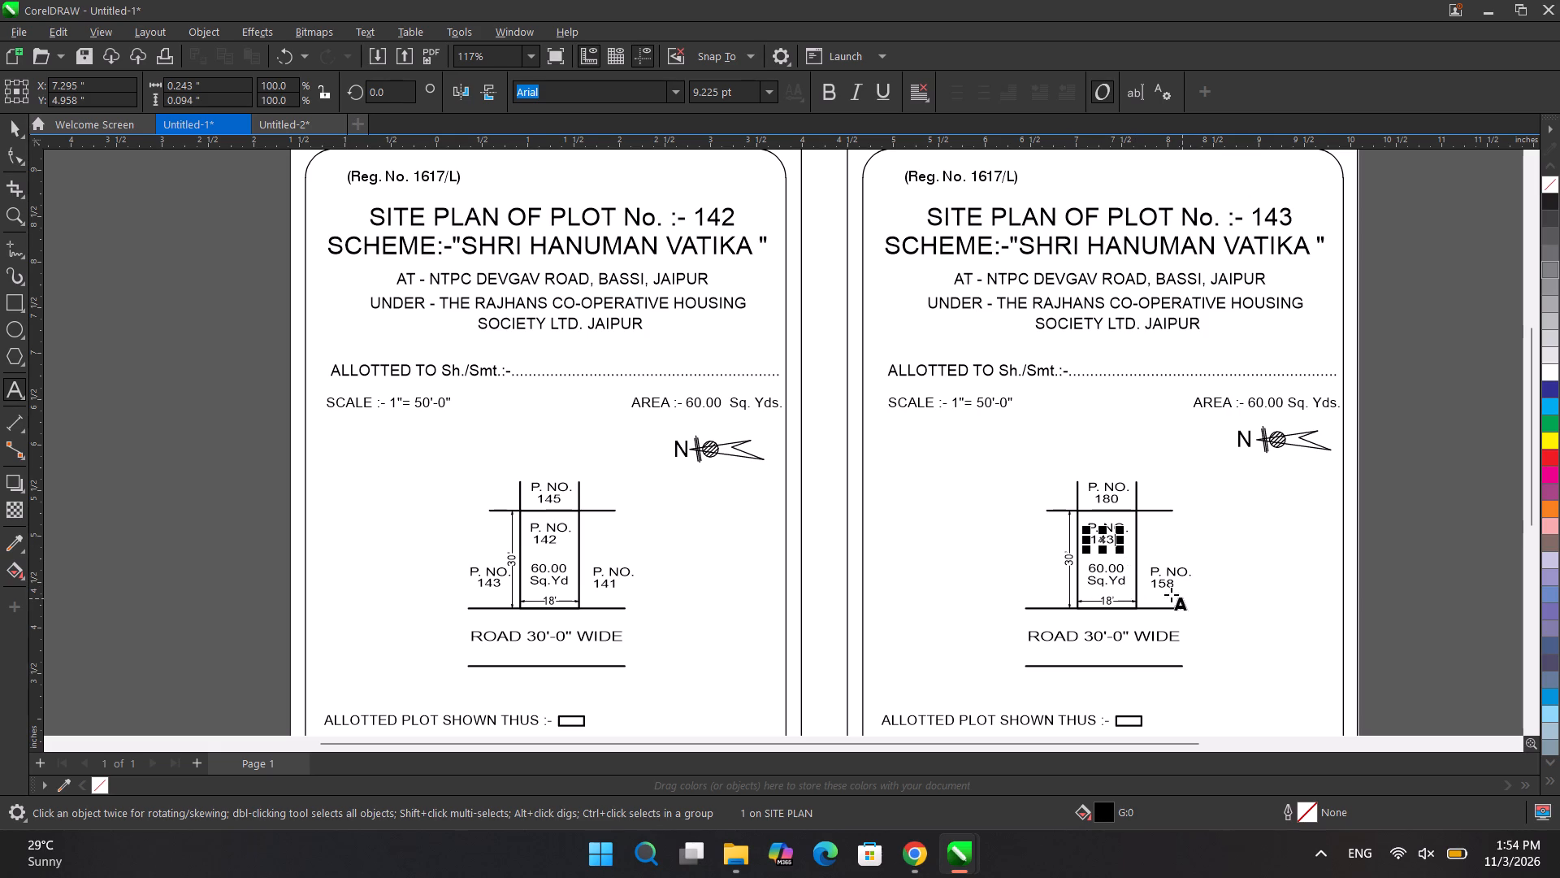
pyautogui.doubleClick(1160, 582)
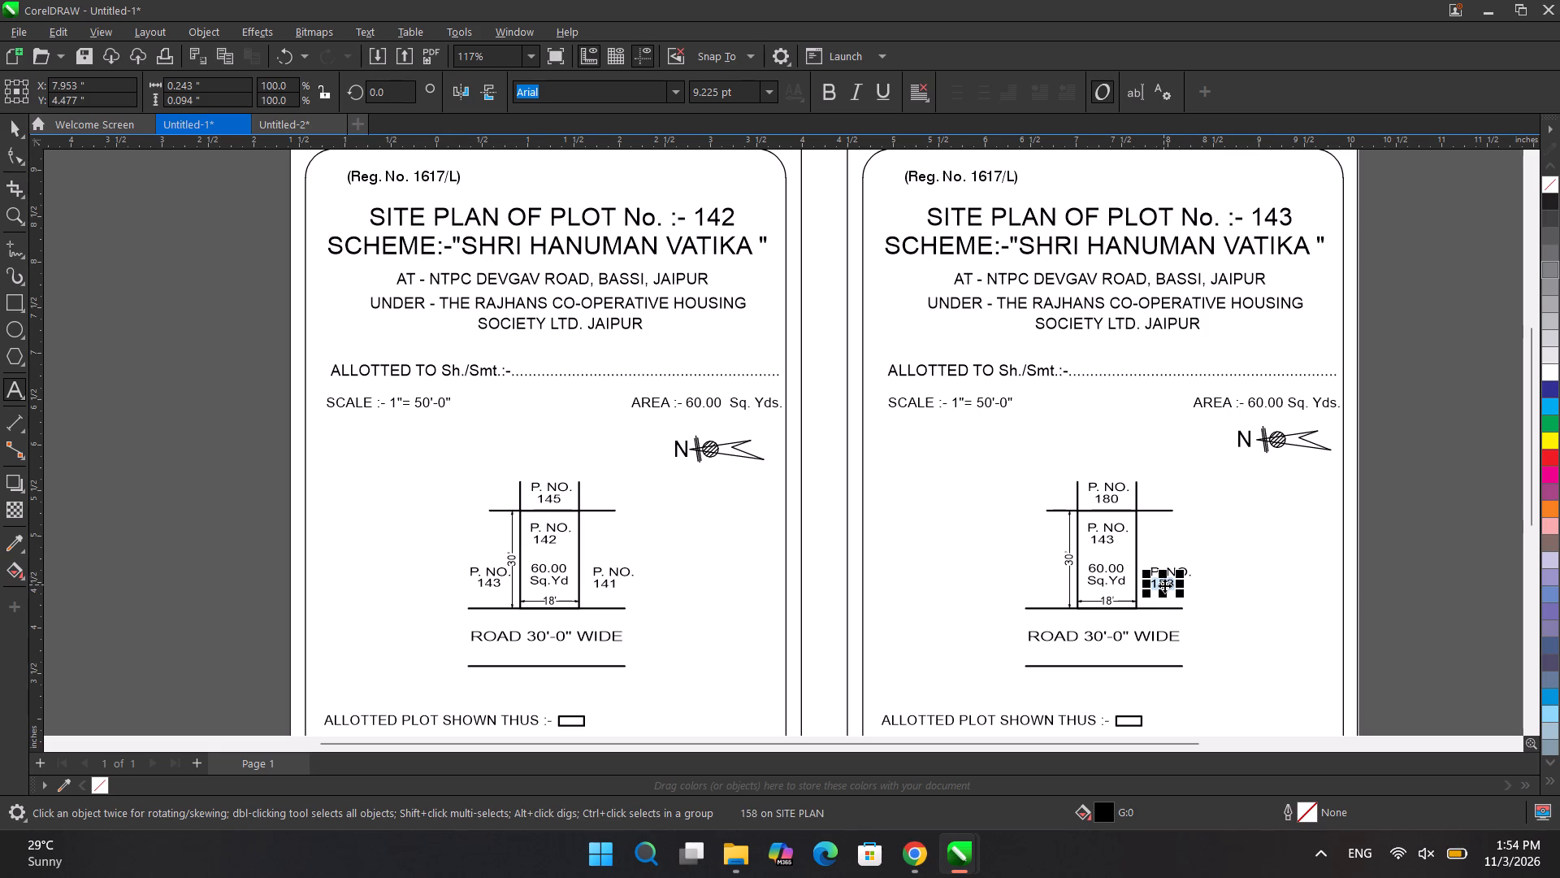
pyautogui.write('142')
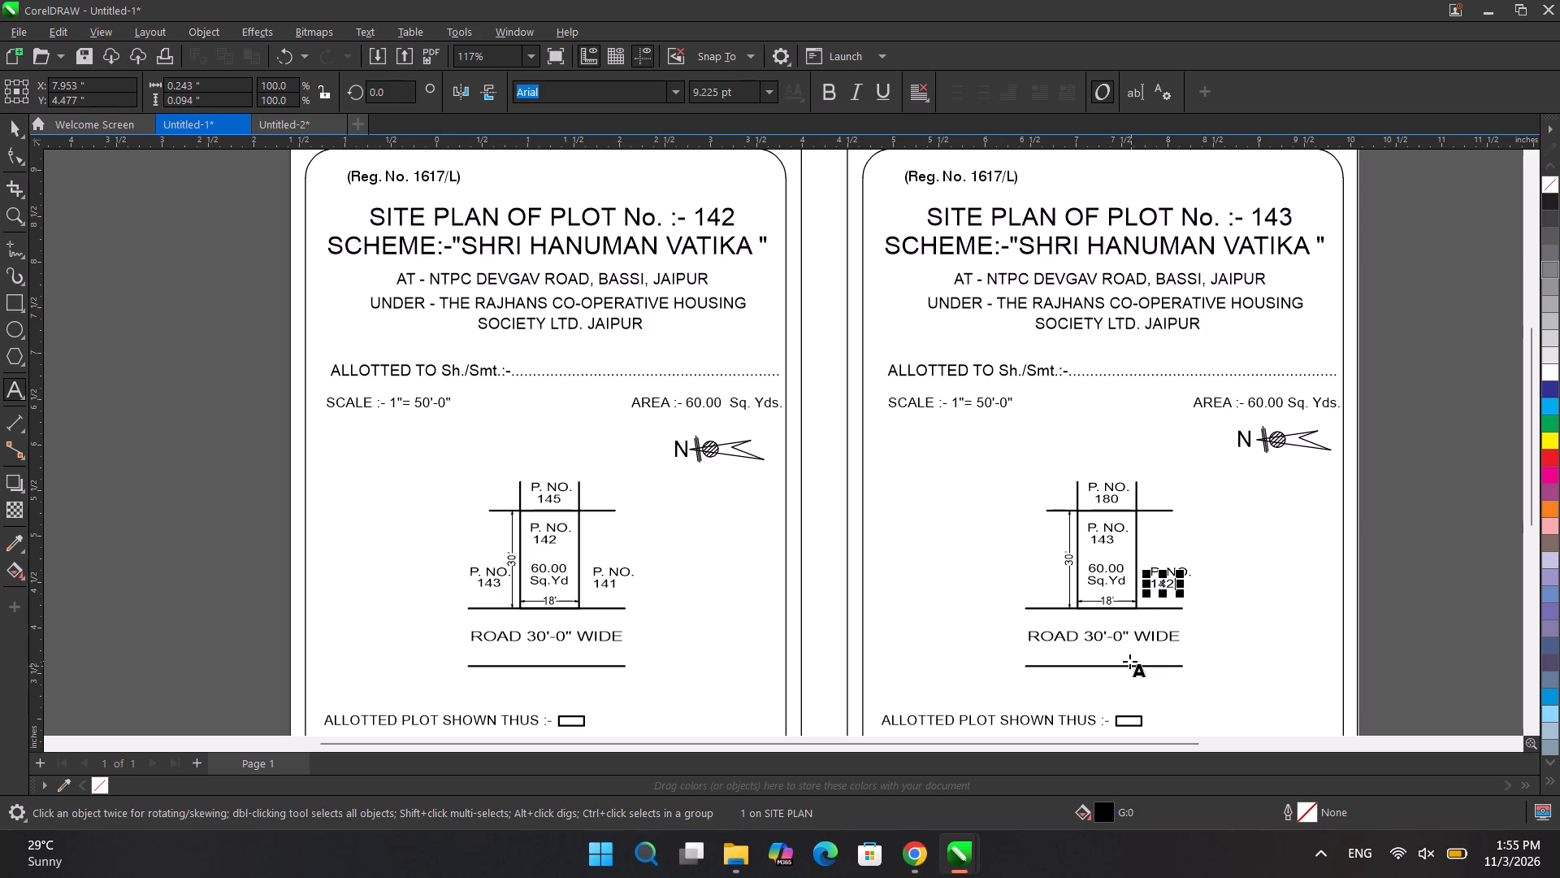
pyautogui.hotkey('ctrl', 'space')
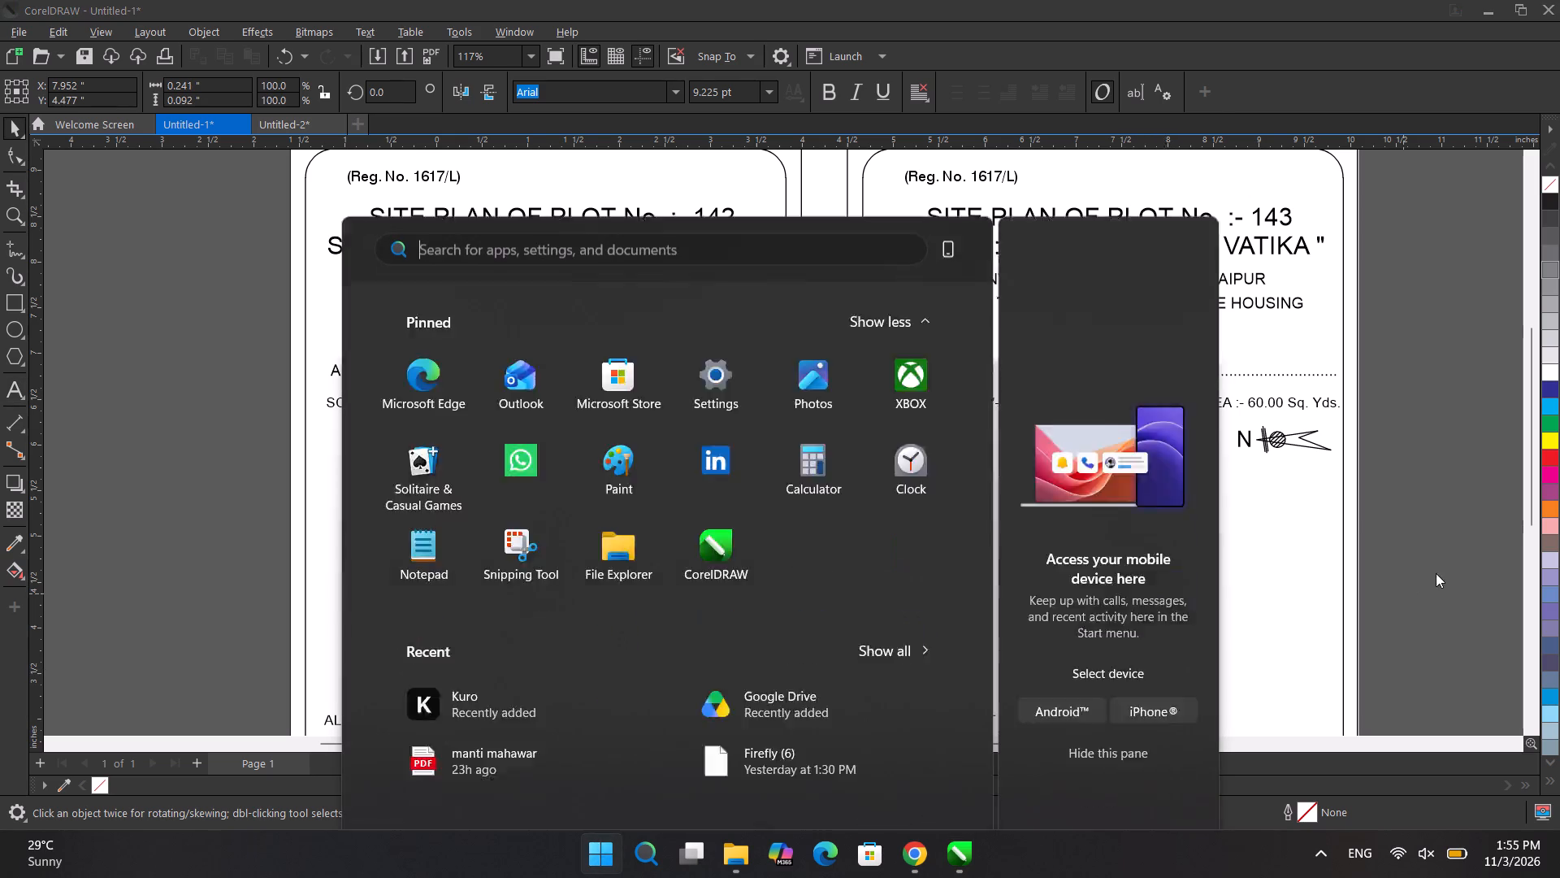
pyautogui.click(1440, 570)
pyautogui.click(1510, 568)
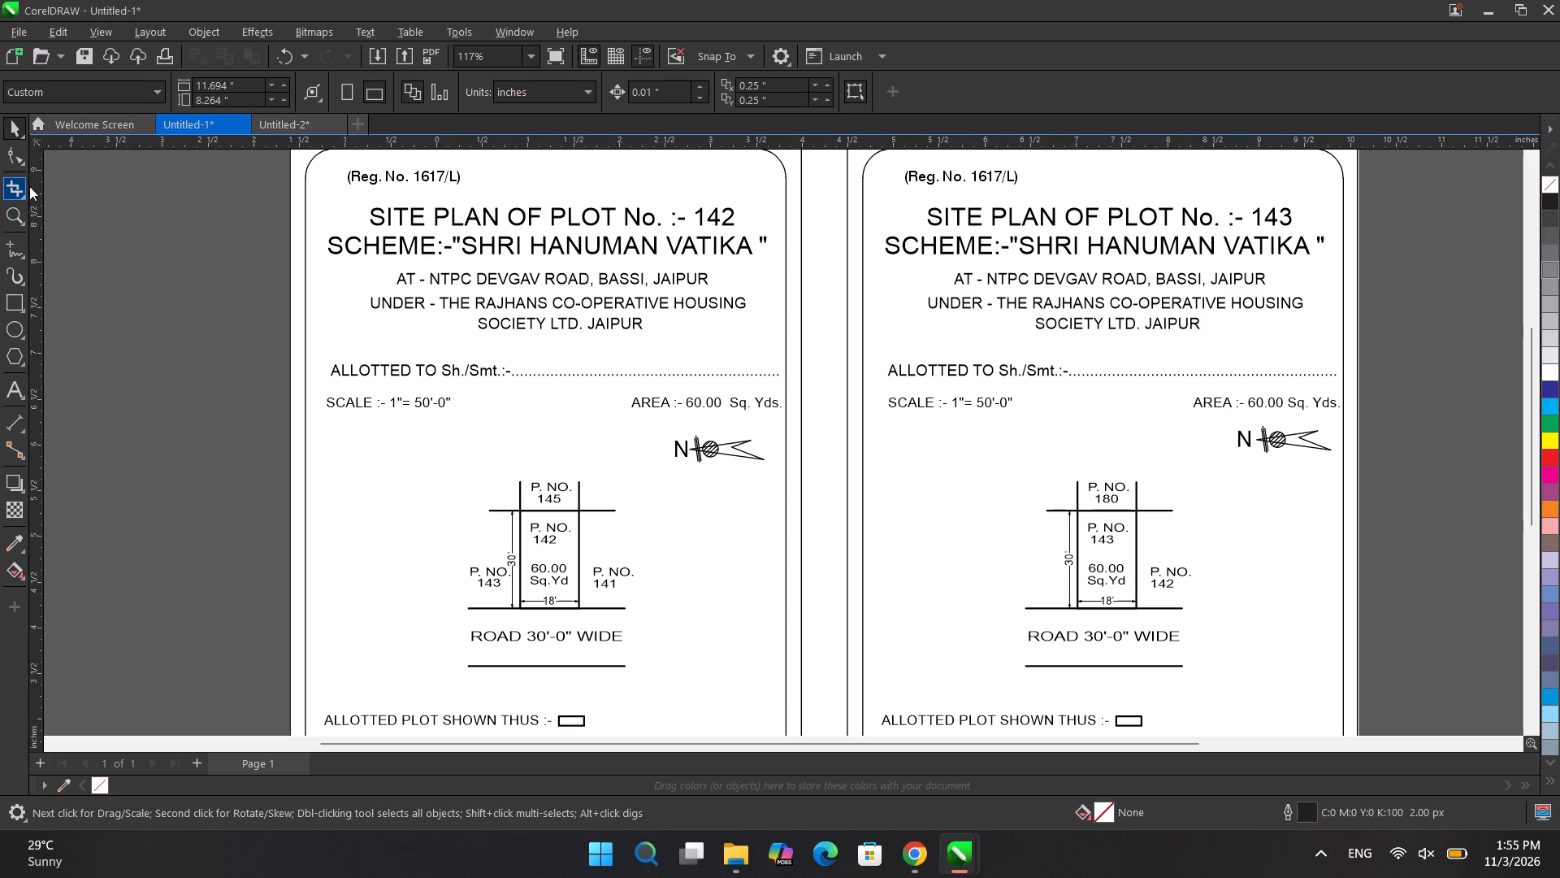
# Use Virtual Segment Delete to trim the rear boundary and upper road lines where they extend right of plot 143.
pyautogui.click(24, 196)
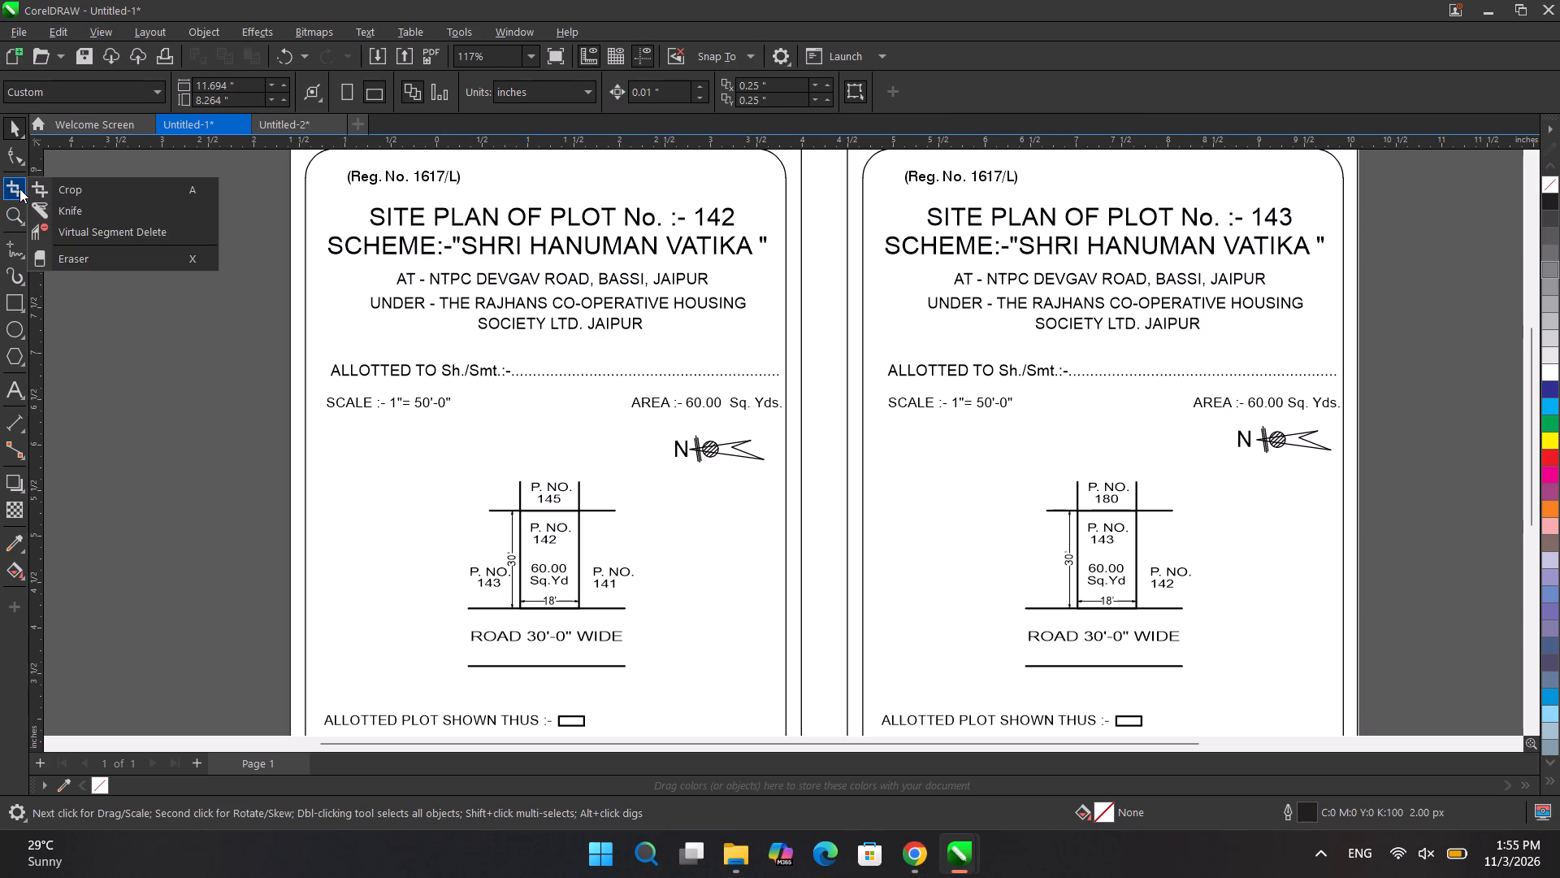
pyautogui.click(72, 232)
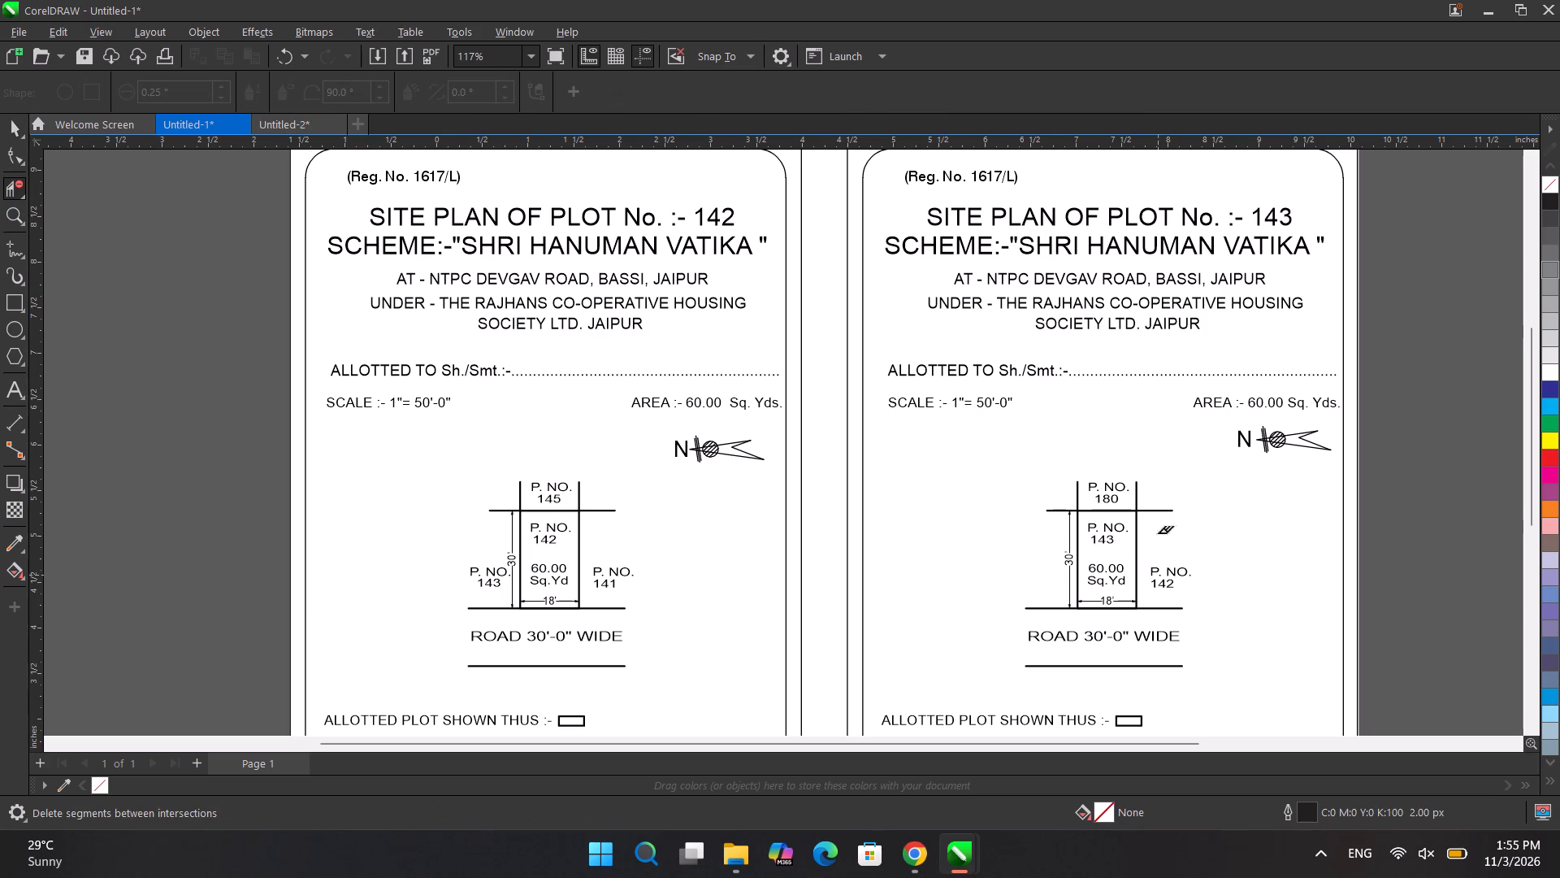
pyautogui.moveTo(1148, 495); pyautogui.dragTo(1158, 530)
pyautogui.moveTo(1168, 599); pyautogui.dragTo(1172, 625)
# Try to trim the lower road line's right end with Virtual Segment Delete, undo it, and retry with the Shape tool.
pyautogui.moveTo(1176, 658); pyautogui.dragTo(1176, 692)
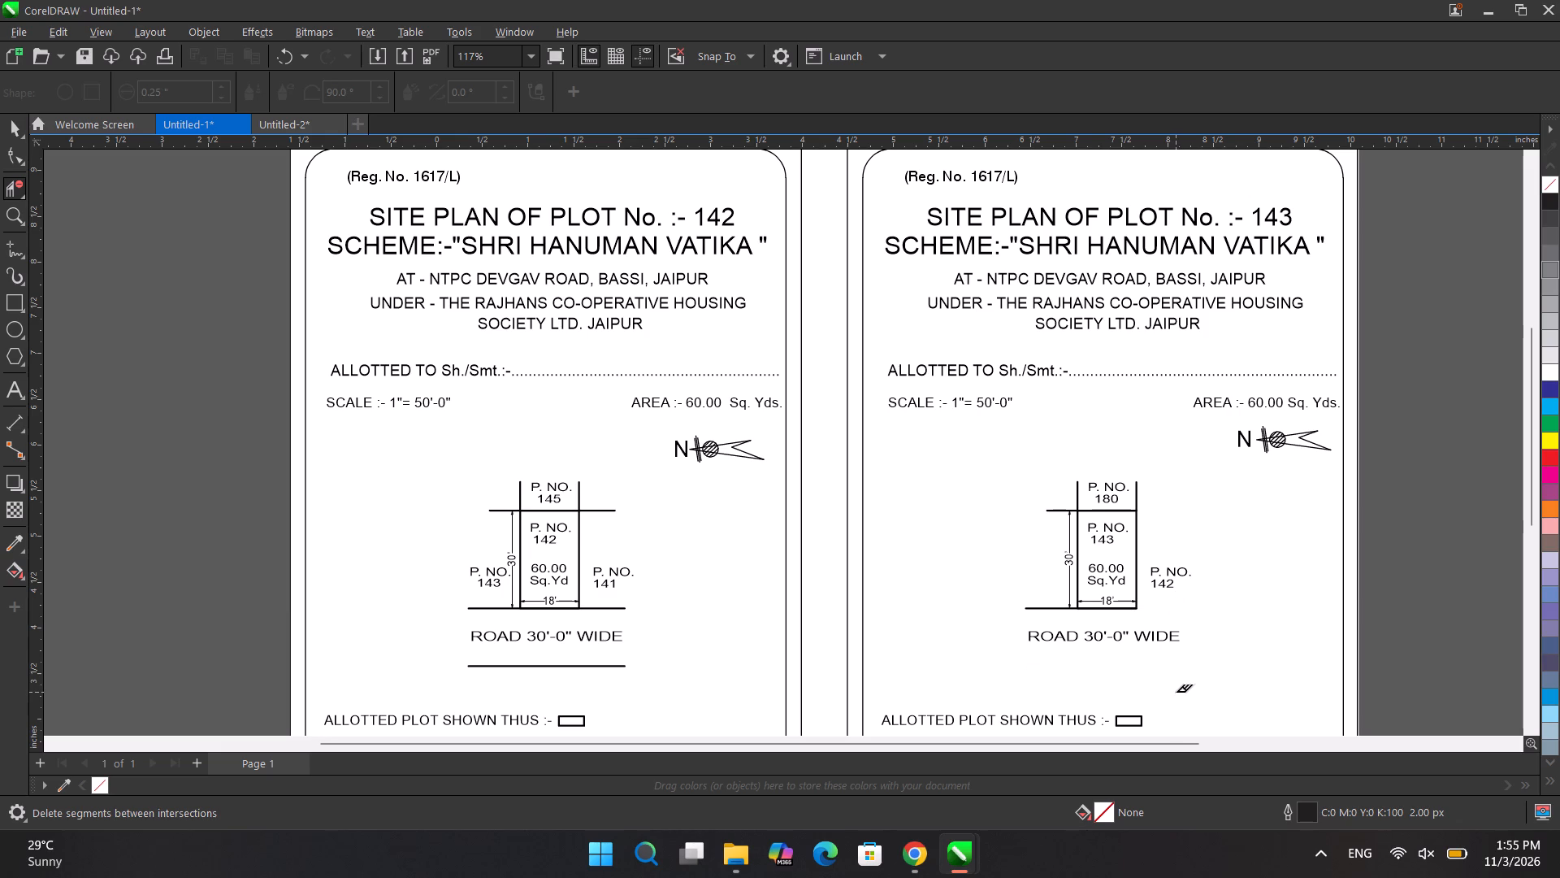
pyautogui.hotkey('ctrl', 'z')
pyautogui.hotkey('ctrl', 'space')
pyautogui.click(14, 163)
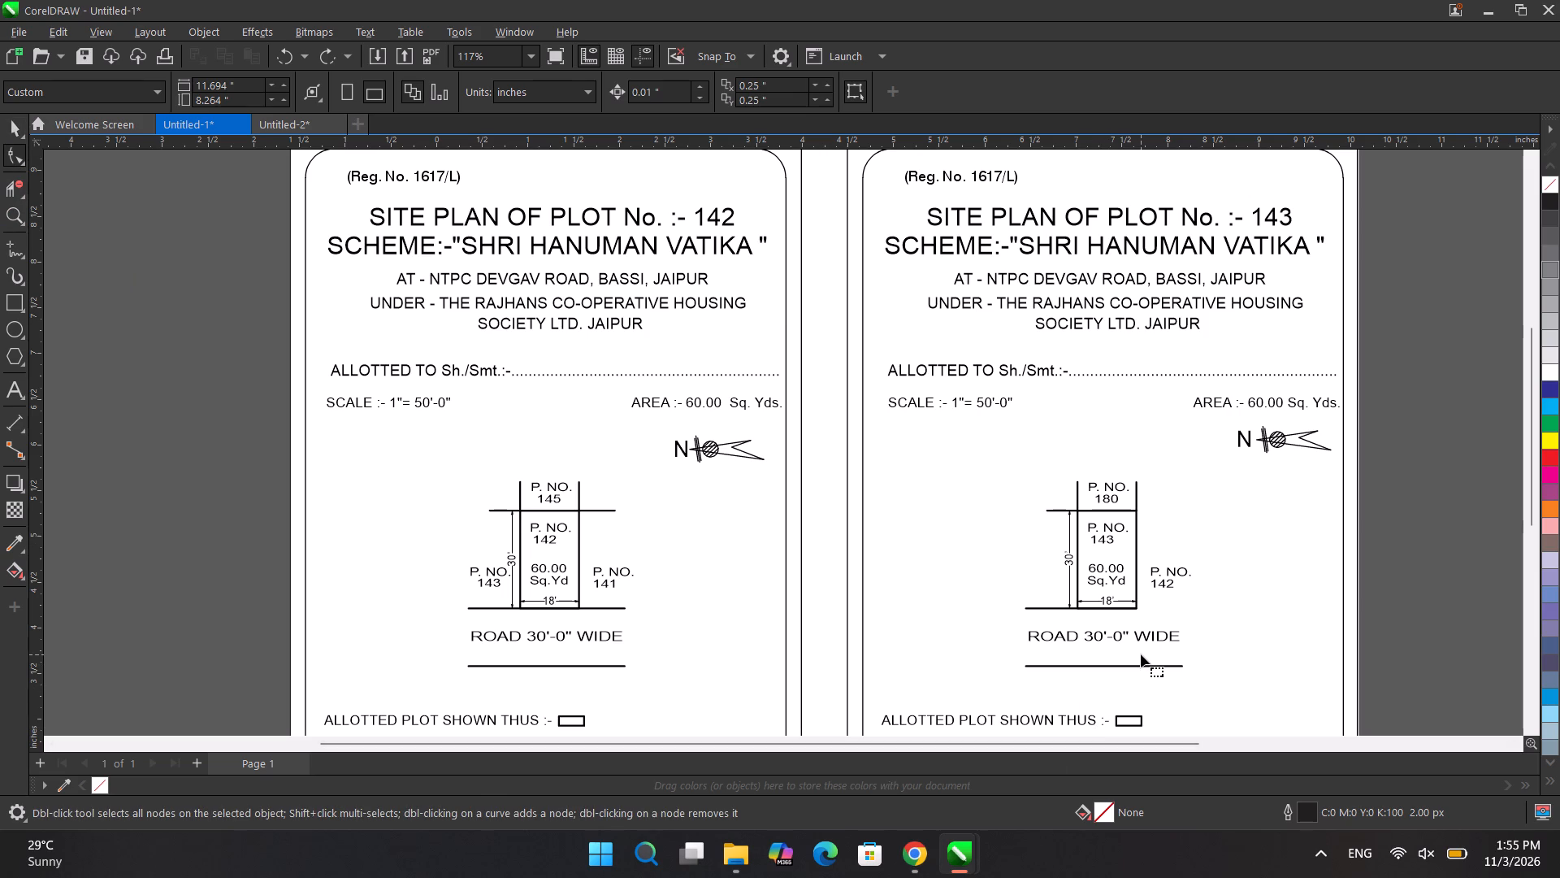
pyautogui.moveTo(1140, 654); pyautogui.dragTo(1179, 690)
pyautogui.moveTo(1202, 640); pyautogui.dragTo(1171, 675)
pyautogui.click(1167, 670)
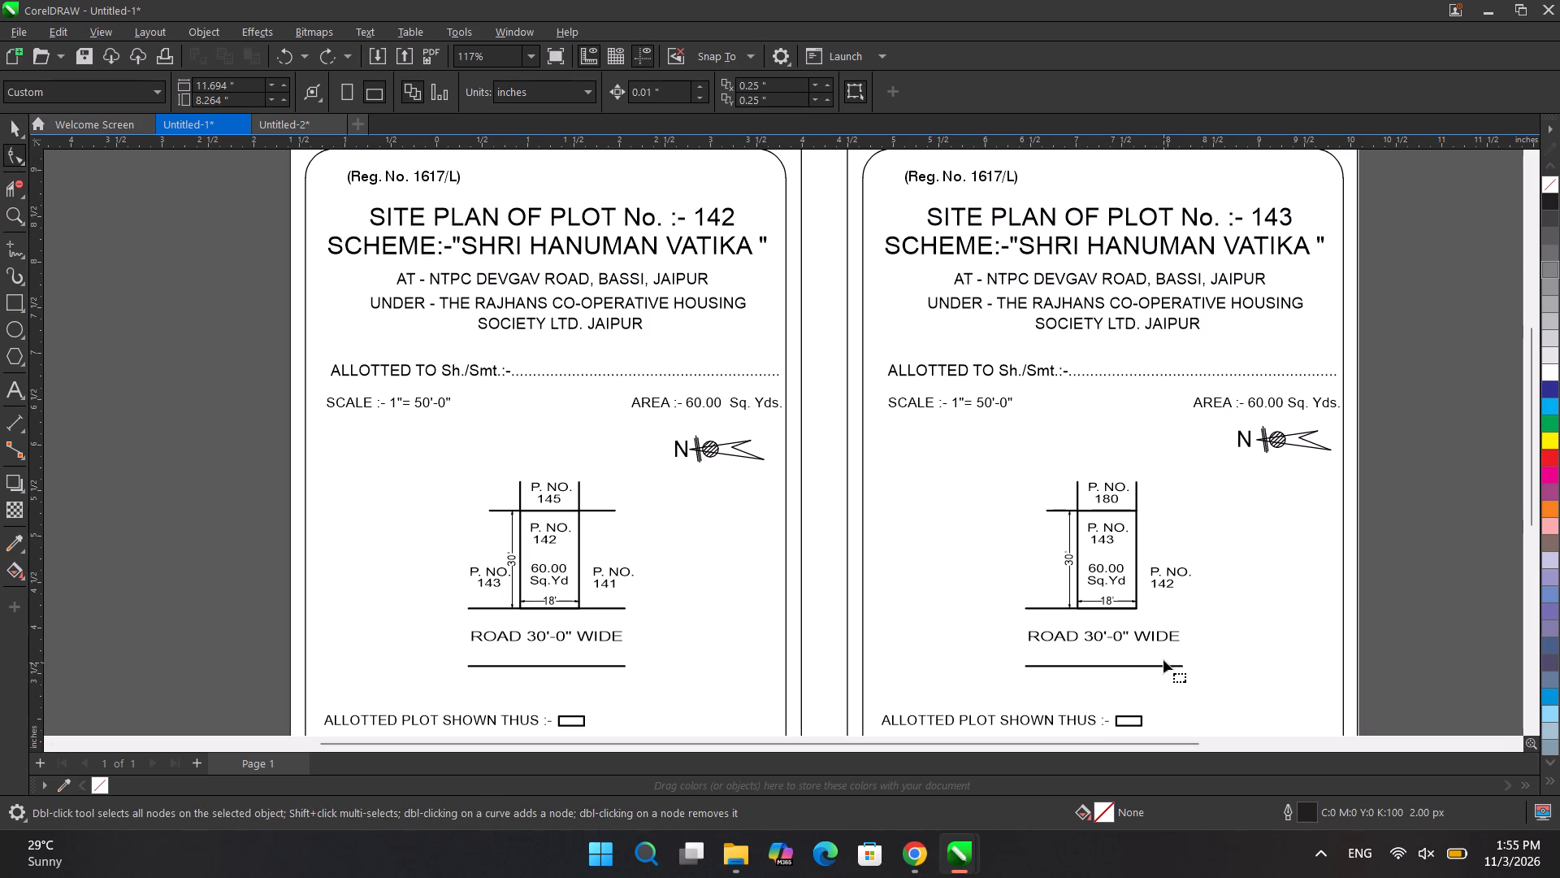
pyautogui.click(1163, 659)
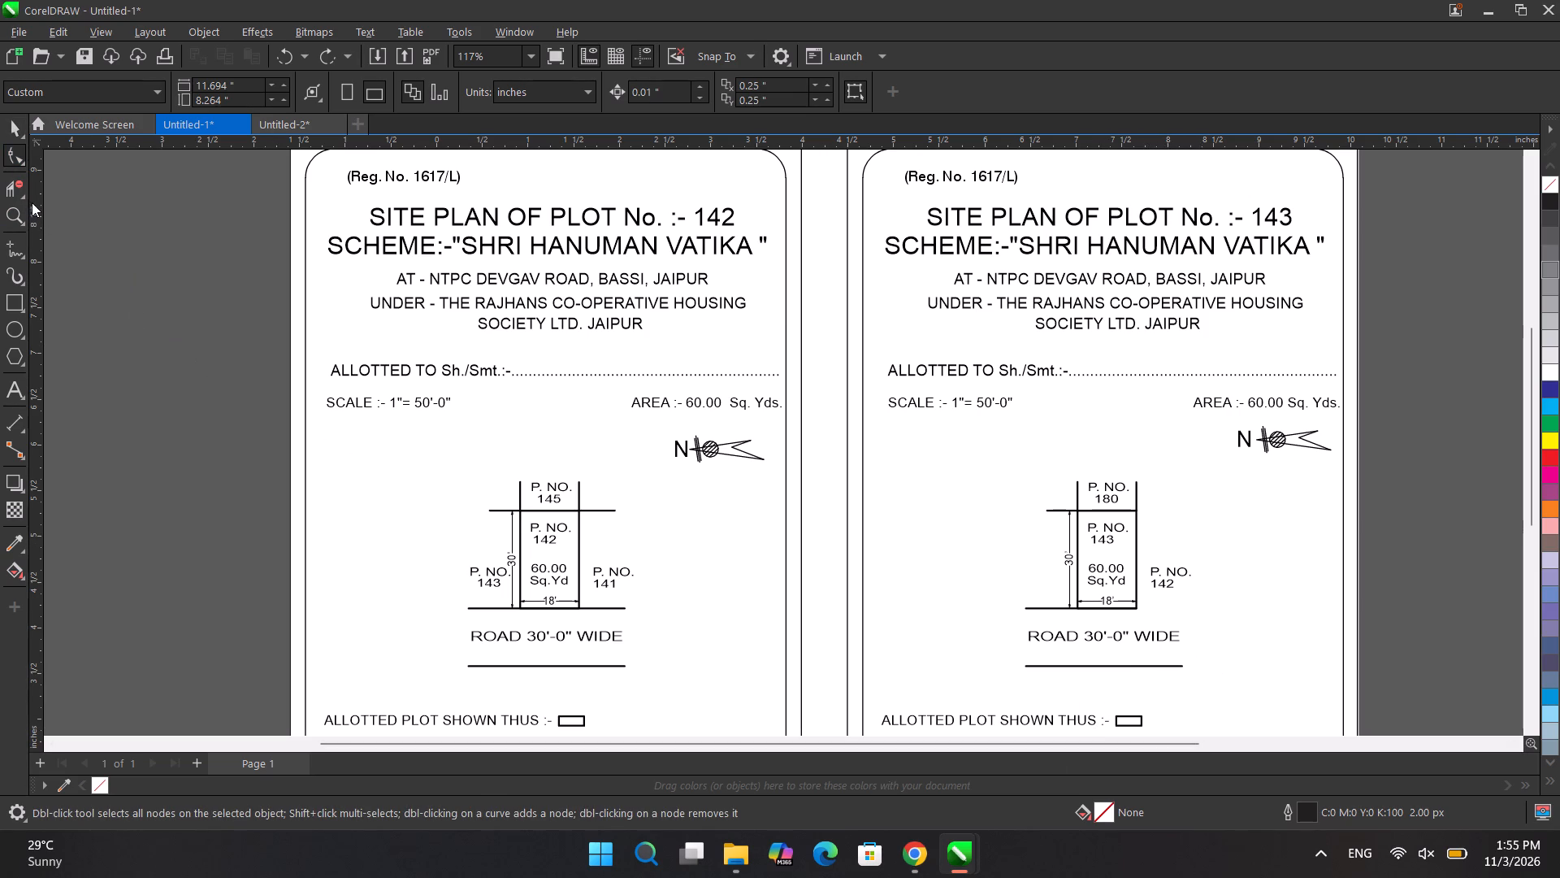
# Split the second sheet's lower road line with the Knife tool near plot 143's right edge and delete the right piece.
pyautogui.click(21, 195)
pyautogui.click(67, 211)
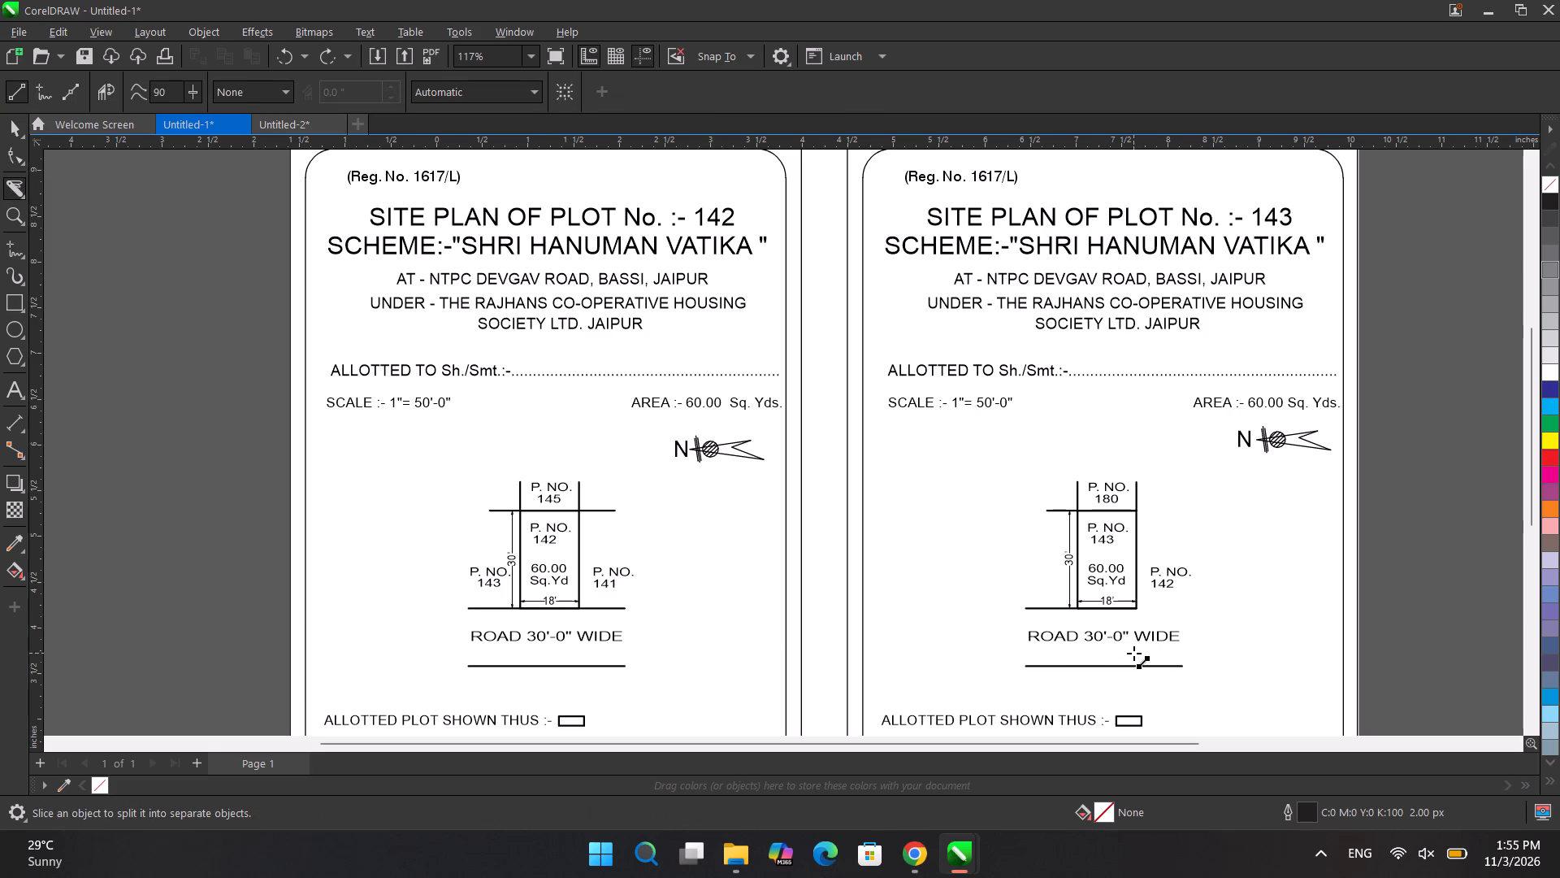
pyautogui.moveTo(1133, 653); pyautogui.dragTo(1135, 702)
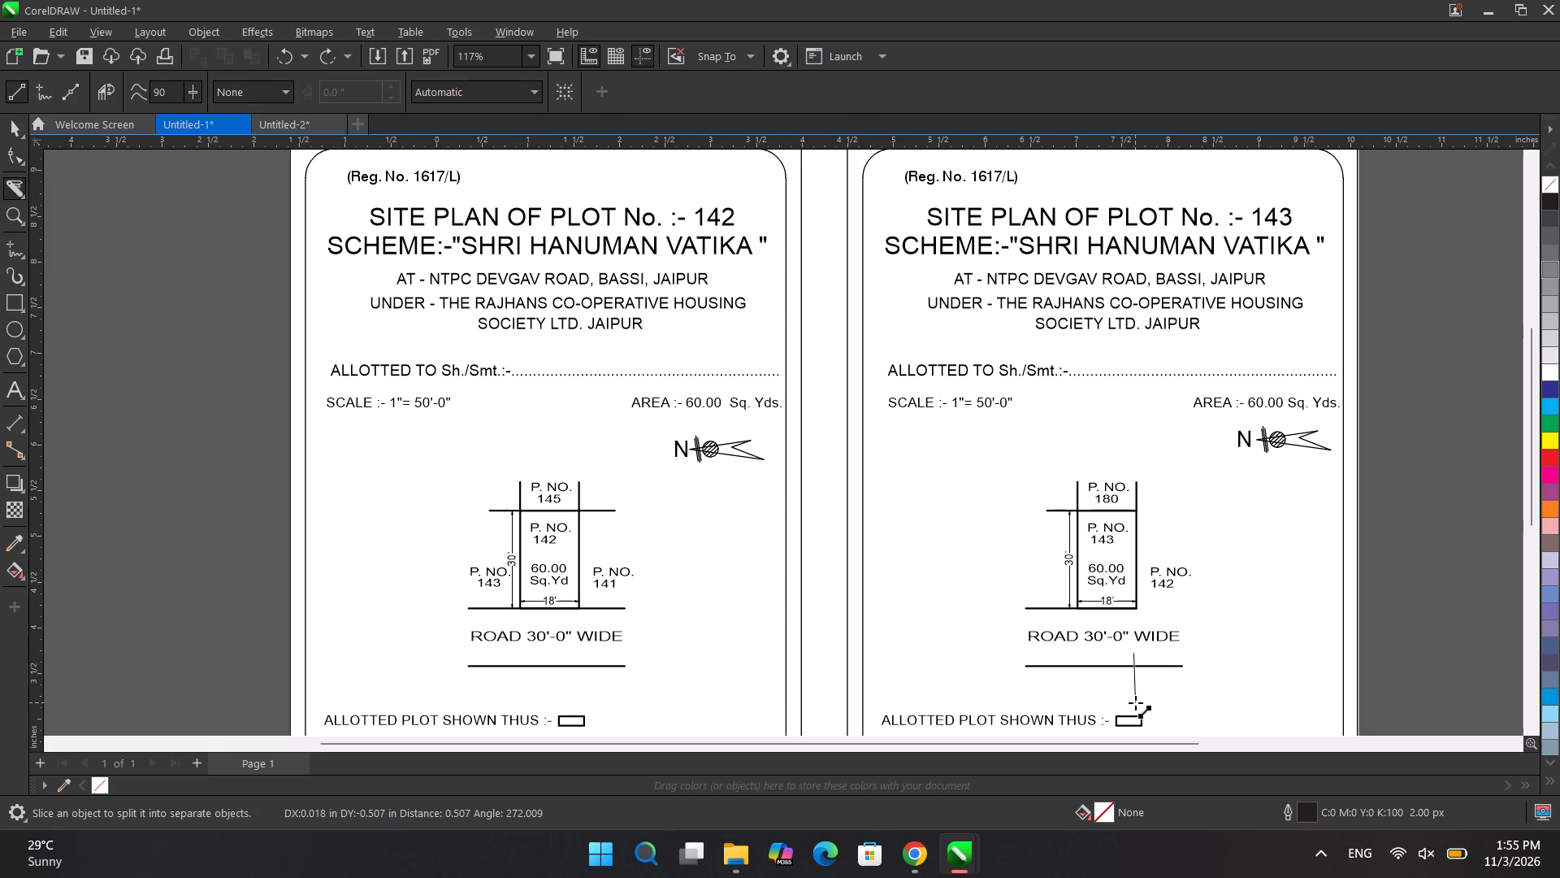
pyautogui.moveTo(1135, 702); pyautogui.dragTo(1133, 703)
pyautogui.hotkey('ctrl', 'space')
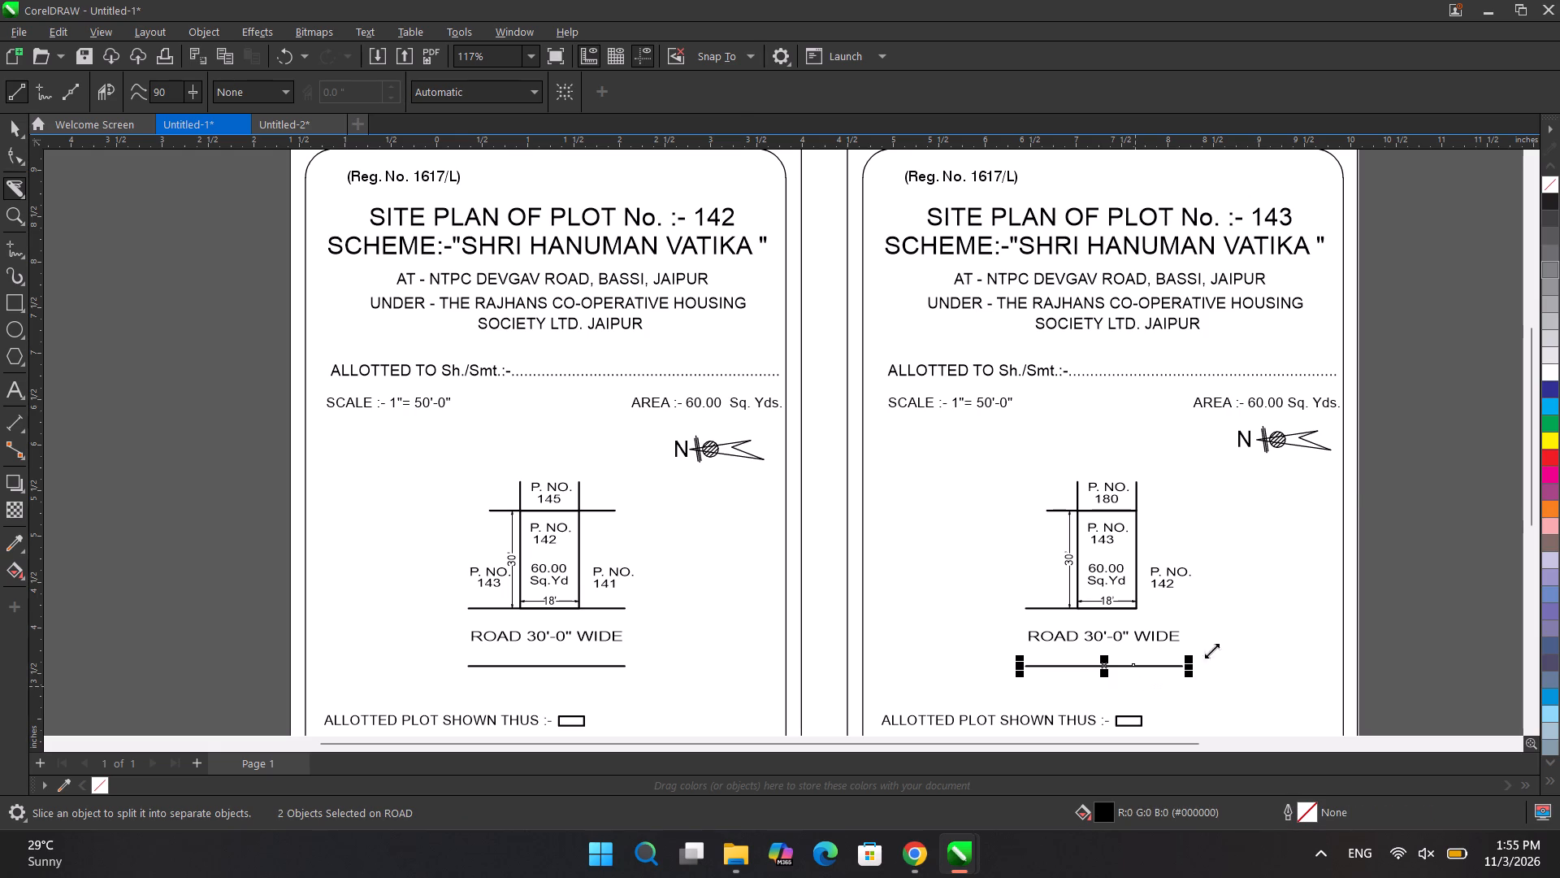
pyautogui.moveTo(1220, 637); pyautogui.dragTo(1211, 635)
pyautogui.click(1166, 668)
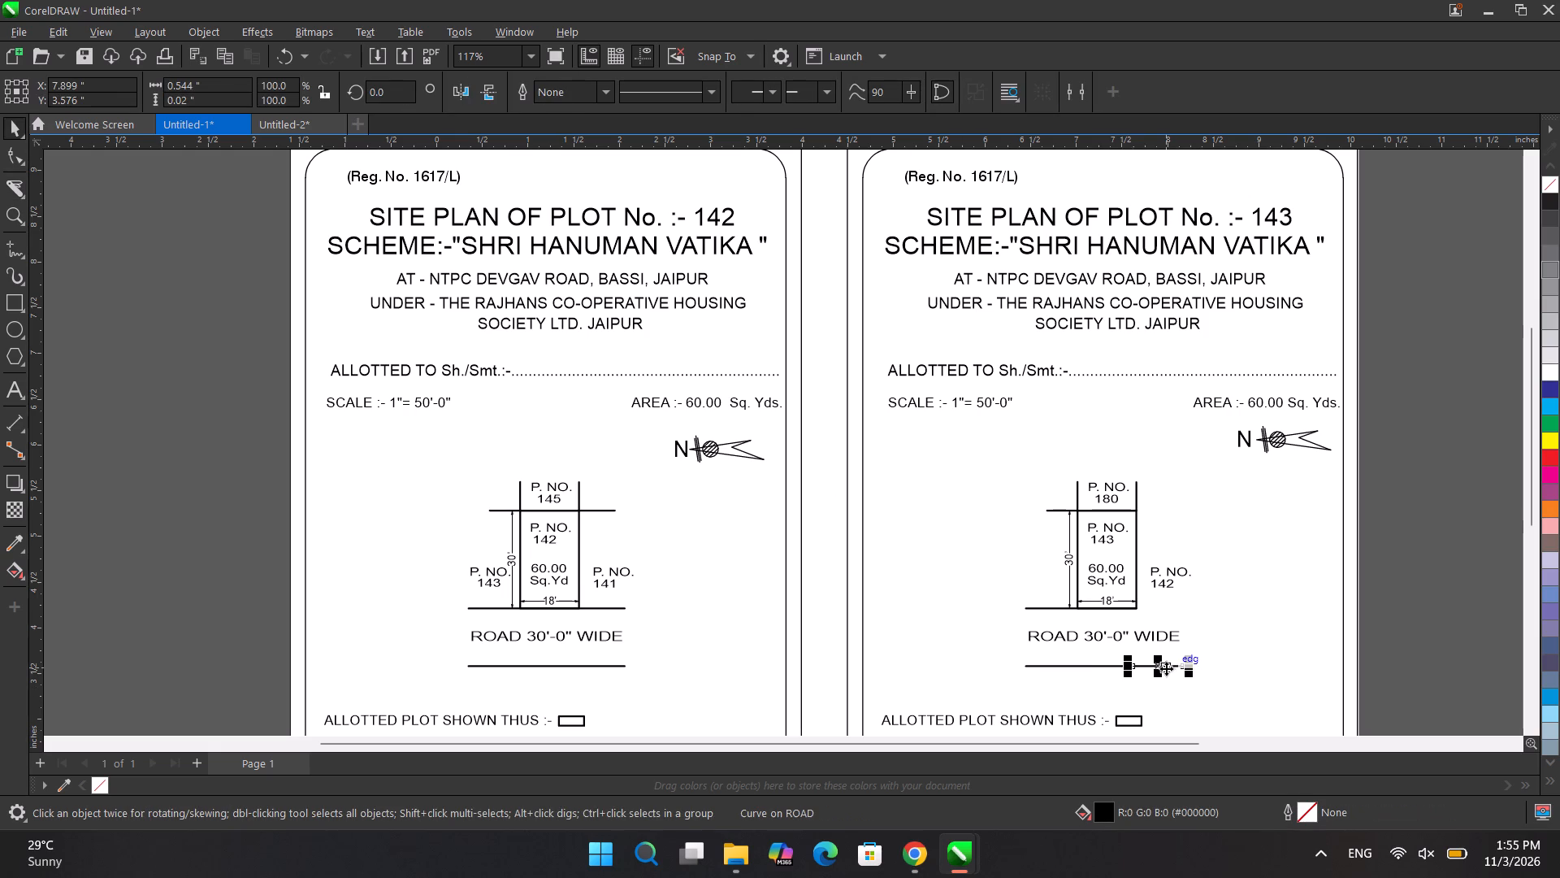
pyautogui.press('BackSpace')
pyautogui.click(1103, 670)
pyautogui.click(1103, 666)
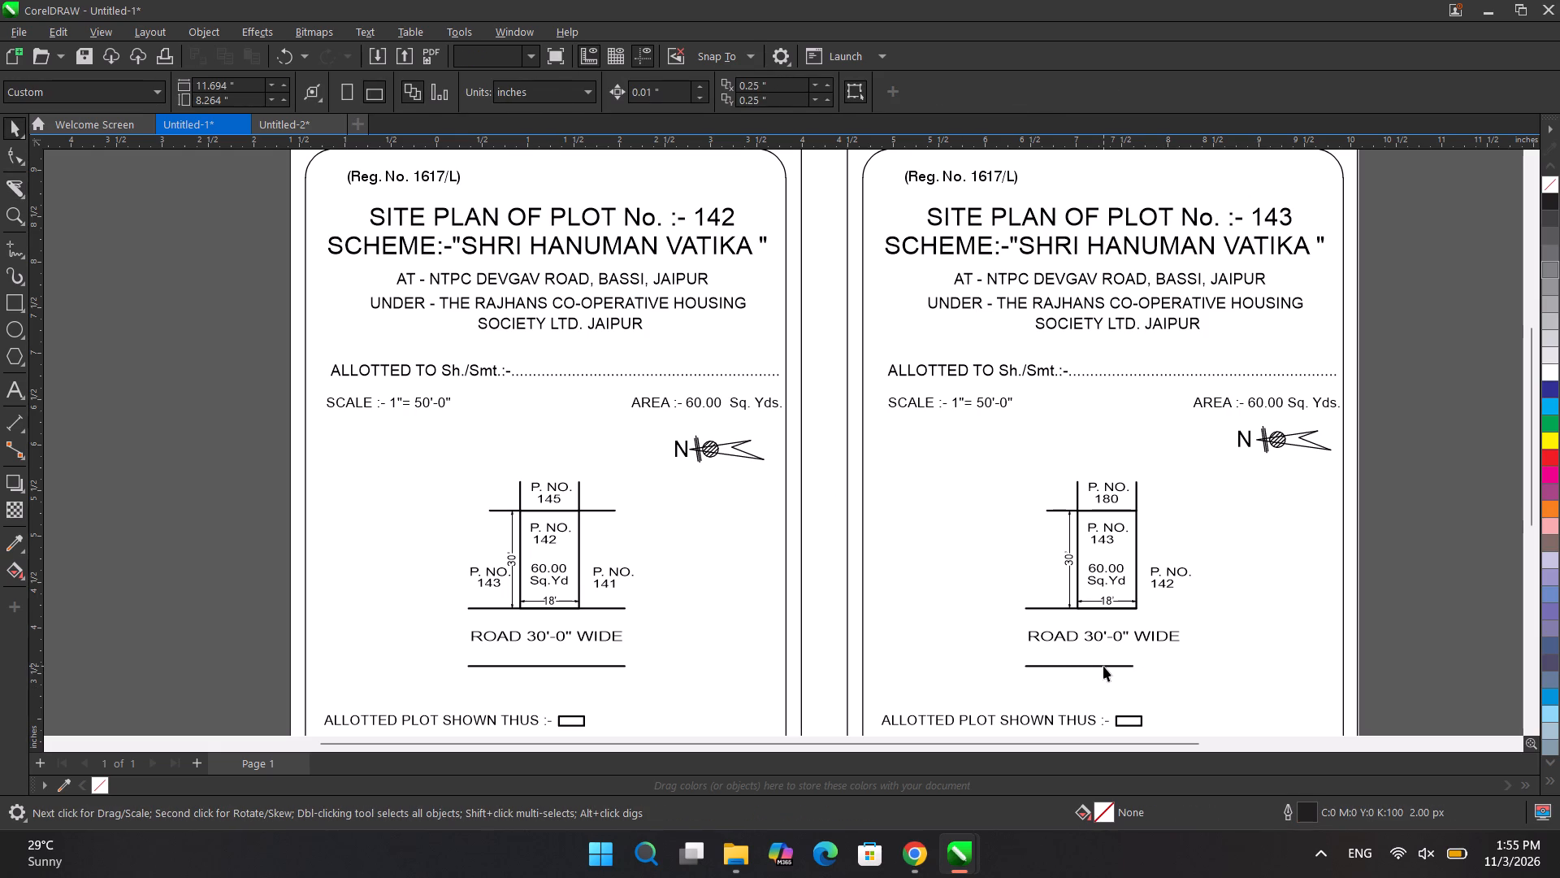
pyautogui.click(1140, 666)
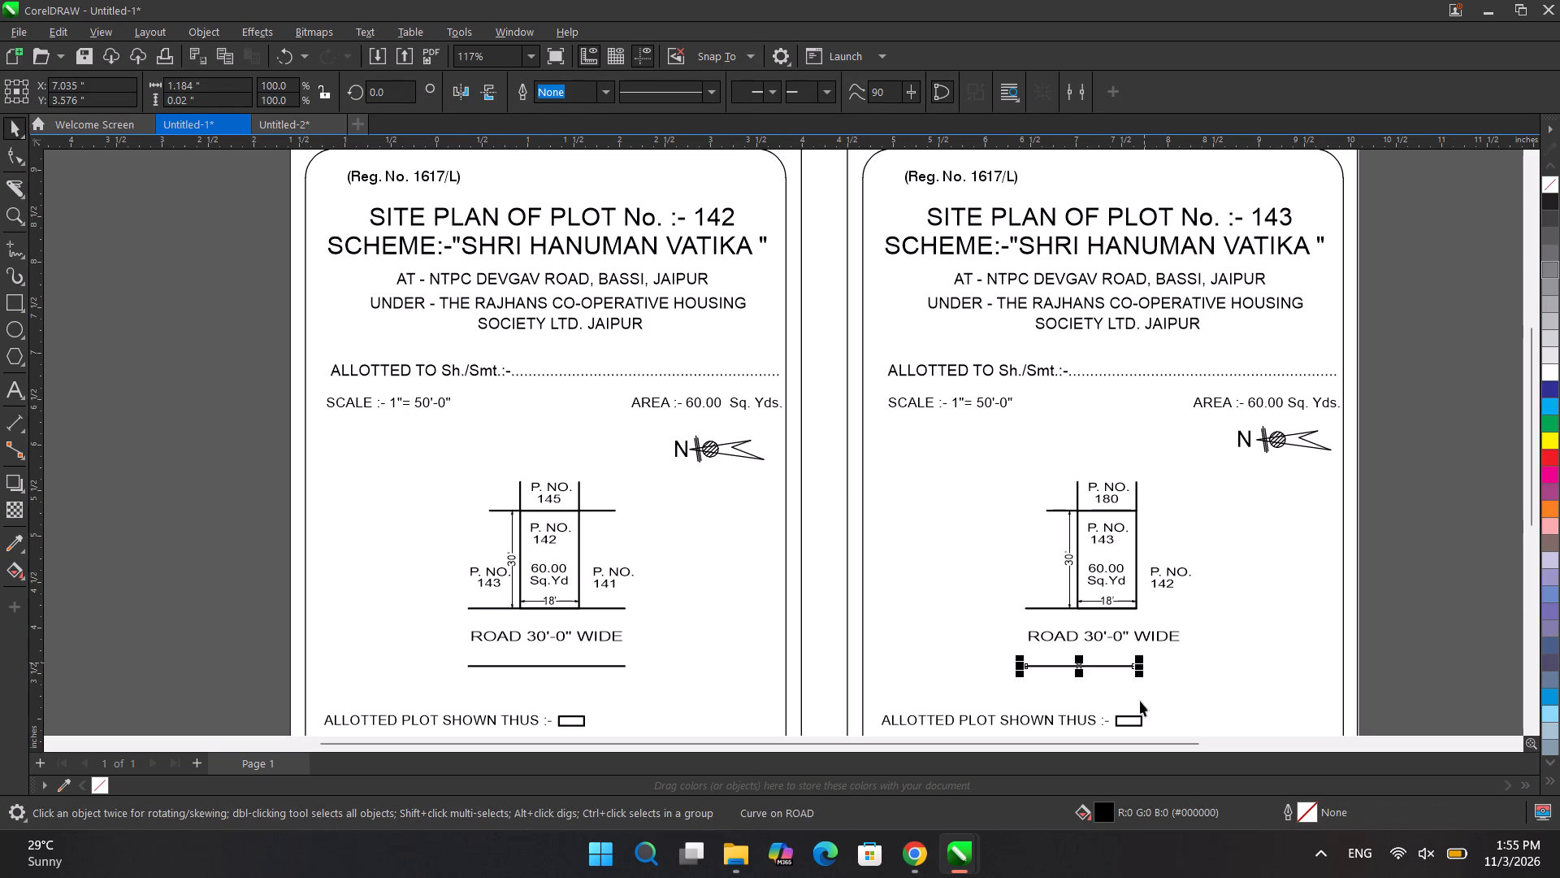
pyautogui.click(1173, 671)
# Stretch the shortened lower road line's right end slightly outward to line up with plot 143's right edge.
pyautogui.scroll(6, 1152, 685)
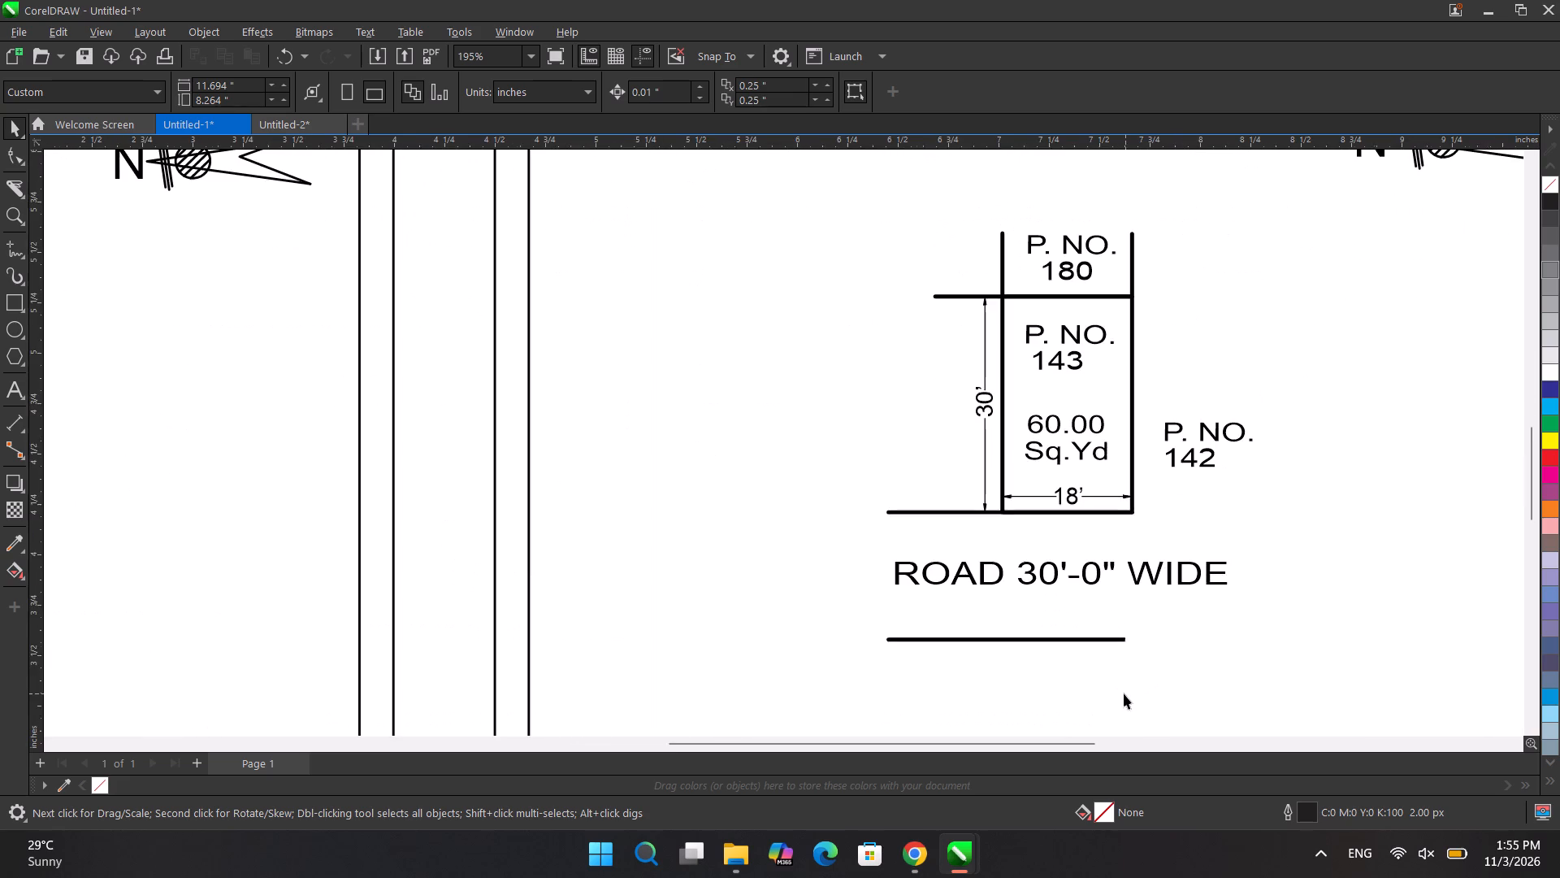
pyautogui.scroll(2, 1122, 691)
pyautogui.click(1108, 624)
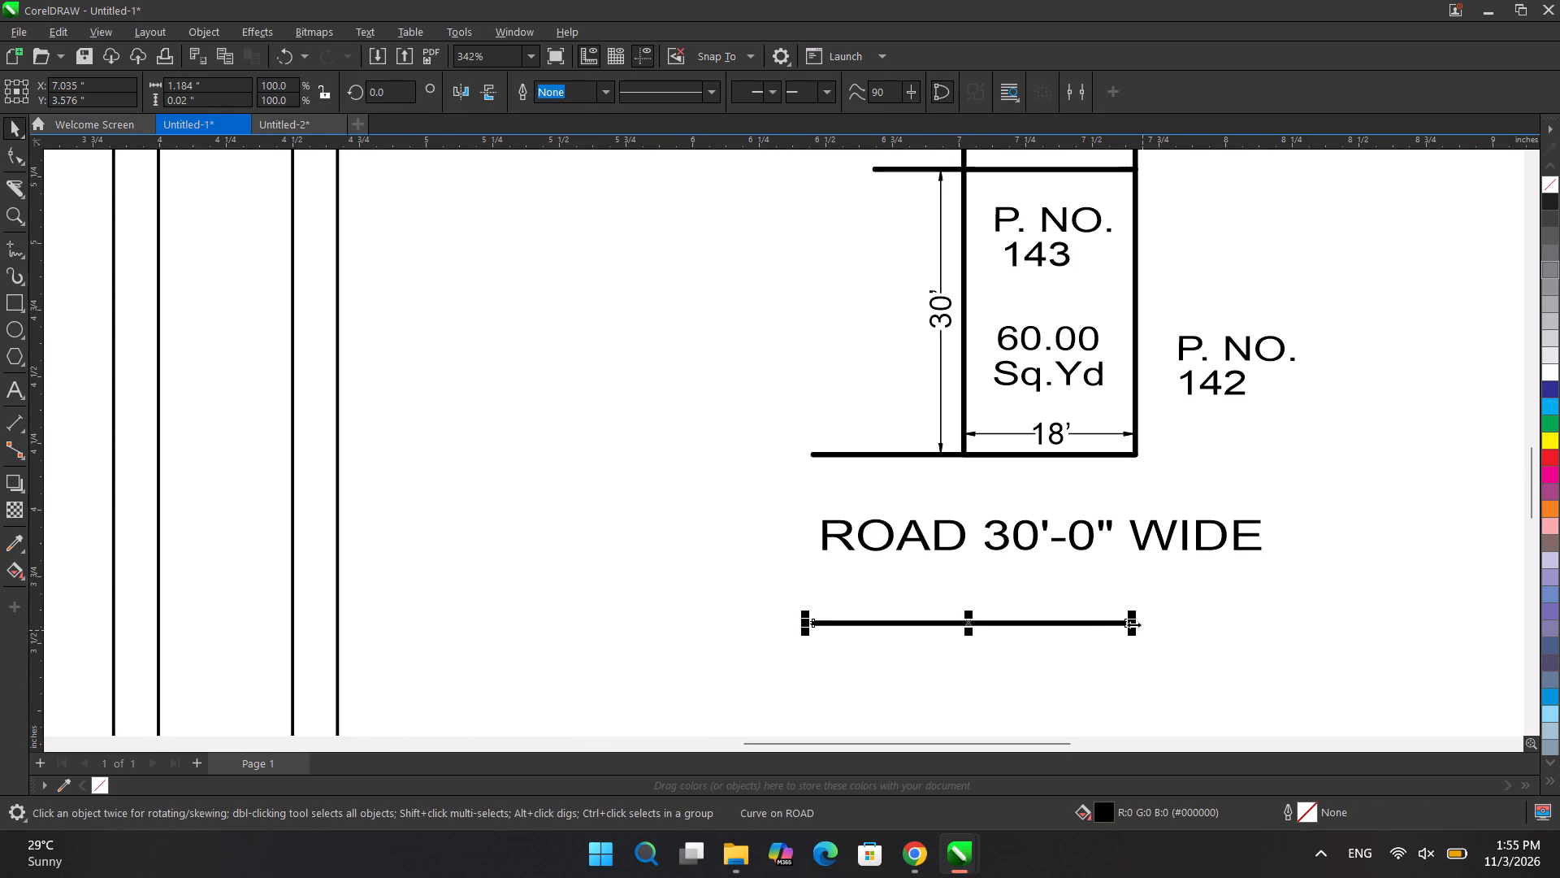
pyautogui.moveTo(1131, 621); pyautogui.dragTo(1147, 624)
pyautogui.click(1203, 580)
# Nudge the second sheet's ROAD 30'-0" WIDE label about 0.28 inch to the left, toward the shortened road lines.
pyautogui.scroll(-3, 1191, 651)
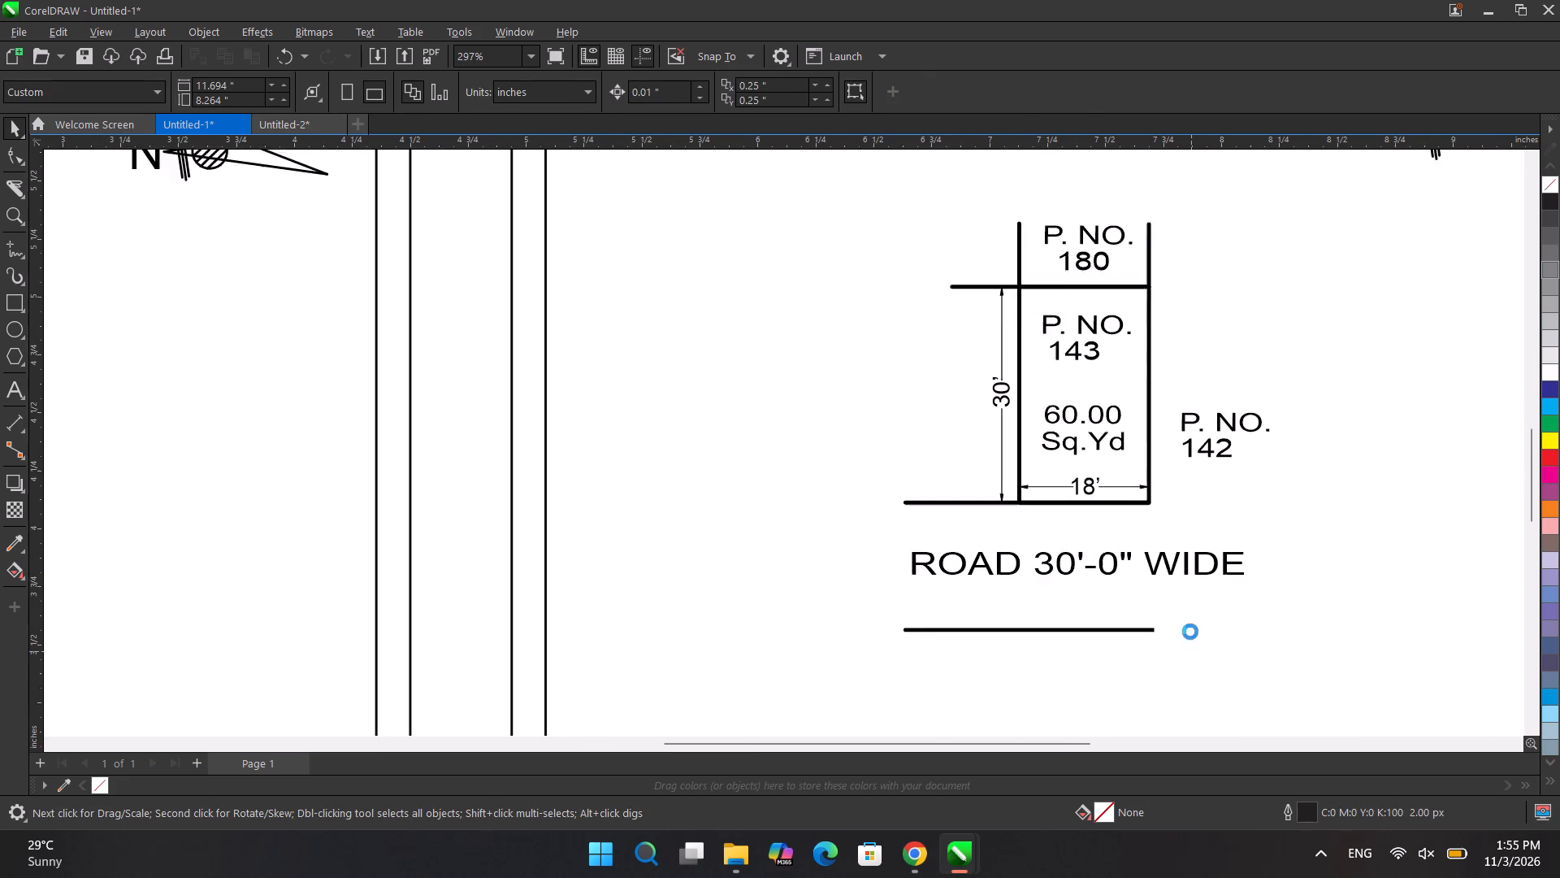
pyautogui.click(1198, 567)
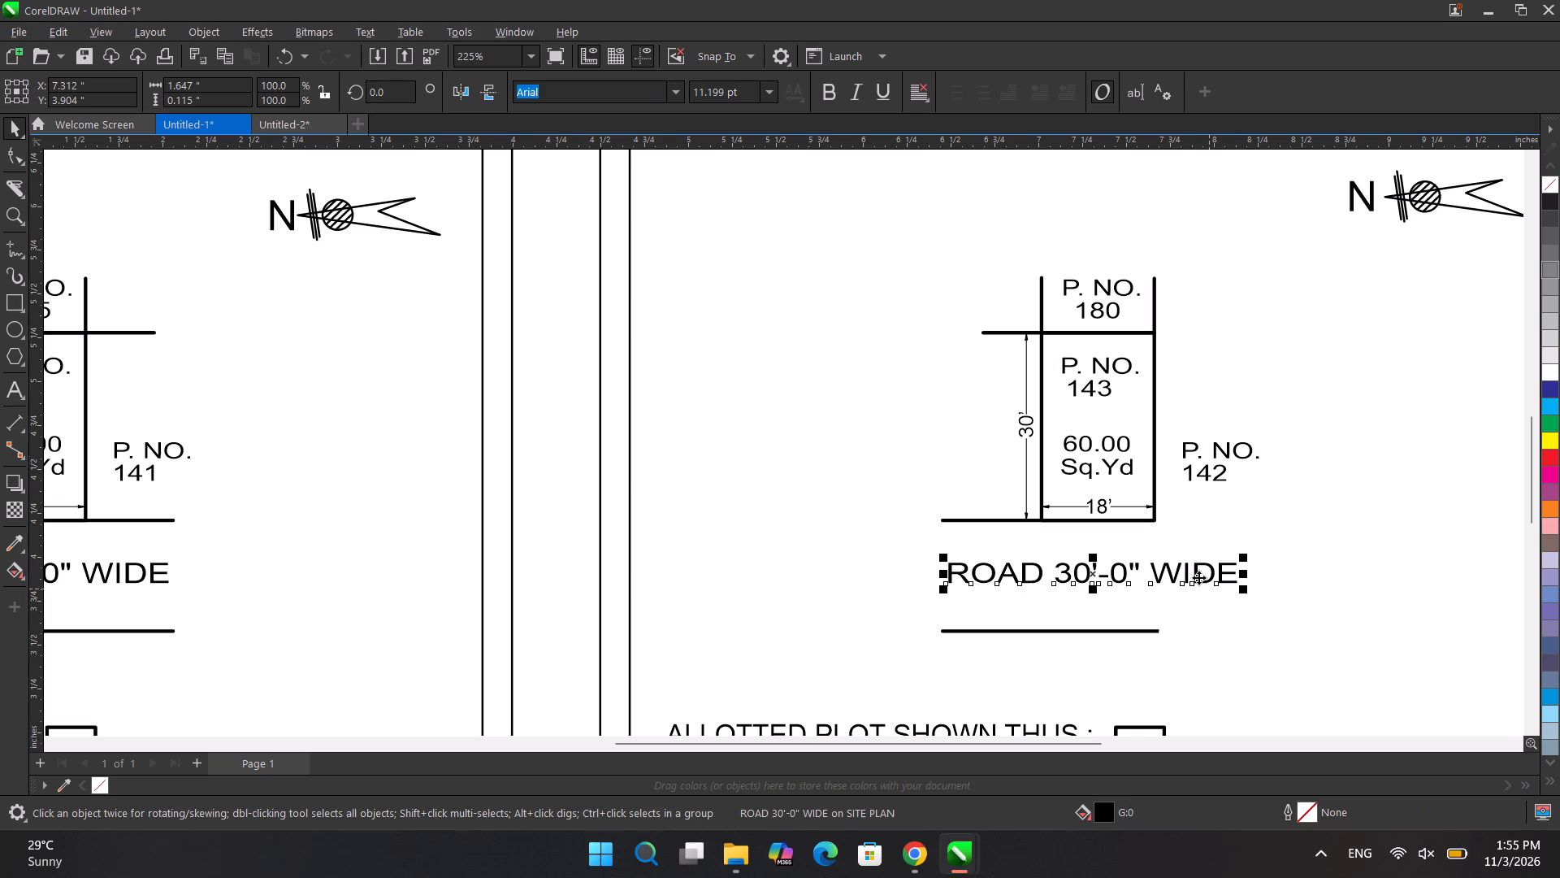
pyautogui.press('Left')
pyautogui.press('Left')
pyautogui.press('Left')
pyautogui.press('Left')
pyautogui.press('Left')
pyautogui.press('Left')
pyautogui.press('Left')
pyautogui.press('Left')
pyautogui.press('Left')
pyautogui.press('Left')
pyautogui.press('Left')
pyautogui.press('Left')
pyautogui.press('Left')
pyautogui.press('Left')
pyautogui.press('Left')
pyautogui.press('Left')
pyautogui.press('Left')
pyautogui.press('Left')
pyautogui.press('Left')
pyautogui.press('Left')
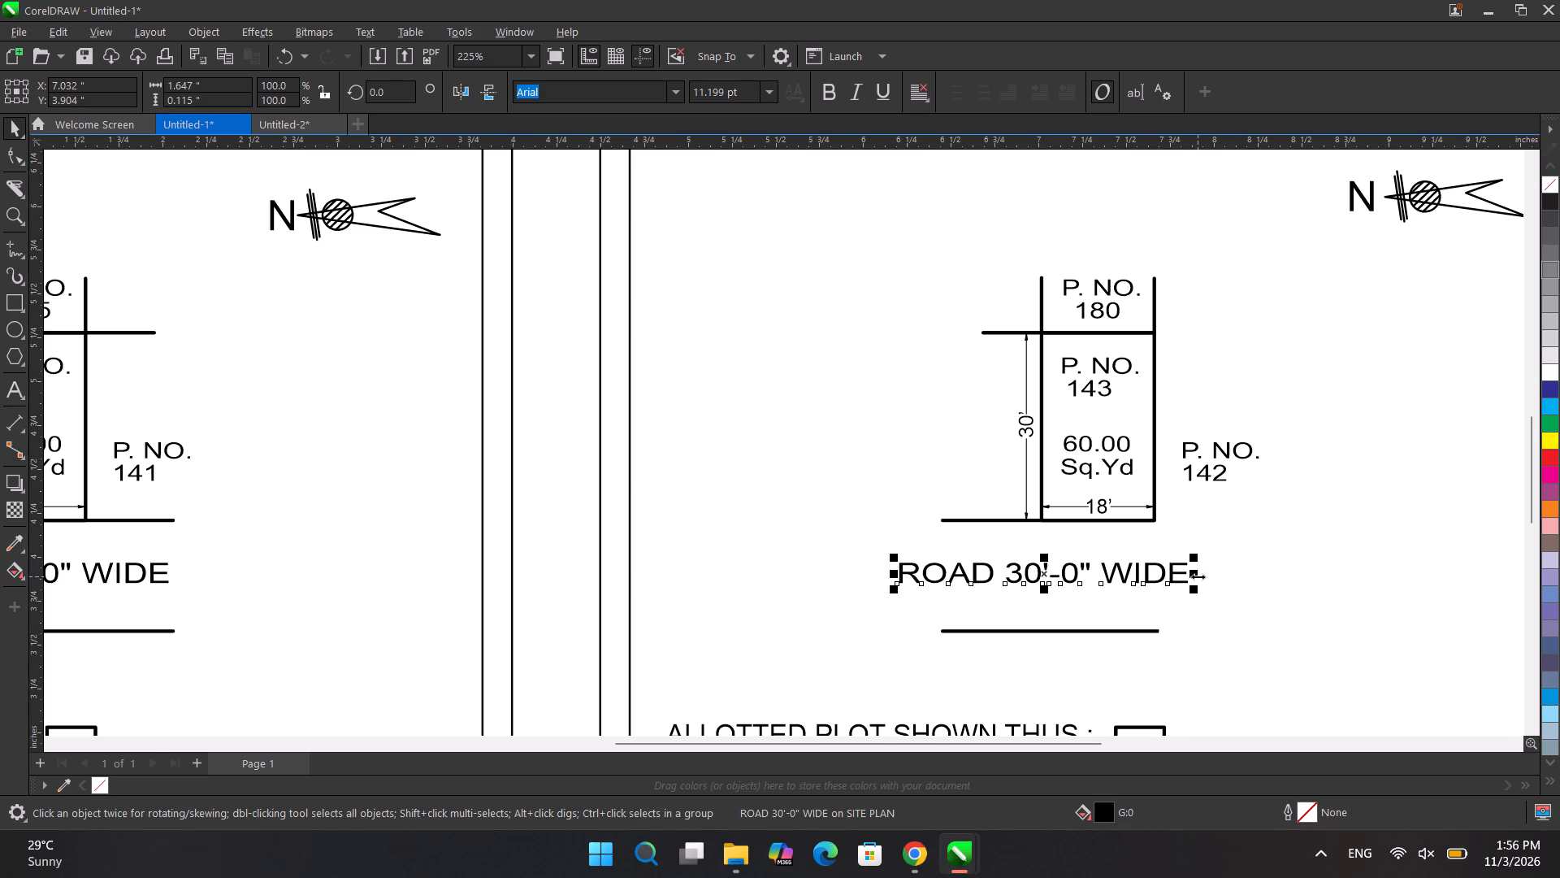
# Undo the road label nudges and the earlier right-side trims of the rear boundary and both road lines.
pyautogui.hotkey('ctrl', 'z')
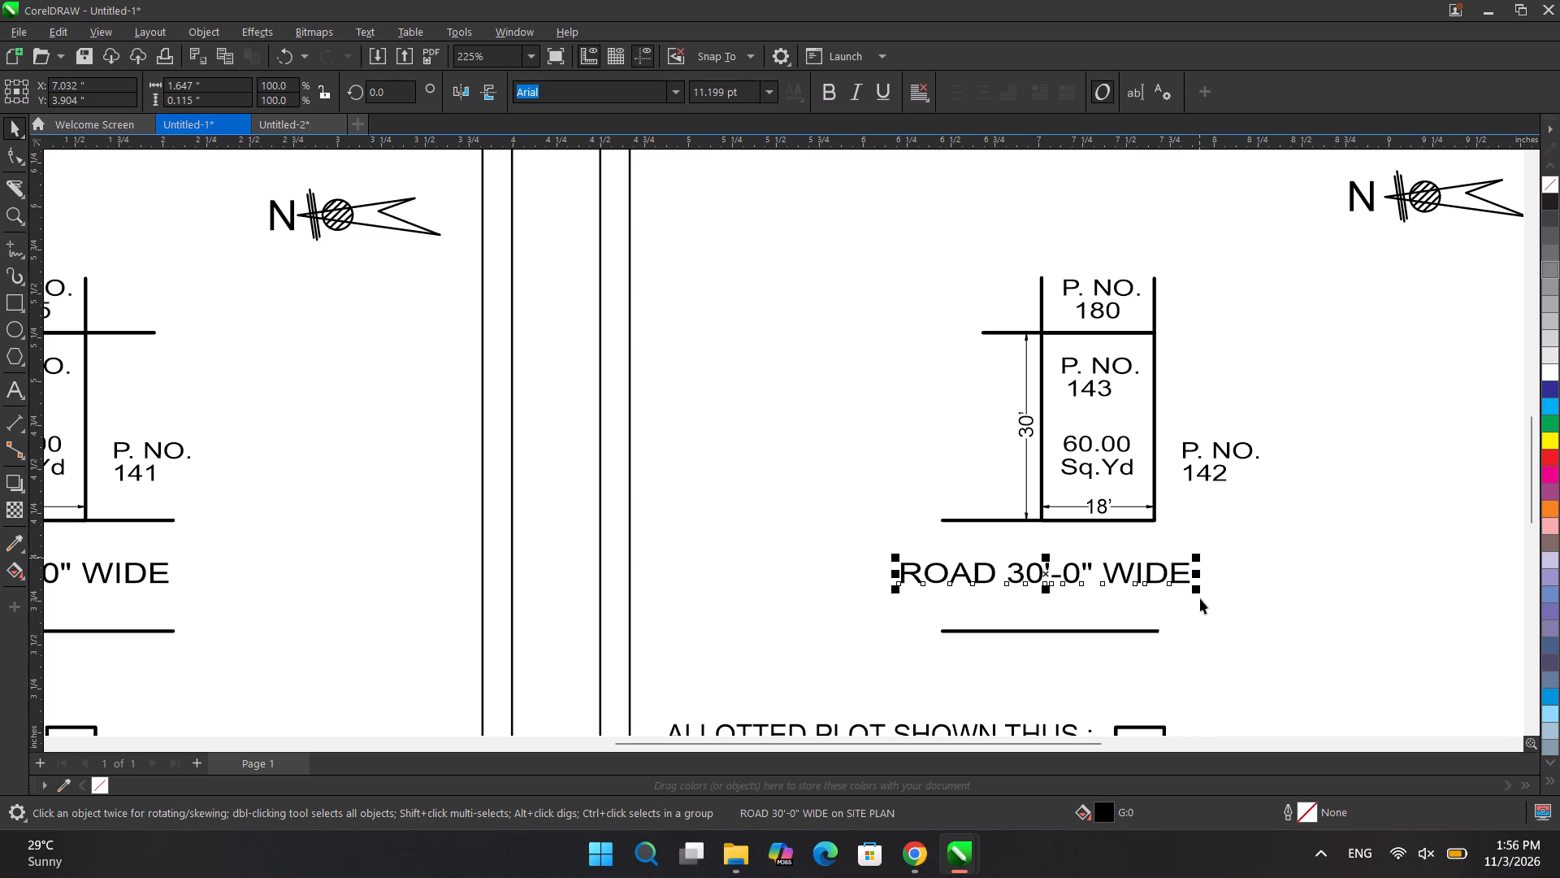
pyautogui.hotkey('ctrl', 'z')
pyautogui.hotkey('ctrl', 'z')
pyautogui.hotkey('ctrl', 'z')
pyautogui.hotkey('ctrl', 'z')
pyautogui.hotkey('ctrl', 'z')
pyautogui.hotkey('ctrl', 'z')
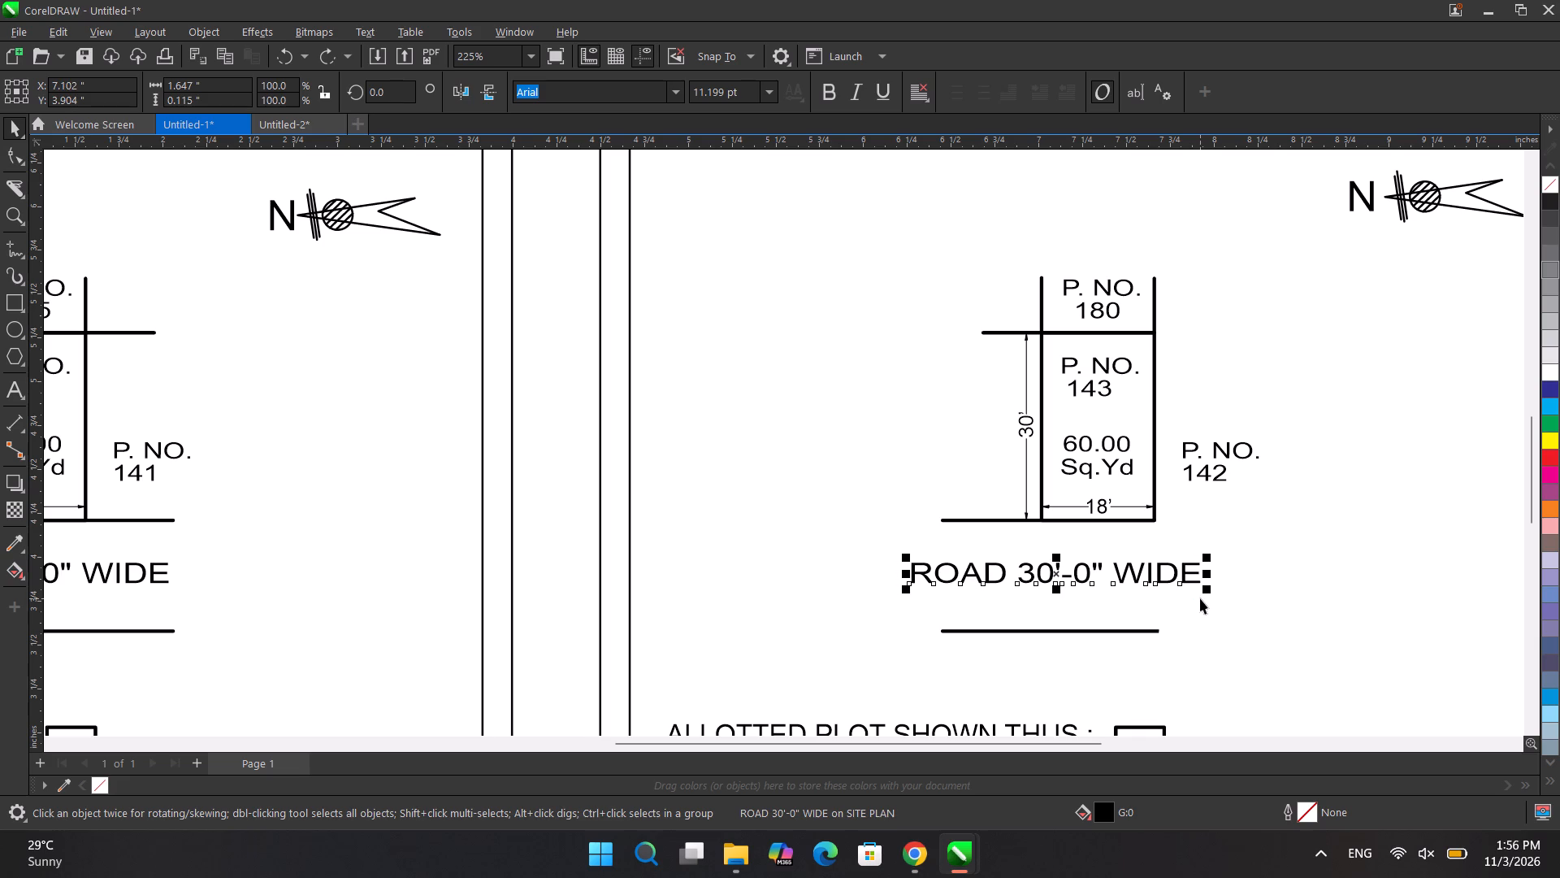
pyautogui.hotkey('ctrl', 'z')
pyautogui.hotkey('ctrl', 'z')
pyautogui.hotkey('ctrl', 'z')
pyautogui.hotkey('ctrl', 'z')
pyautogui.hotkey('ctrl', 'z')
pyautogui.hotkey('ctrl', 'z')
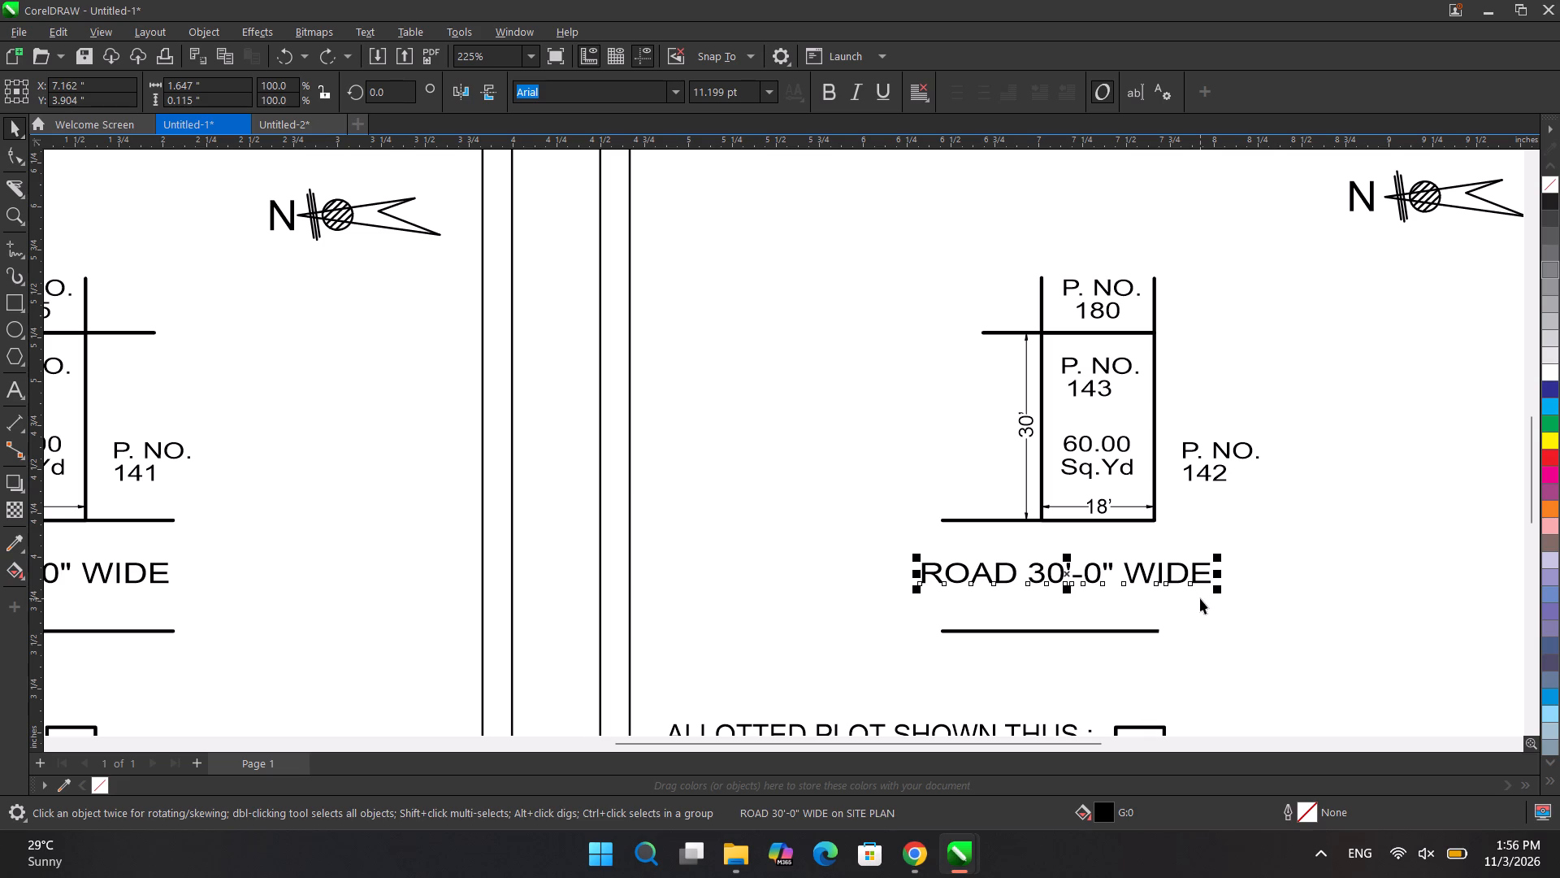
pyautogui.hotkey('ctrl', 'z')
pyautogui.hotkey('ctrl', 'z')
pyautogui.hotkey('ctrl', 'z')
pyautogui.hotkey('ctrl', 'z')
pyautogui.hotkey('ctrl', 'z')
pyautogui.hotkey('ctrl', 'z')
pyautogui.hotkey('ctrl', 'z')
pyautogui.hotkey('ctrl', 'z')
pyautogui.hotkey('ctrl', 'z')
pyautogui.hotkey('ctrl', 'z')
pyautogui.hotkey('ctrl', 'z')
pyautogui.hotkey('ctrl', 'z')
pyautogui.hotkey('ctrl', 'z')
pyautogui.hotkey('ctrl', 'z')
pyautogui.hotkey('ctrl', 'z')
pyautogui.hotkey('ctrl', 'z')
pyautogui.hotkey('ctrl', 'z')
pyautogui.hotkey('ctrl', 'z')
pyautogui.hotkey('ctrl', 'z')
pyautogui.hotkey('ctrl', 'z')
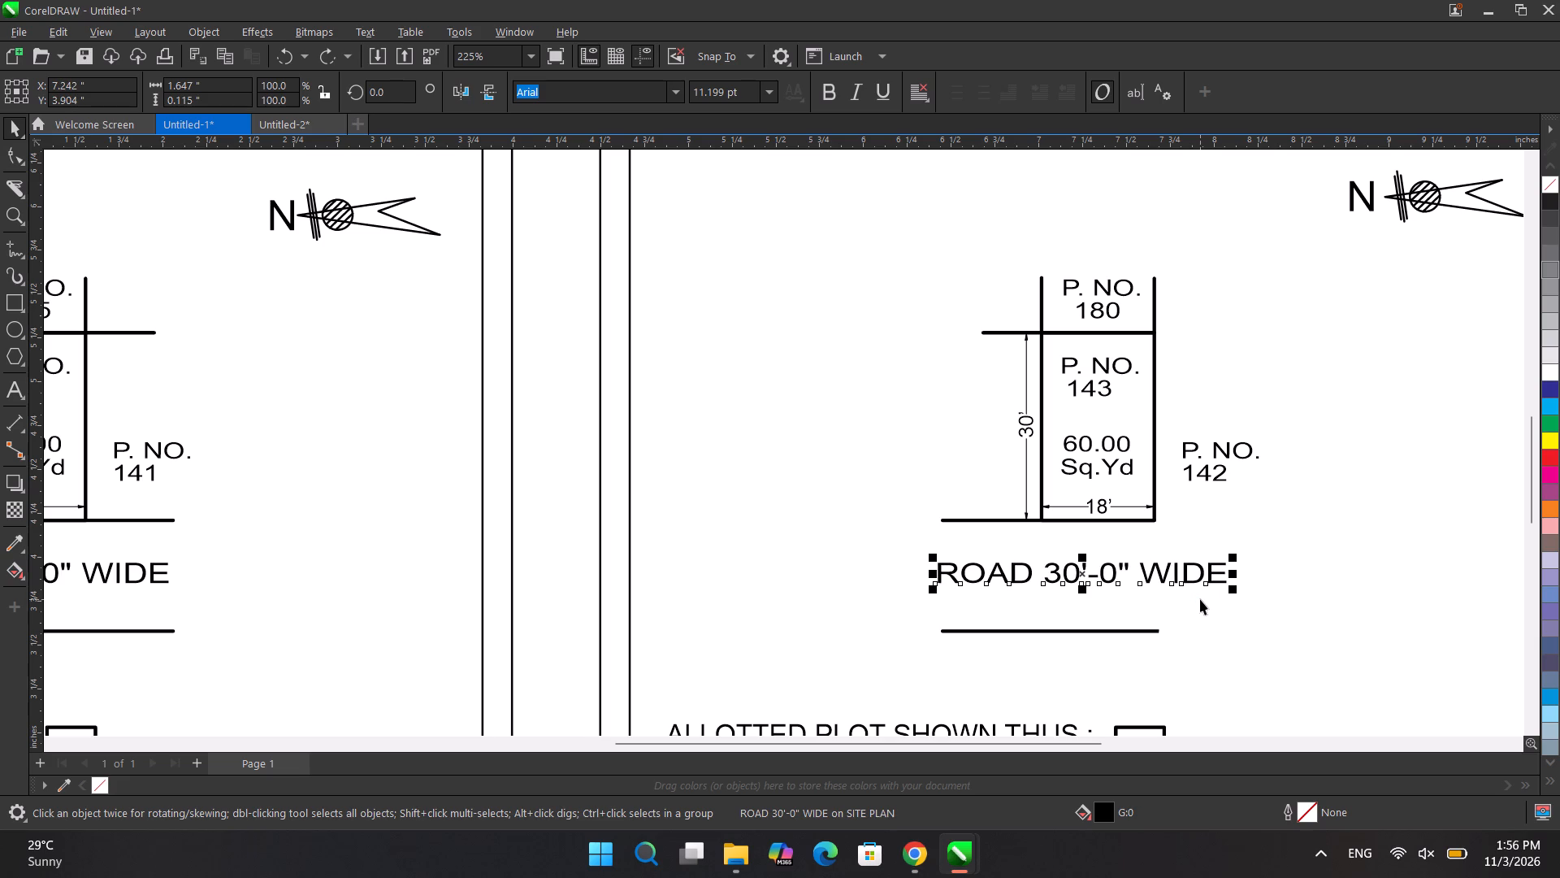
pyautogui.hotkey('ctrl', 'z')
pyautogui.hotkey('ctrl', 'z')
pyautogui.hotkey('ctrl', 'z')
pyautogui.hotkey('ctrl', 'z')
pyautogui.hotkey('ctrl', 'z')
pyautogui.hotkey('ctrl', 'z')
pyautogui.hotkey('ctrl', 'z')
pyautogui.hotkey('ctrl', 'z')
pyautogui.hotkey('ctrl', 'z')
pyautogui.hotkey('ctrl', 'z')
pyautogui.hotkey('ctrl', 'z')
pyautogui.hotkey('ctrl', 'z')
pyautogui.hotkey('ctrl', 'z')
pyautogui.hotkey('ctrl', 'z')
pyautogui.hotkey('ctrl', 'z')
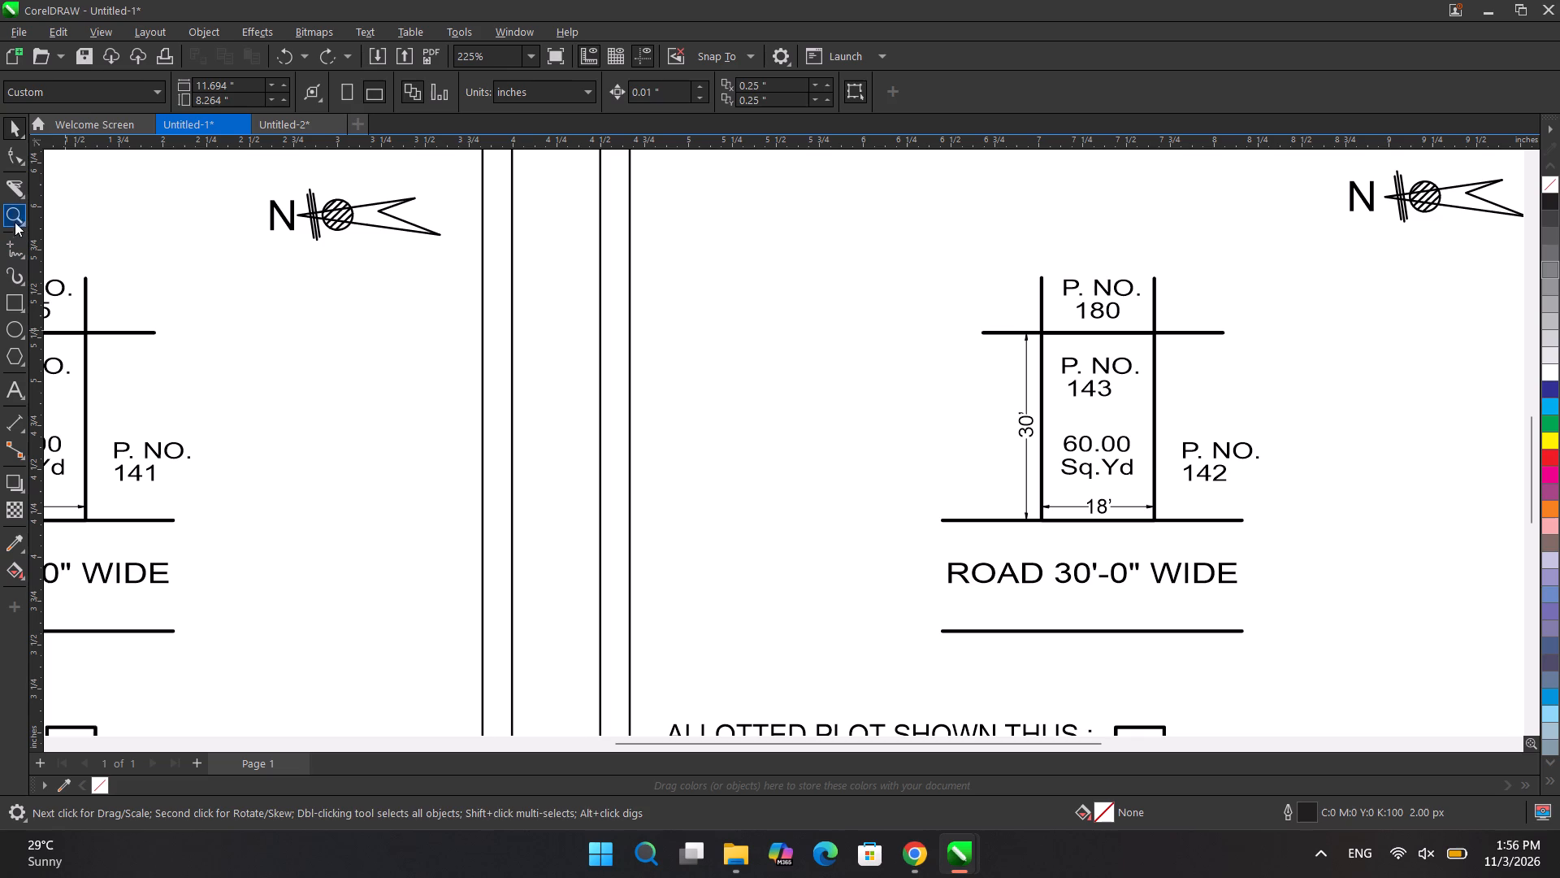
# Use Virtual Segment Delete to trim the rear boundary and upper road lines where they extend left of plot 143's 30' dimension.
pyautogui.hotkey('ctrl', 'space')
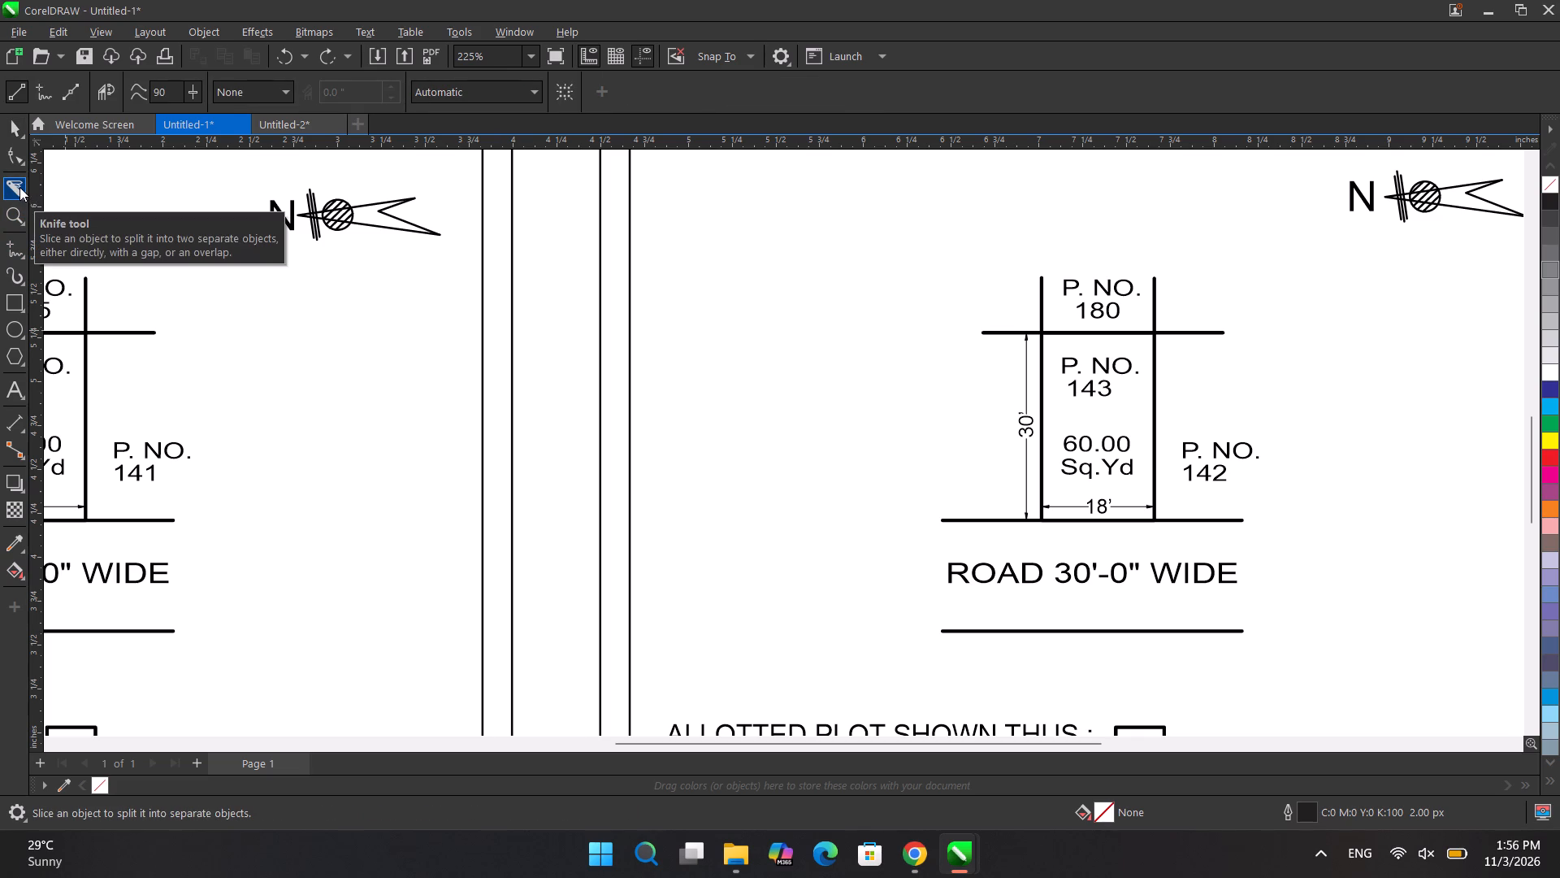
pyautogui.click(26, 199)
pyautogui.click(54, 237)
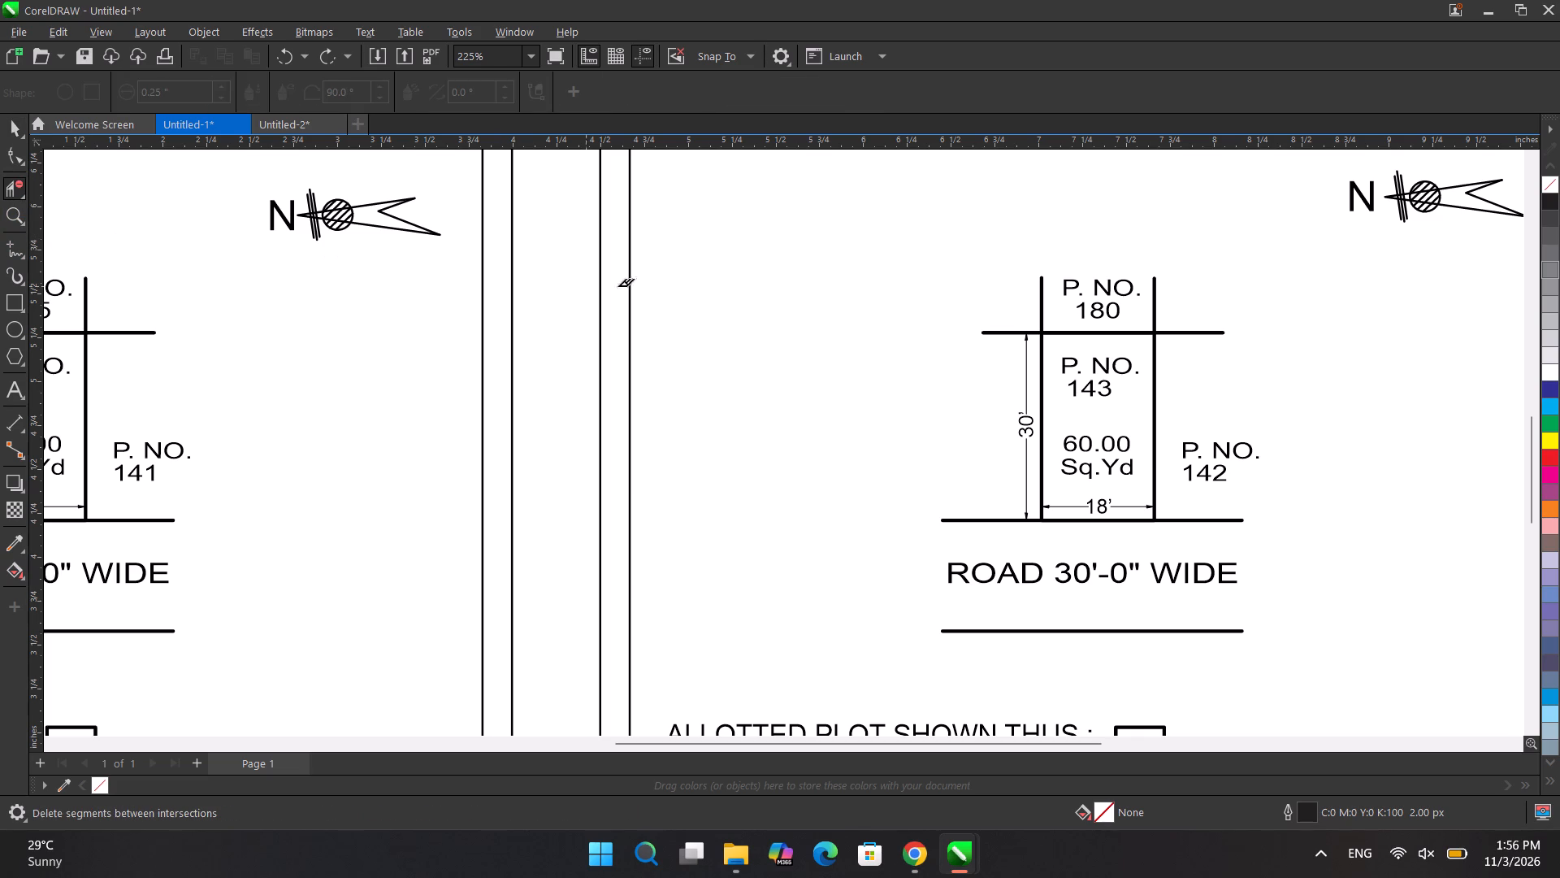
pyautogui.moveTo(994, 318); pyautogui.dragTo(994, 378)
pyautogui.moveTo(986, 432); pyautogui.dragTo(982, 464)
pyautogui.moveTo(982, 464); pyautogui.dragTo(955, 554)
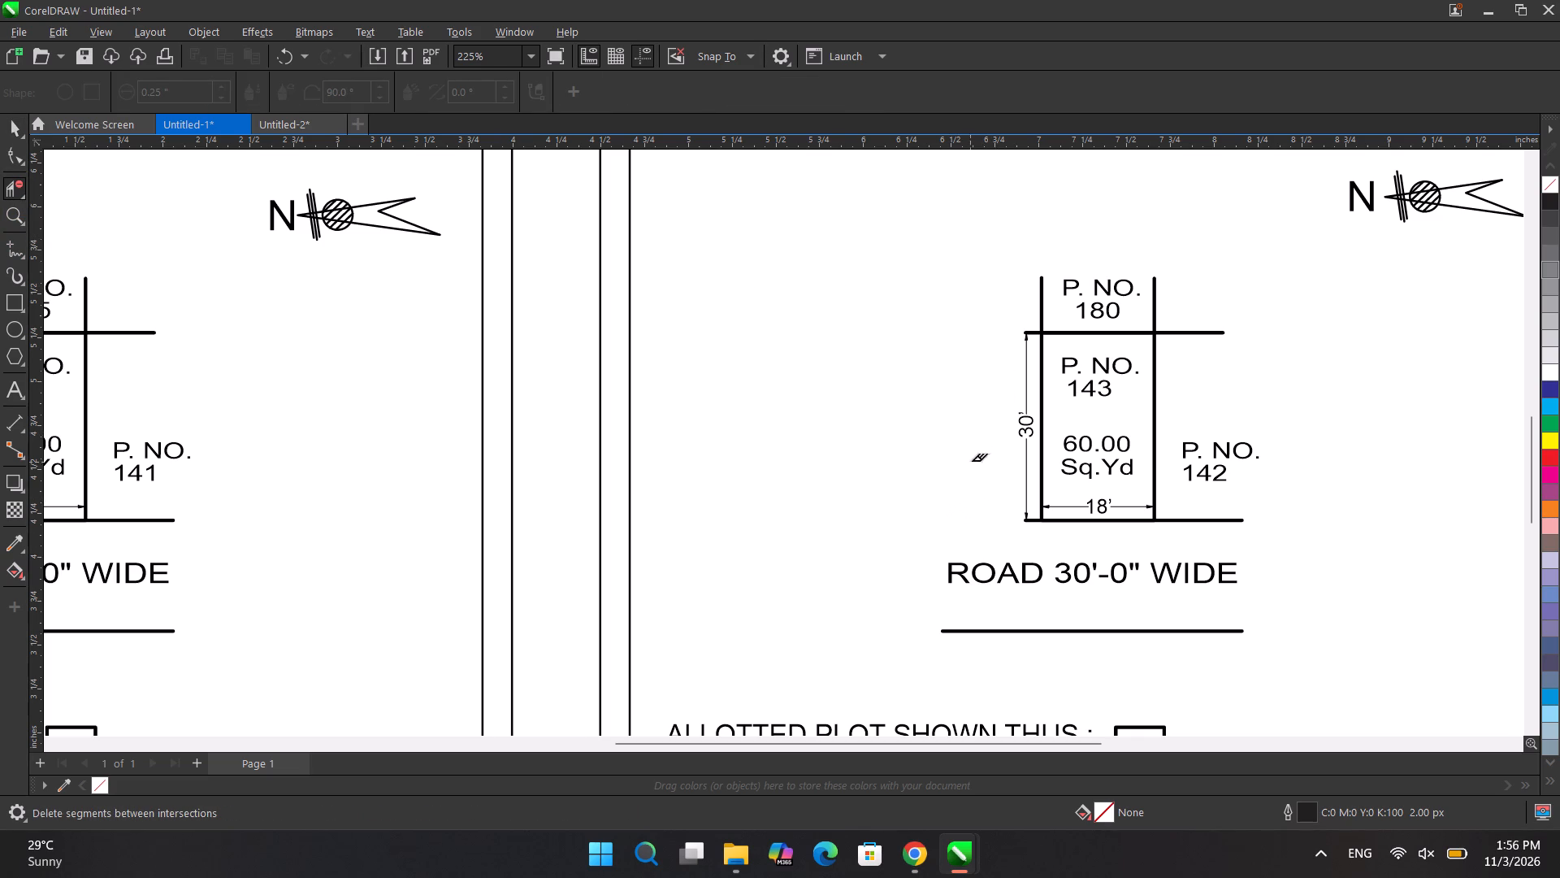
pyautogui.hotkey('ctrl', 'space')
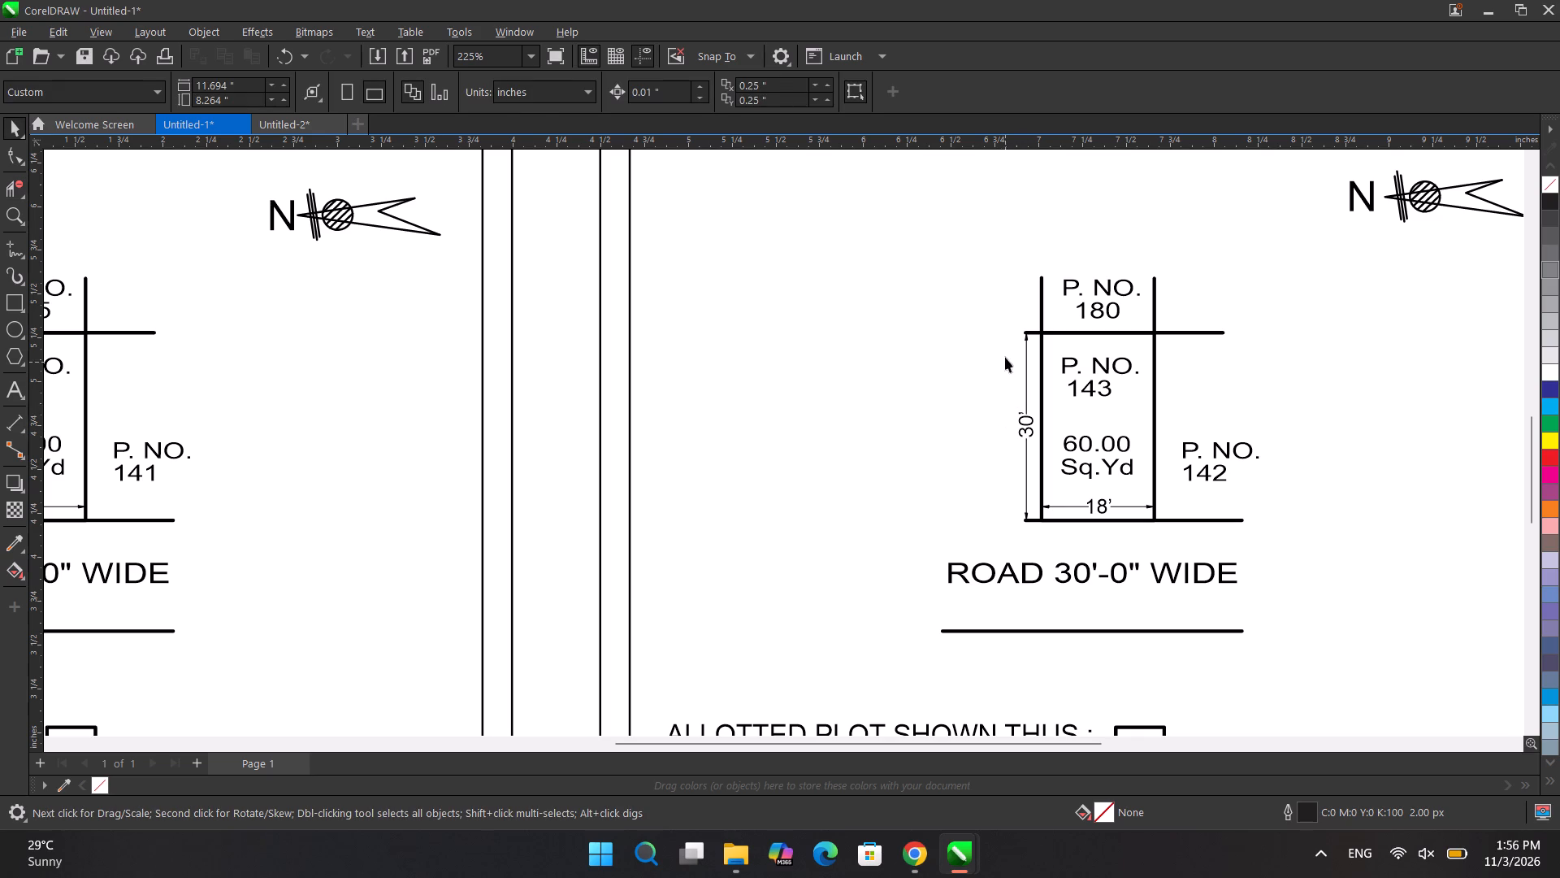
# Place a copy of plot 143's complete left-side 30' dimension on the plot's right edge, at the same height.
pyautogui.moveTo(988, 313); pyautogui.dragTo(1038, 534)
pyautogui.moveTo(1038, 534); pyautogui.dragTo(1042, 534)
pyautogui.moveTo(1023, 427); pyautogui.dragTo(1064, 437)
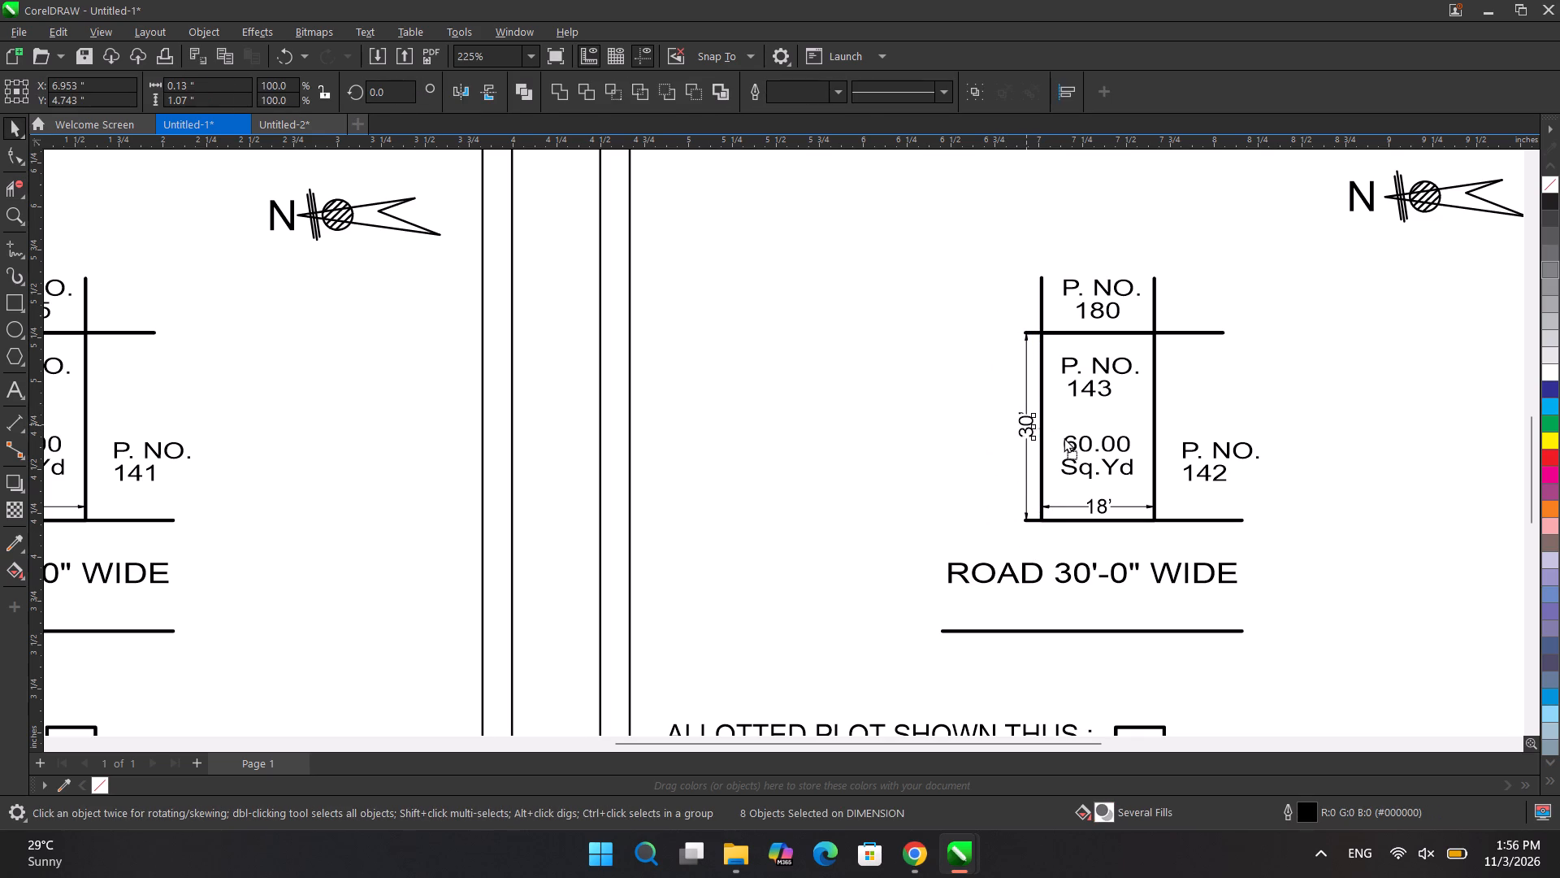
pyautogui.moveTo(1064, 437); pyautogui.dragTo(1163, 423)
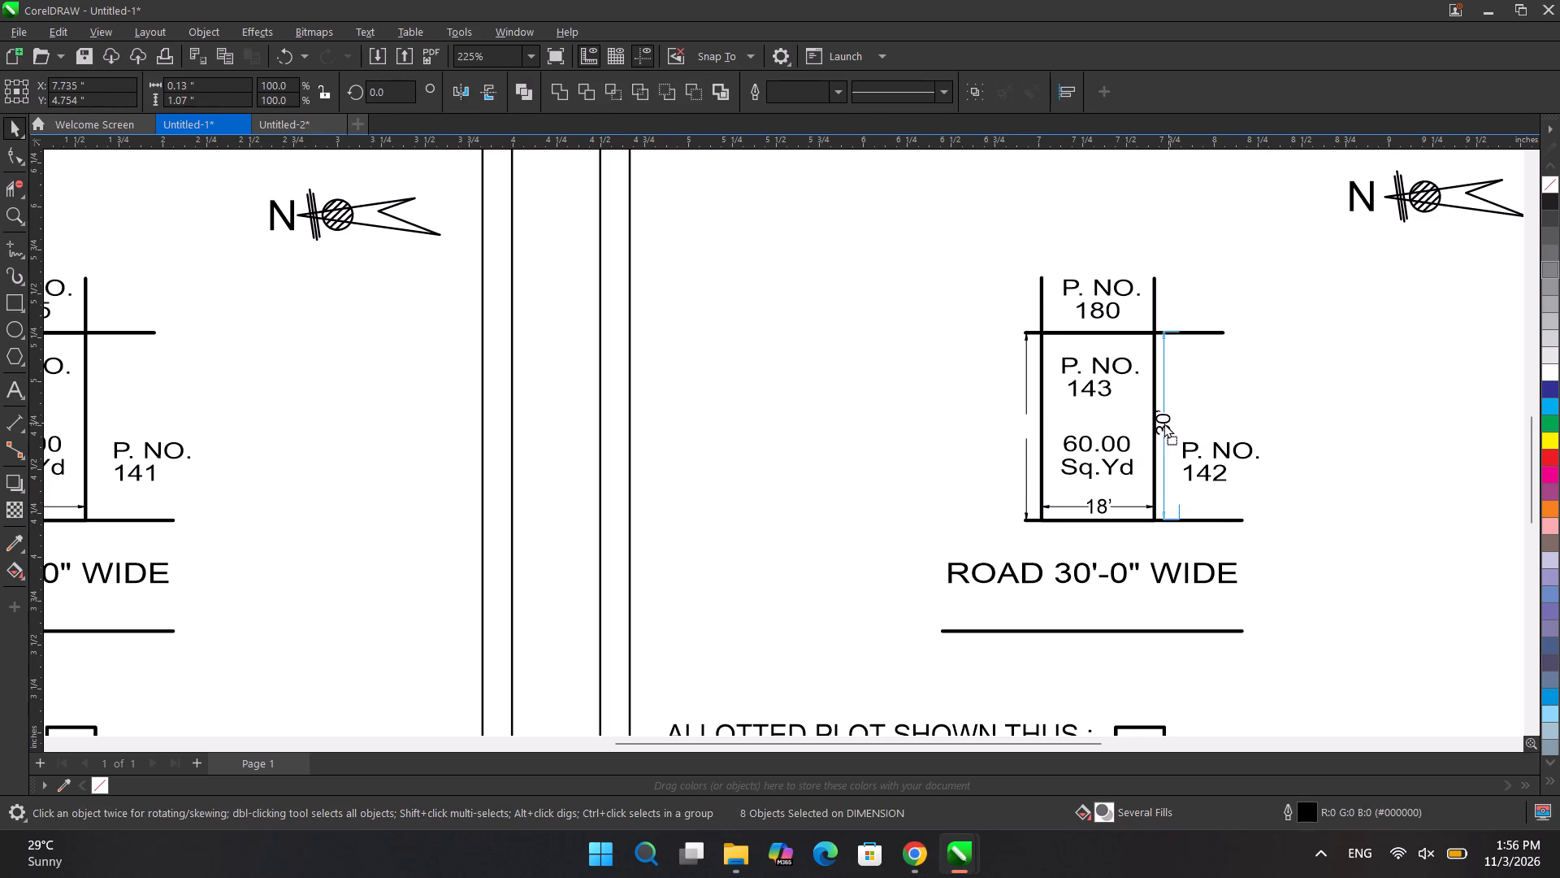
pyautogui.moveTo(1163, 423); pyautogui.dragTo(1157, 423)
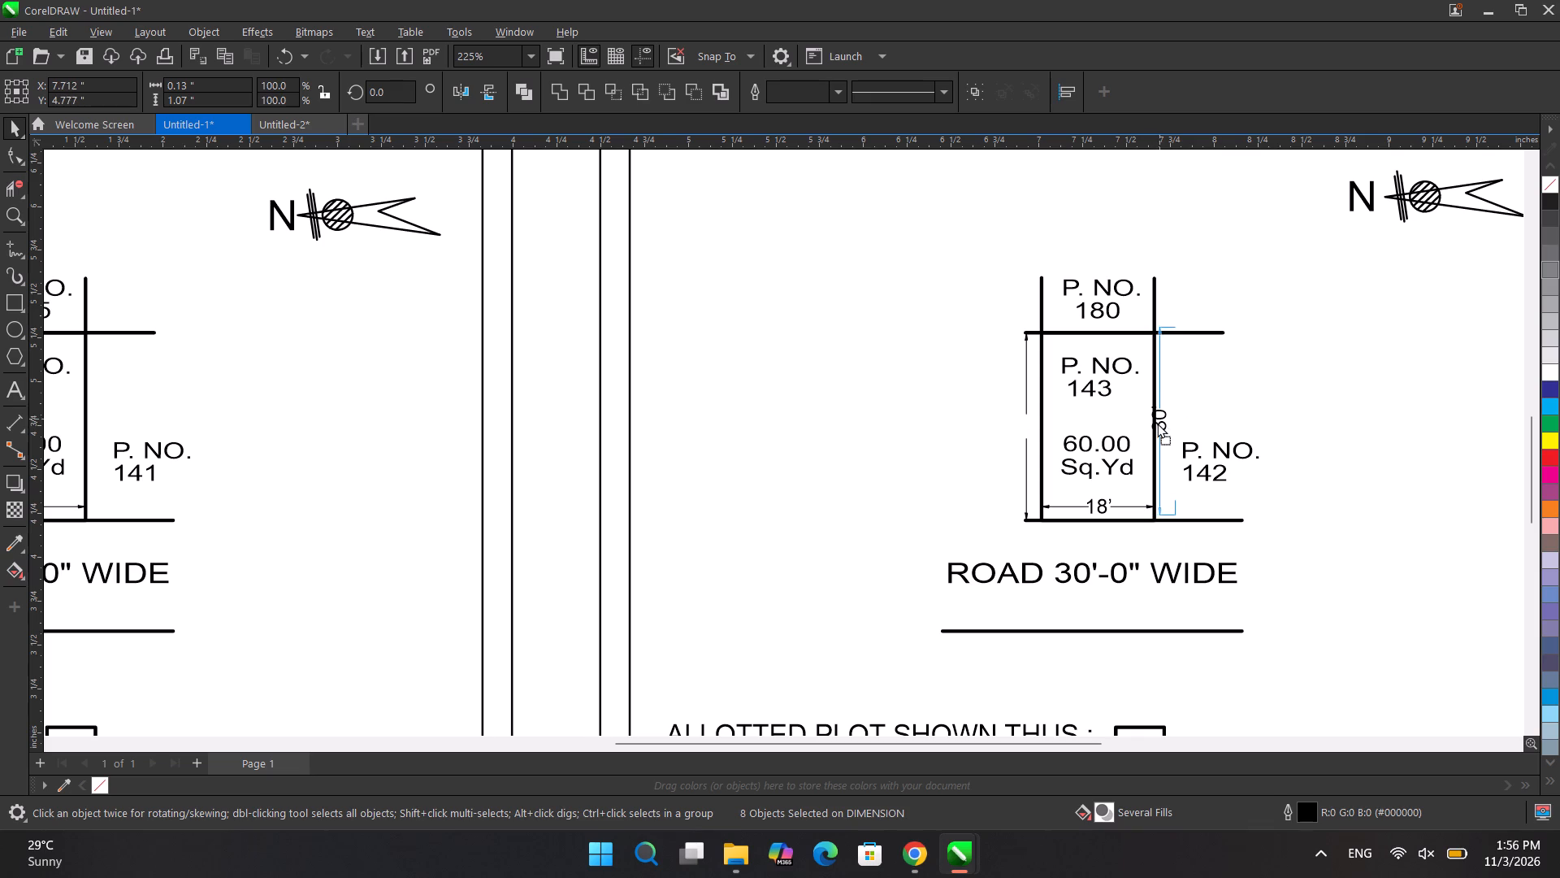
pyautogui.moveTo(1157, 423); pyautogui.dragTo(1156, 424)
pyautogui.keyDown('ctrl'); pyautogui.rightClick(1156, 424); pyautogui.keyUp('ctrl')
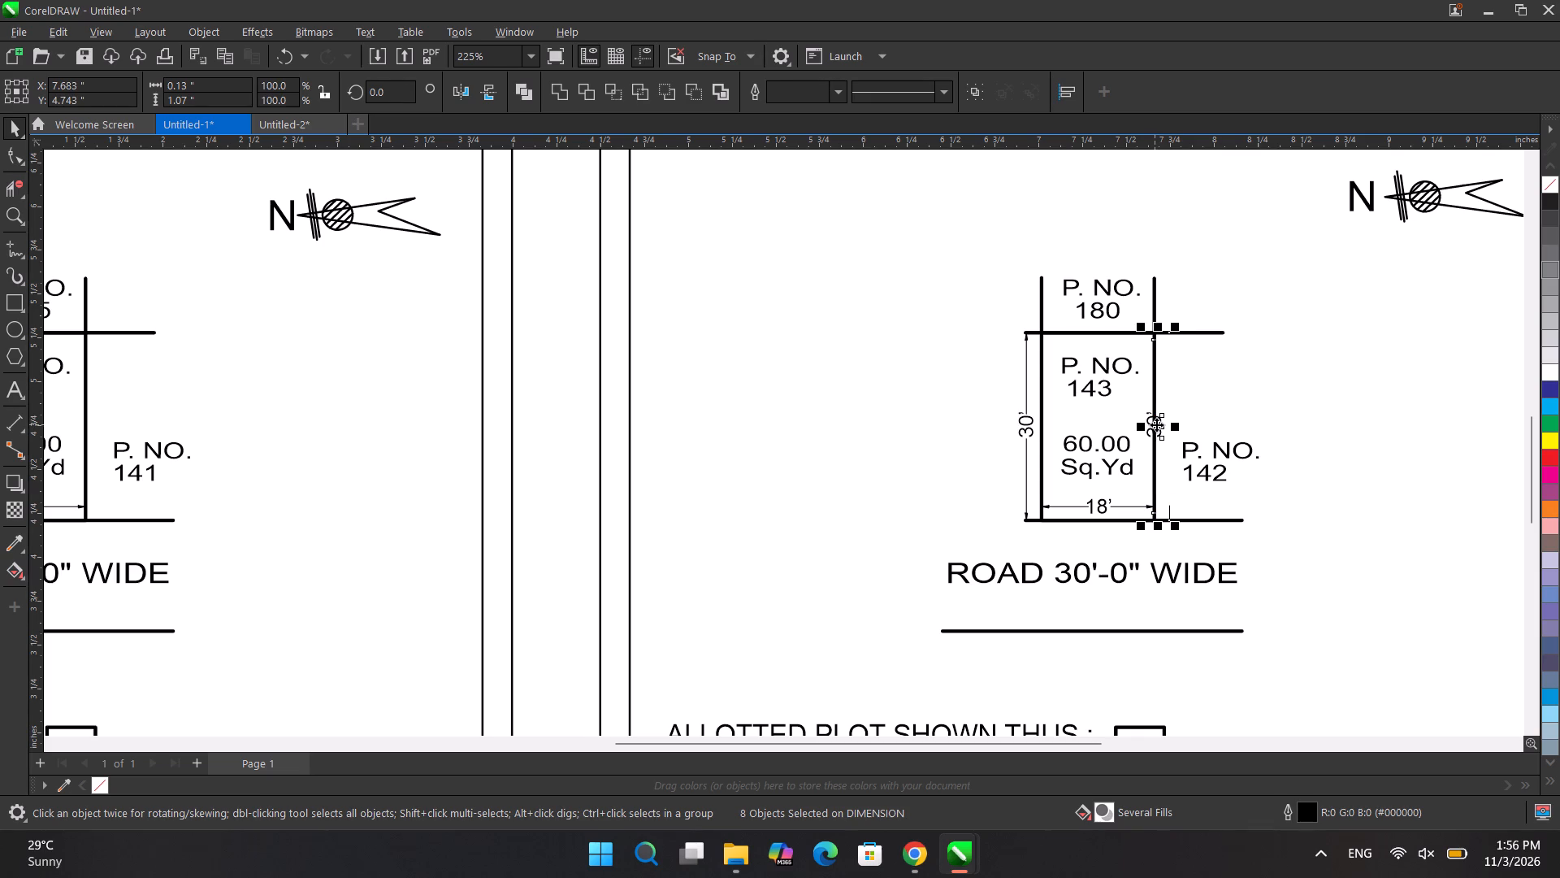
pyautogui.click(1339, 454)
# Nudge the copied 30' dimension about 0.07 inch to the right so it sits clear of plot 143's right edge.
pyautogui.scroll(4, 1267, 514)
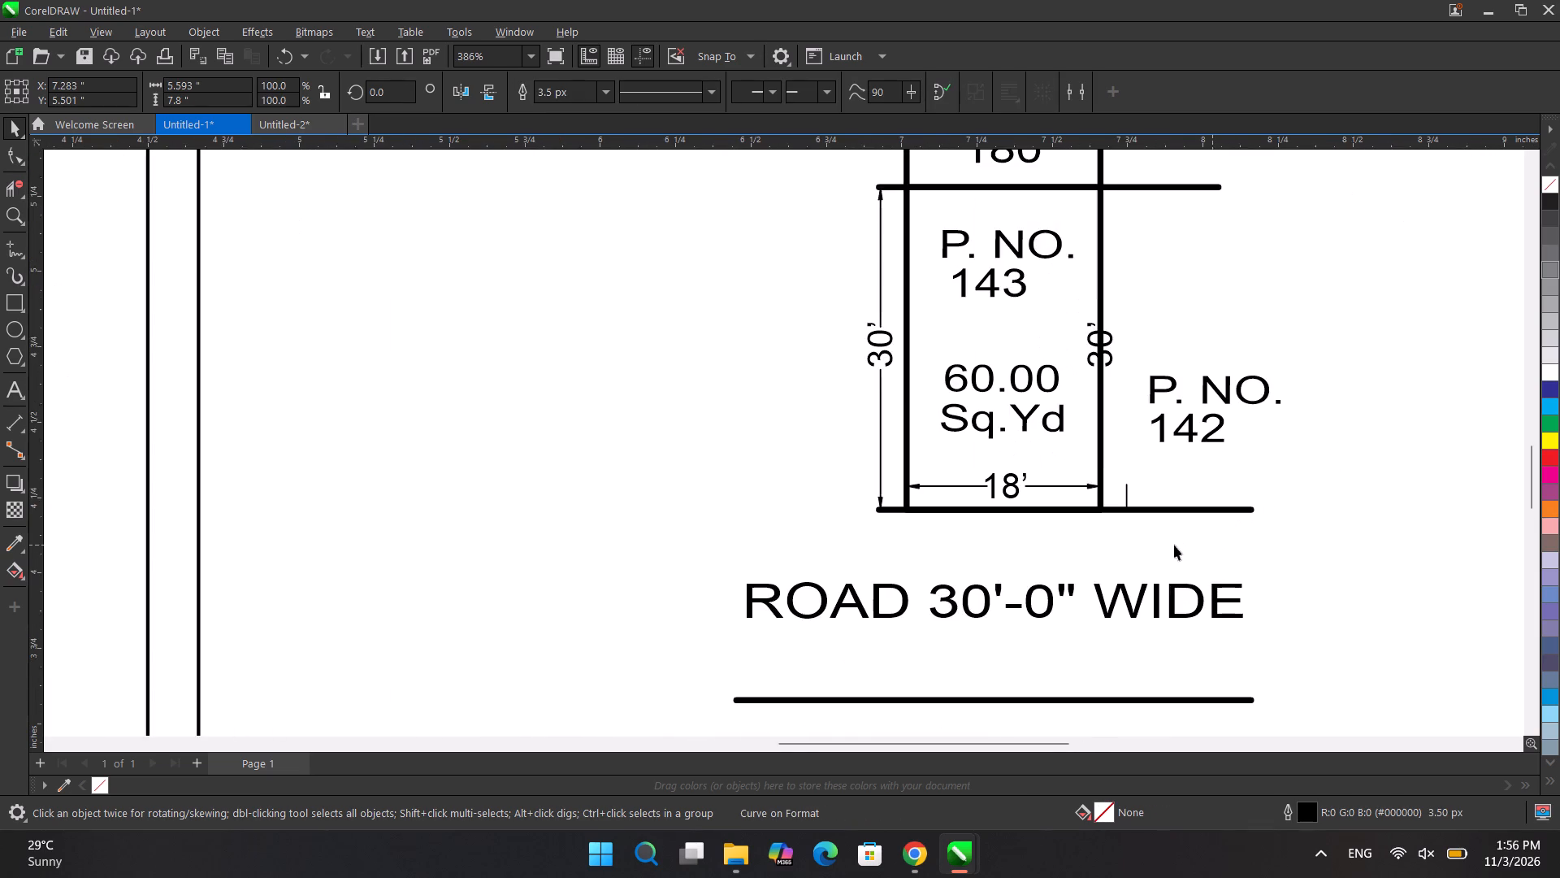
pyautogui.scroll(2, 1163, 545)
pyautogui.scroll(-2, 1129, 485)
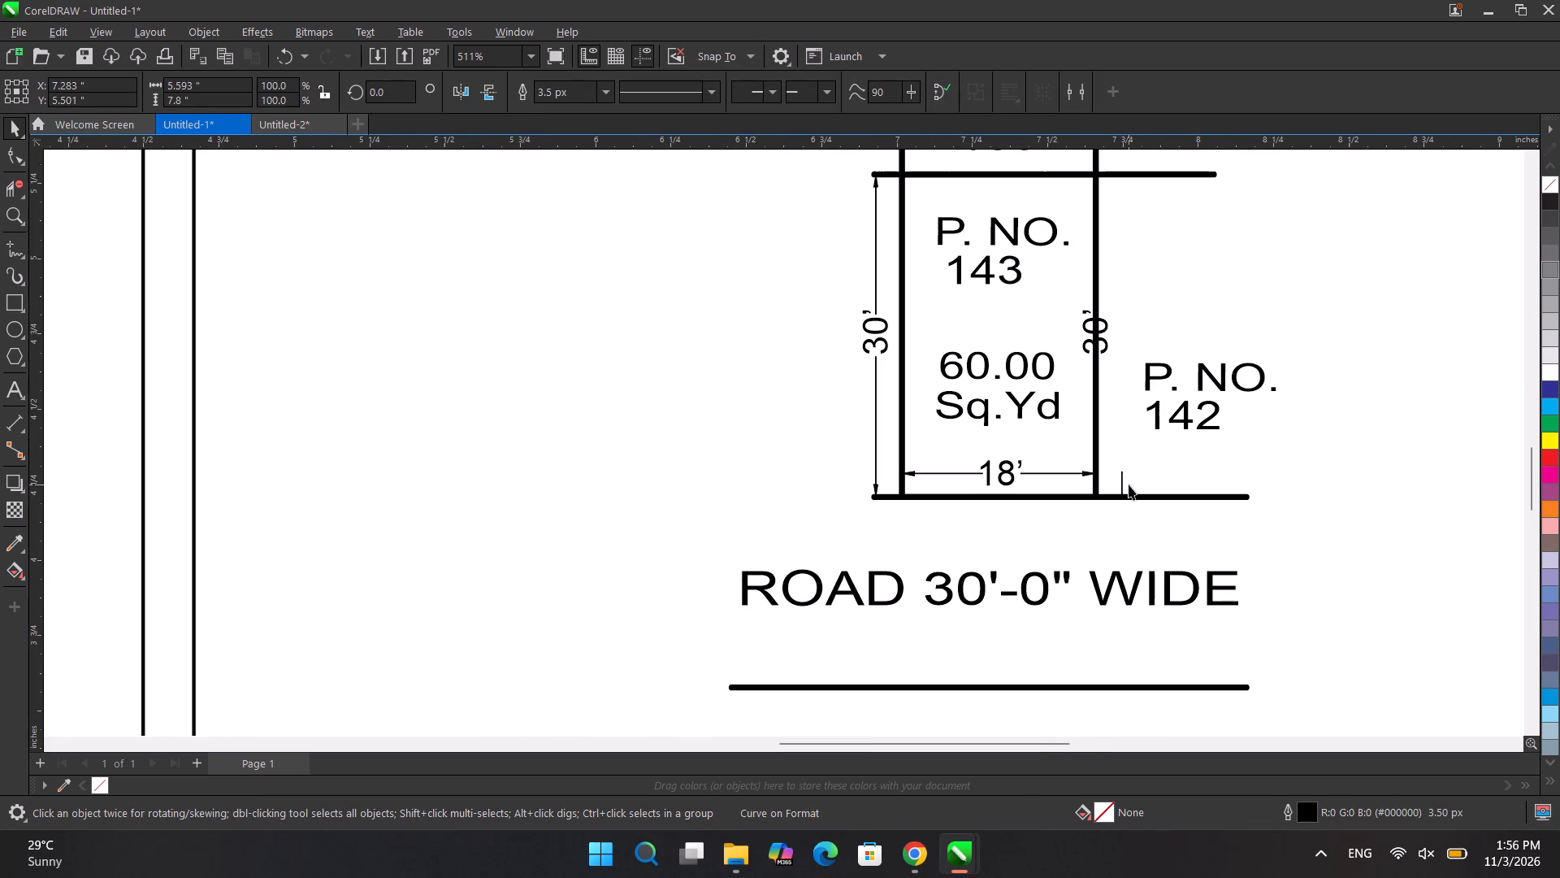
pyautogui.hotkey('ctrl', 'z')
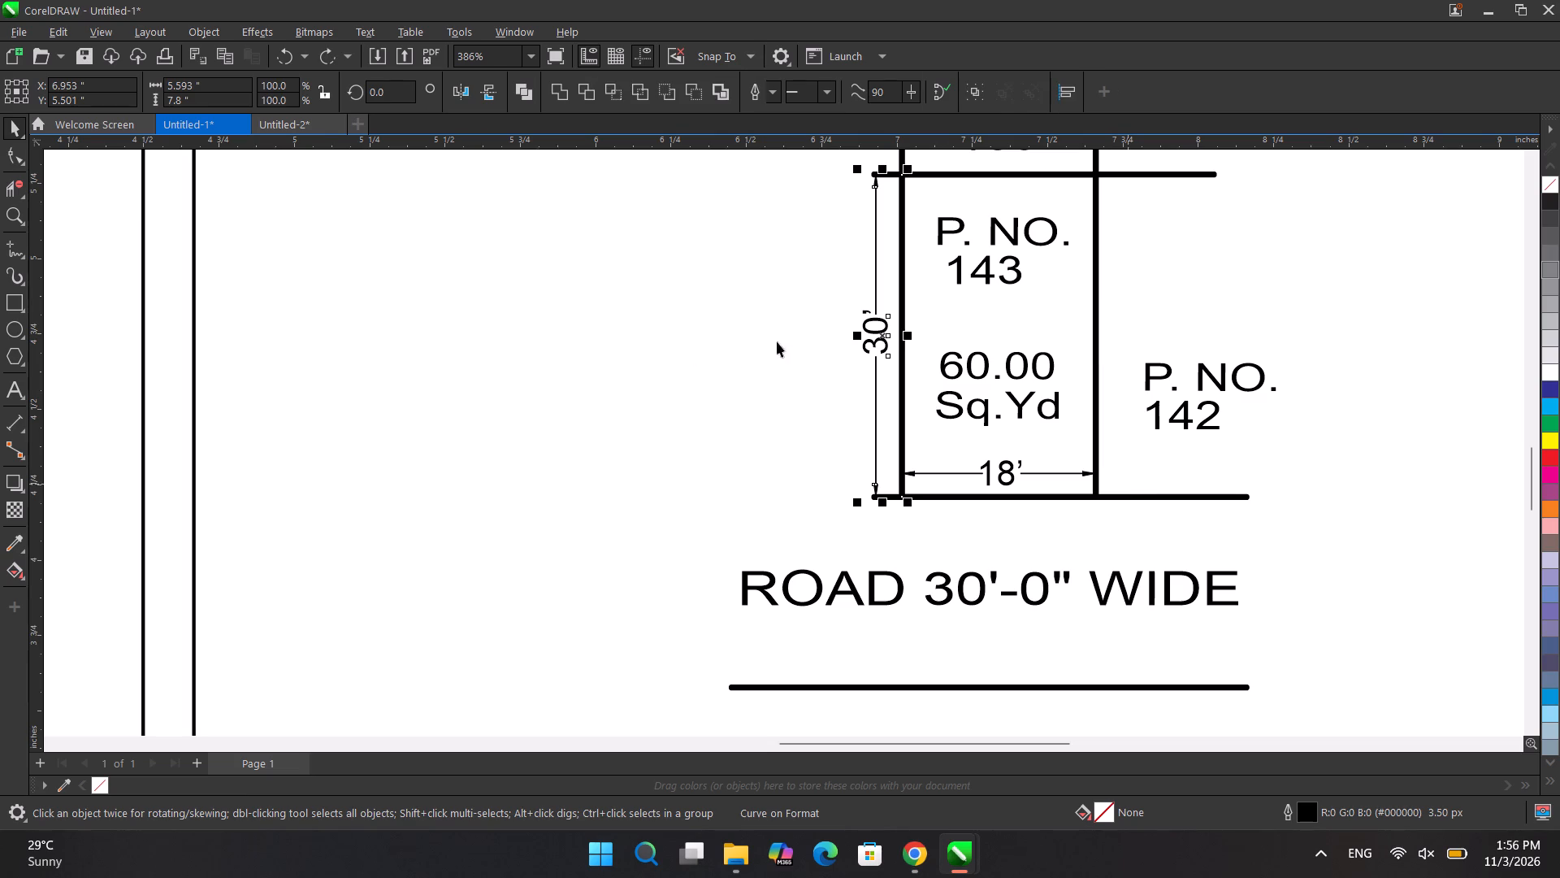
pyautogui.hotkey('ctrl', 'shift', 'z')
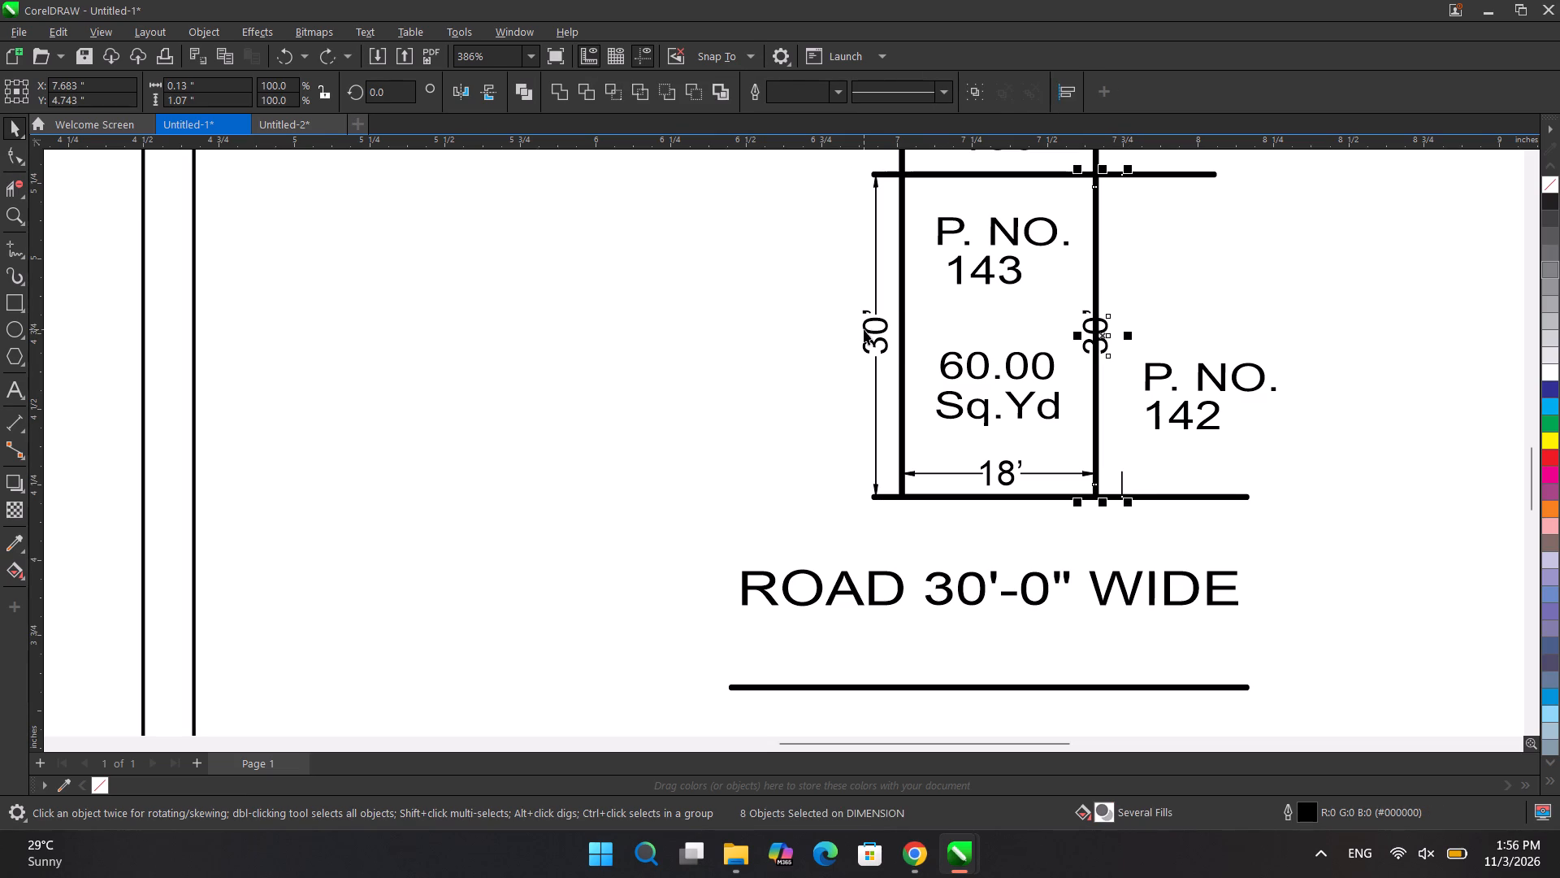
pyautogui.press('Right')
pyautogui.press('Right')
pyautogui.press('Right')
pyautogui.press('Right')
pyautogui.press('Right')
pyautogui.press('Right')
pyautogui.press('Right')
pyautogui.press('Right')
pyautogui.press('Right')
pyautogui.press('Right')
pyautogui.press('Right')
pyautogui.press('Right')
pyautogui.press('Right')
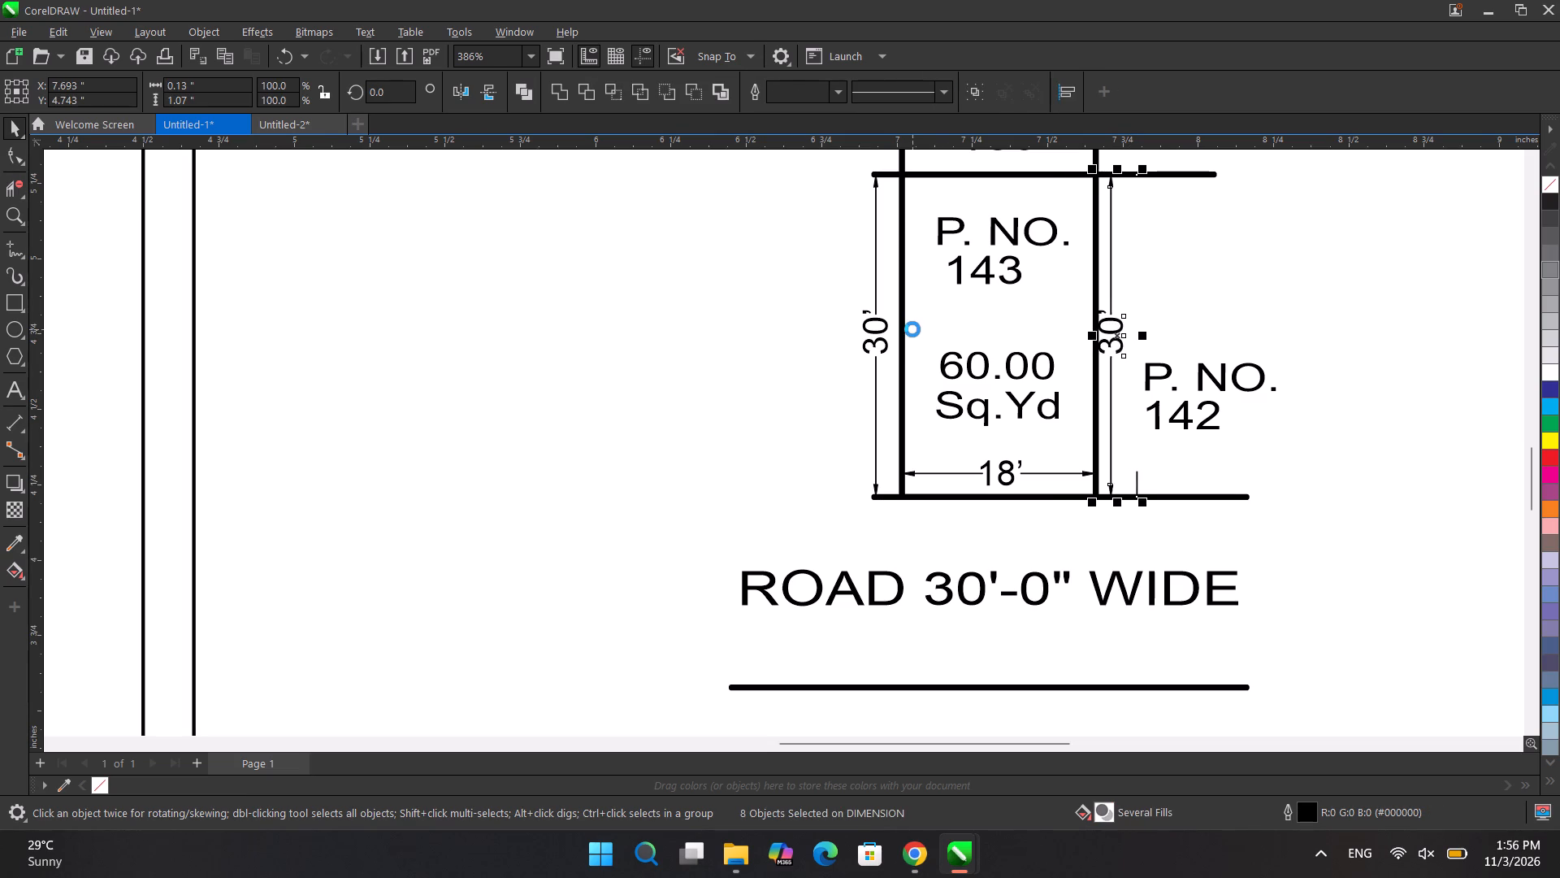
pyautogui.press('Right')
pyautogui.press('Right')
pyautogui.click(1324, 442)
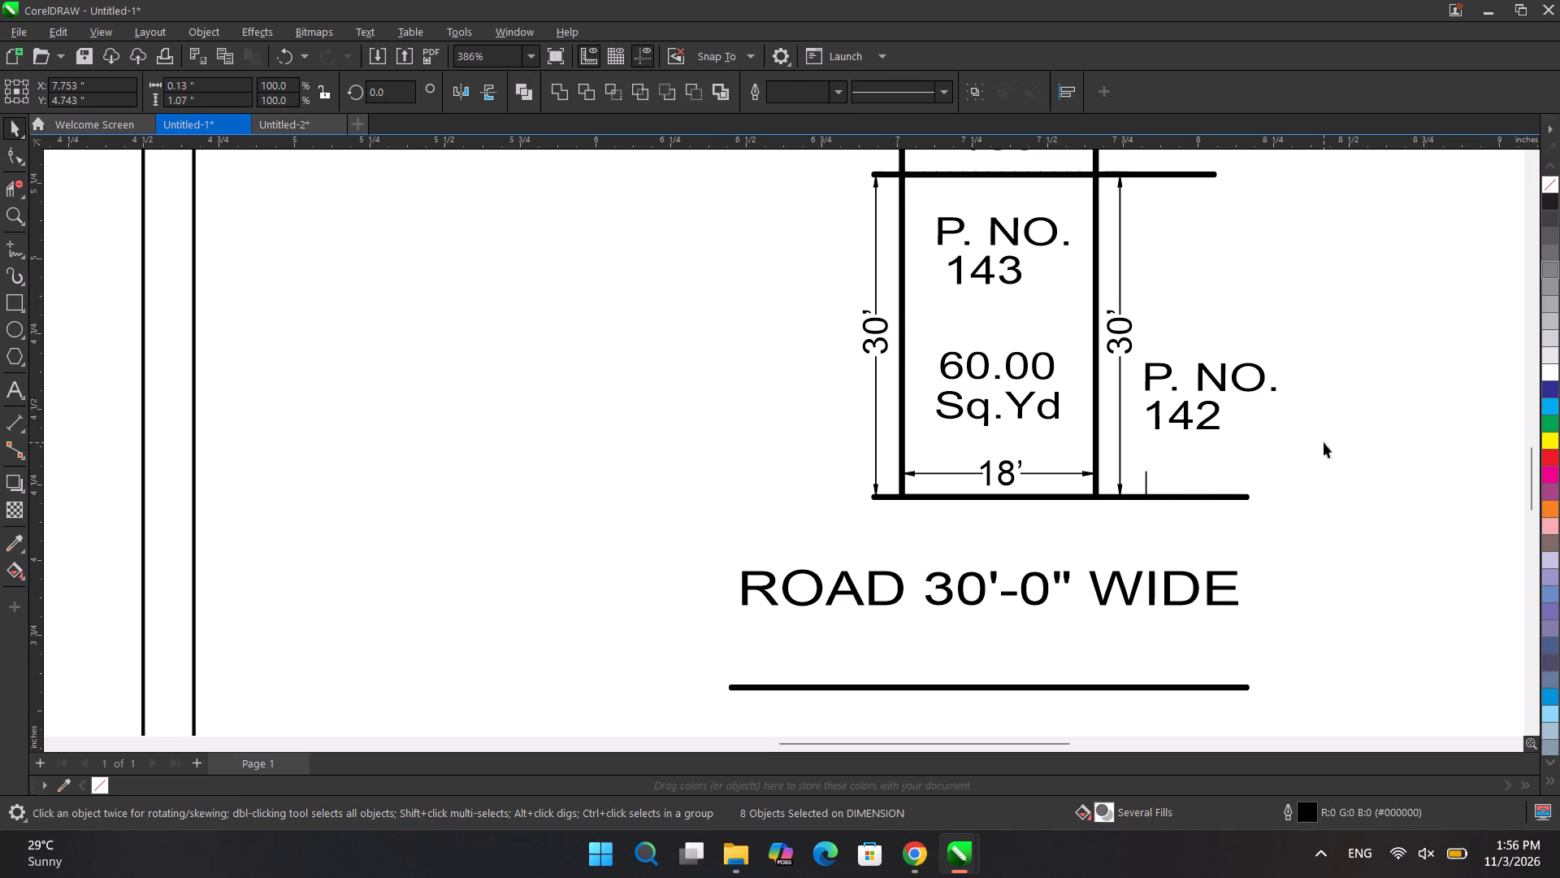
# Delete the stray short vertical line copied beside the right-hand 30' dimension, just above the upper road line.
pyautogui.click(1146, 475)
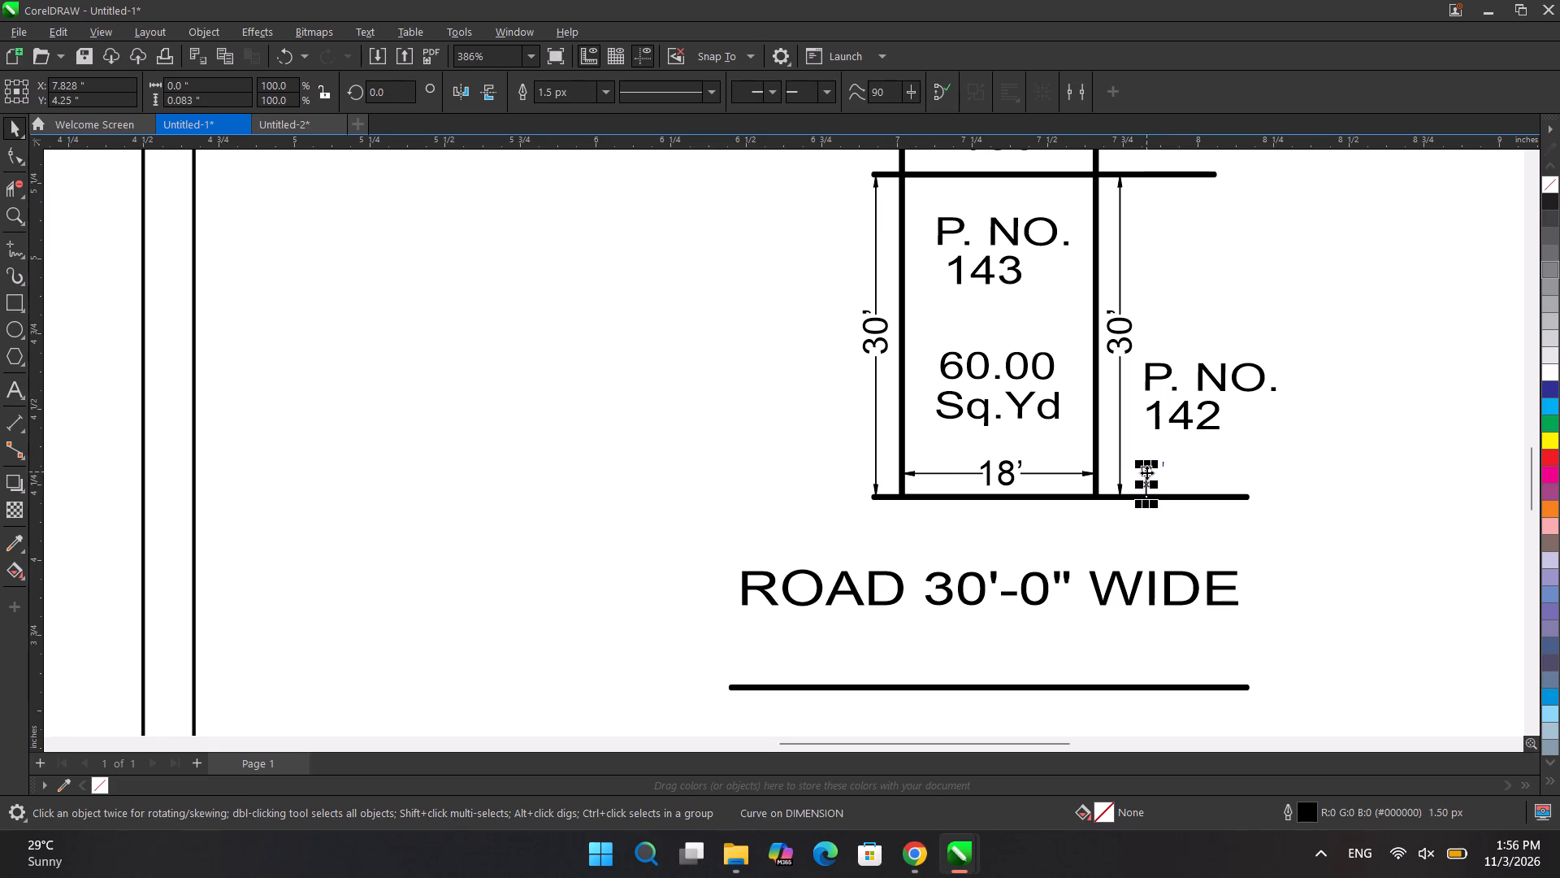
pyautogui.press('BackSpace')
# Delete the original 30' dimension left of plot 143, including its line segments, text and both arrowheads.
pyautogui.scroll(-1, 1149, 577)
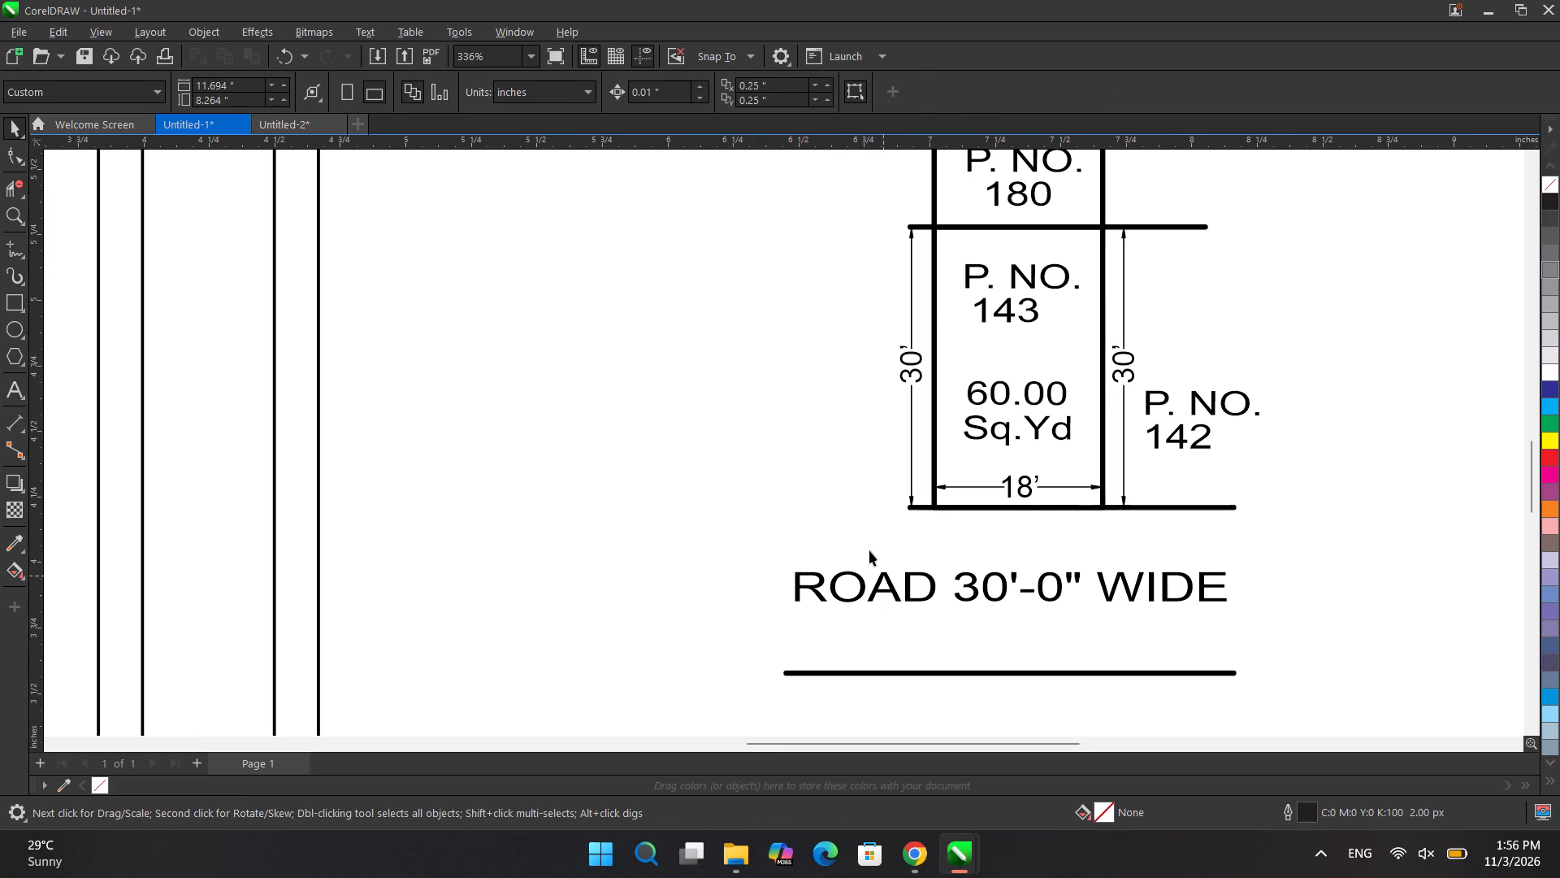
pyautogui.click(910, 385)
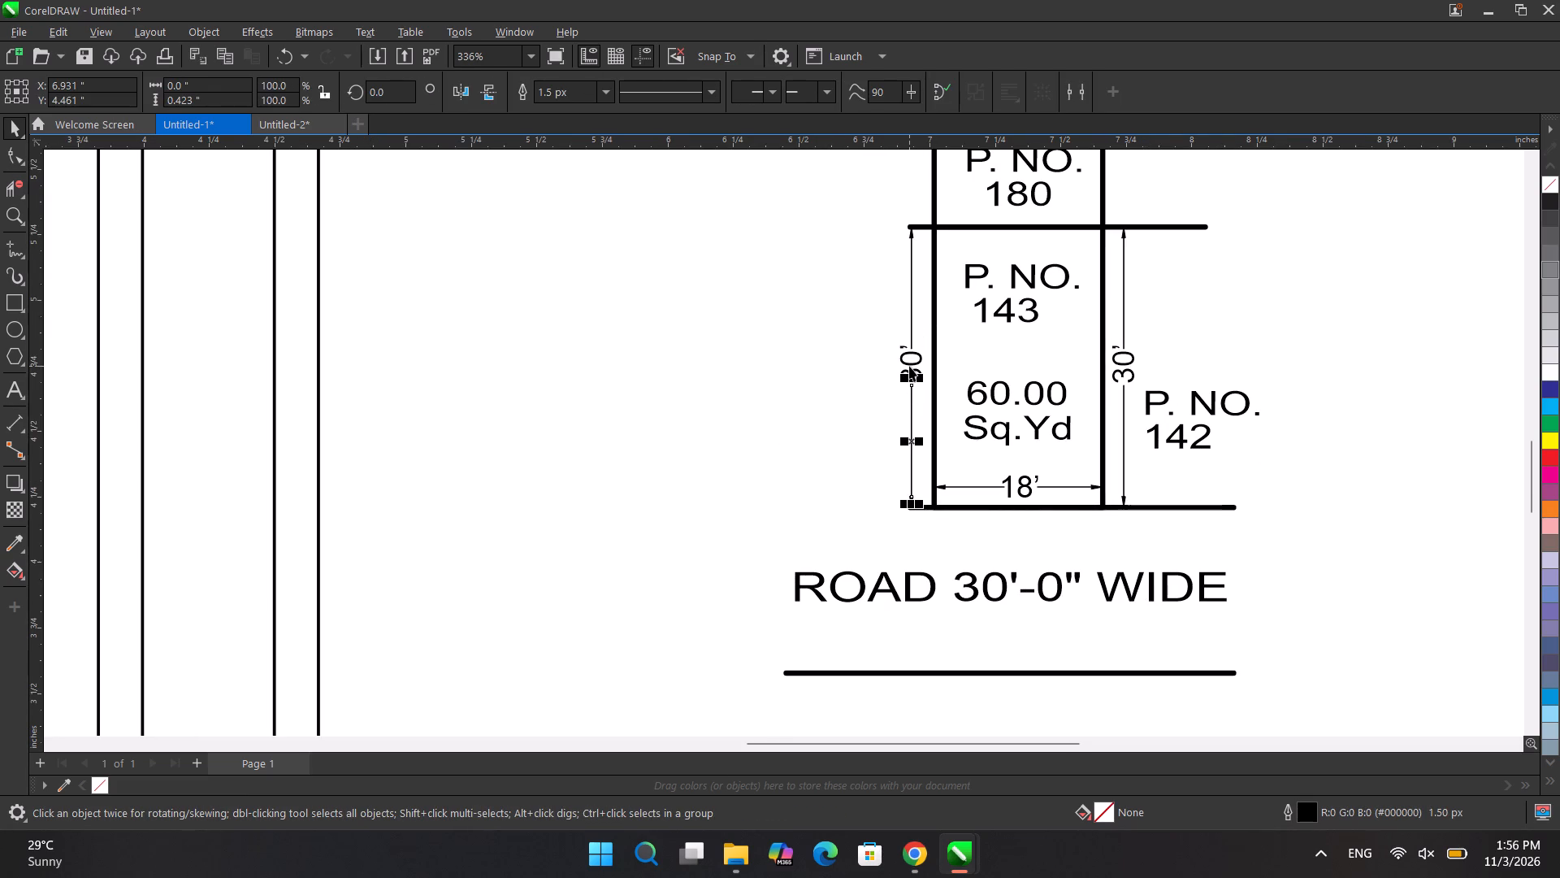
pyautogui.press('BackSpace')
pyautogui.click(908, 367)
pyautogui.press('BackSpace')
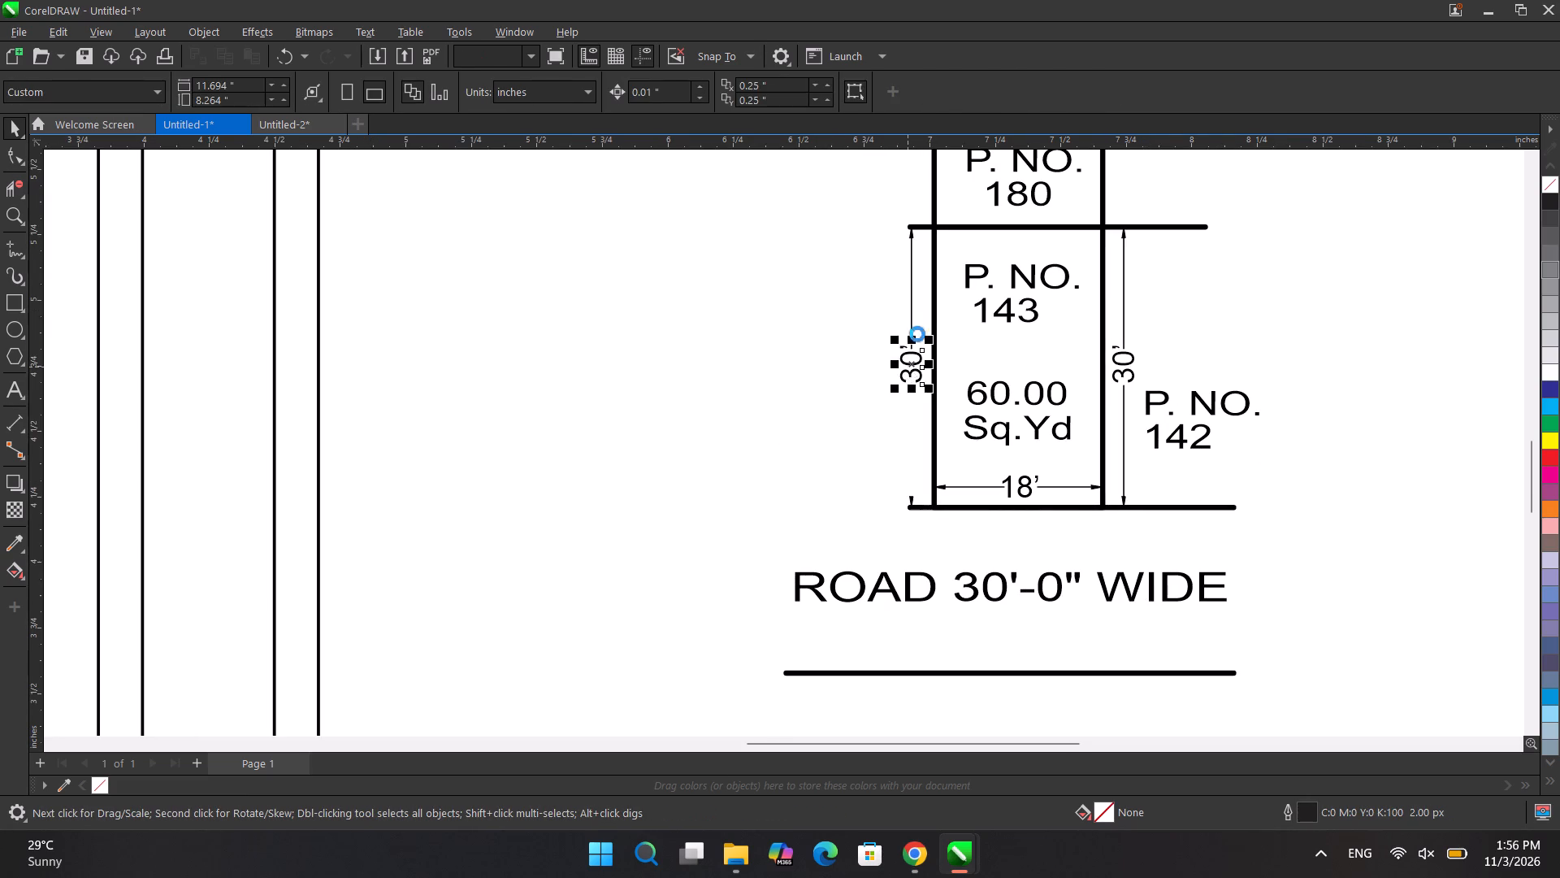
pyautogui.press('BackSpace')
pyautogui.click(914, 298)
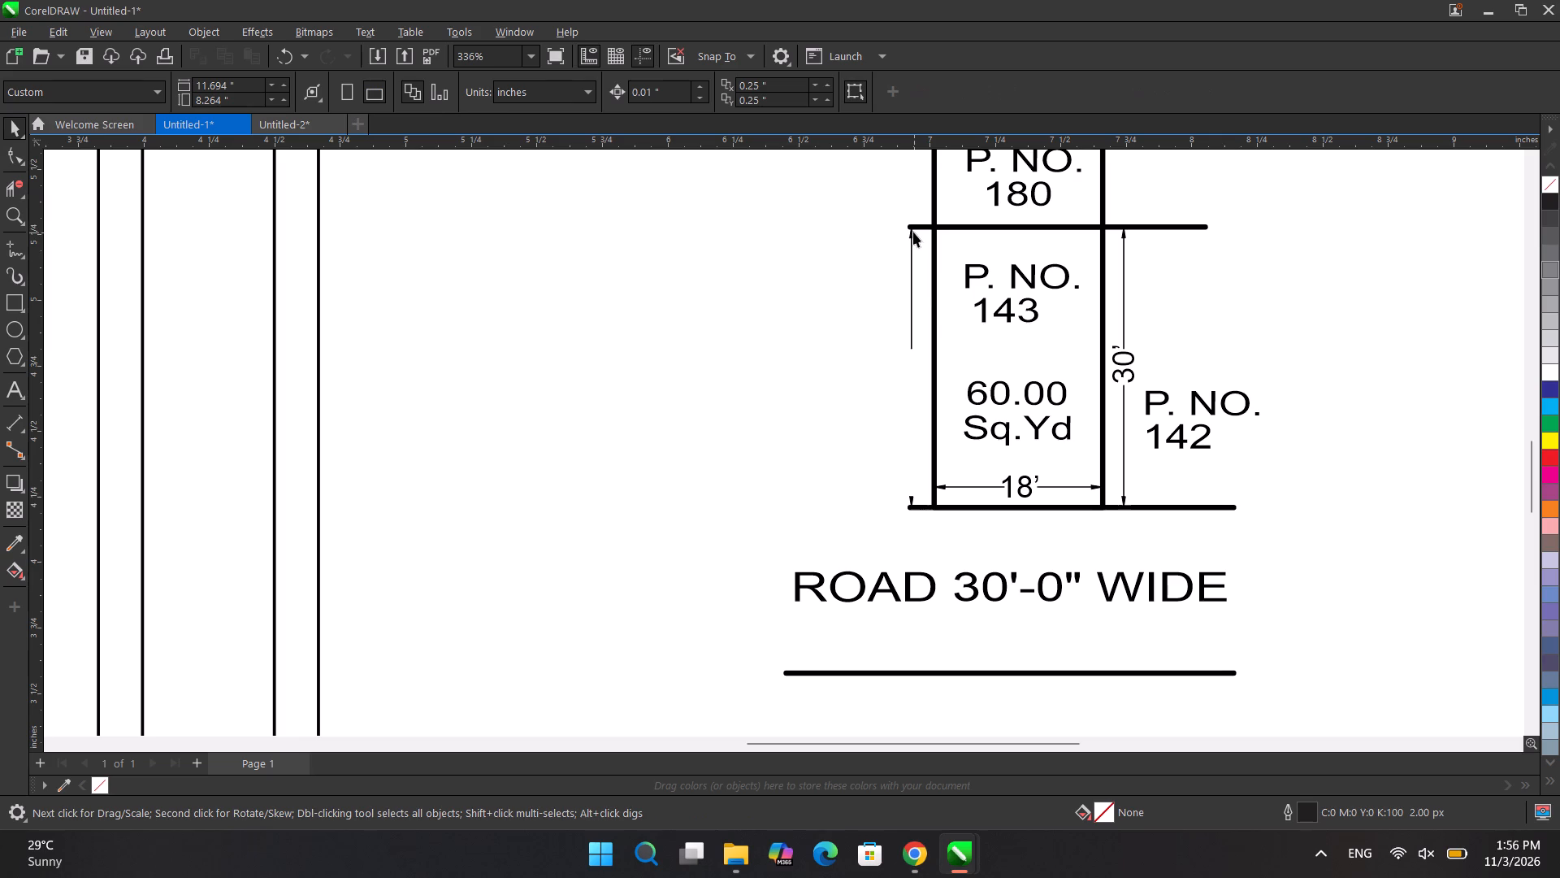
pyautogui.click(912, 234)
pyautogui.press('BackSpace')
pyautogui.click(911, 271)
pyautogui.press('BackSpace')
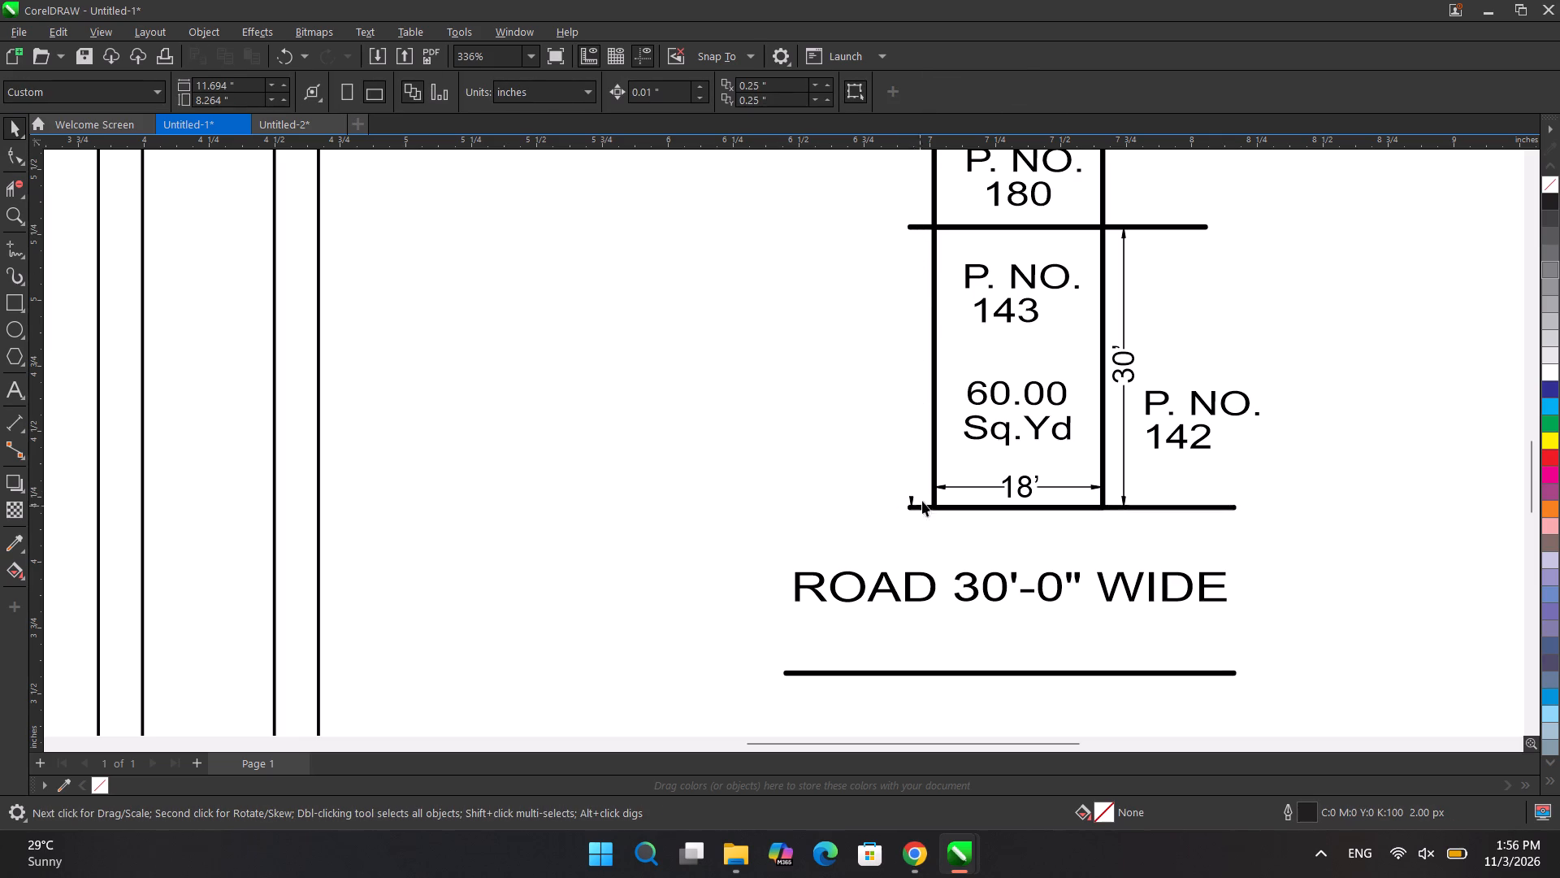
pyautogui.click(912, 493)
pyautogui.click(912, 495)
pyautogui.press('BackSpace')
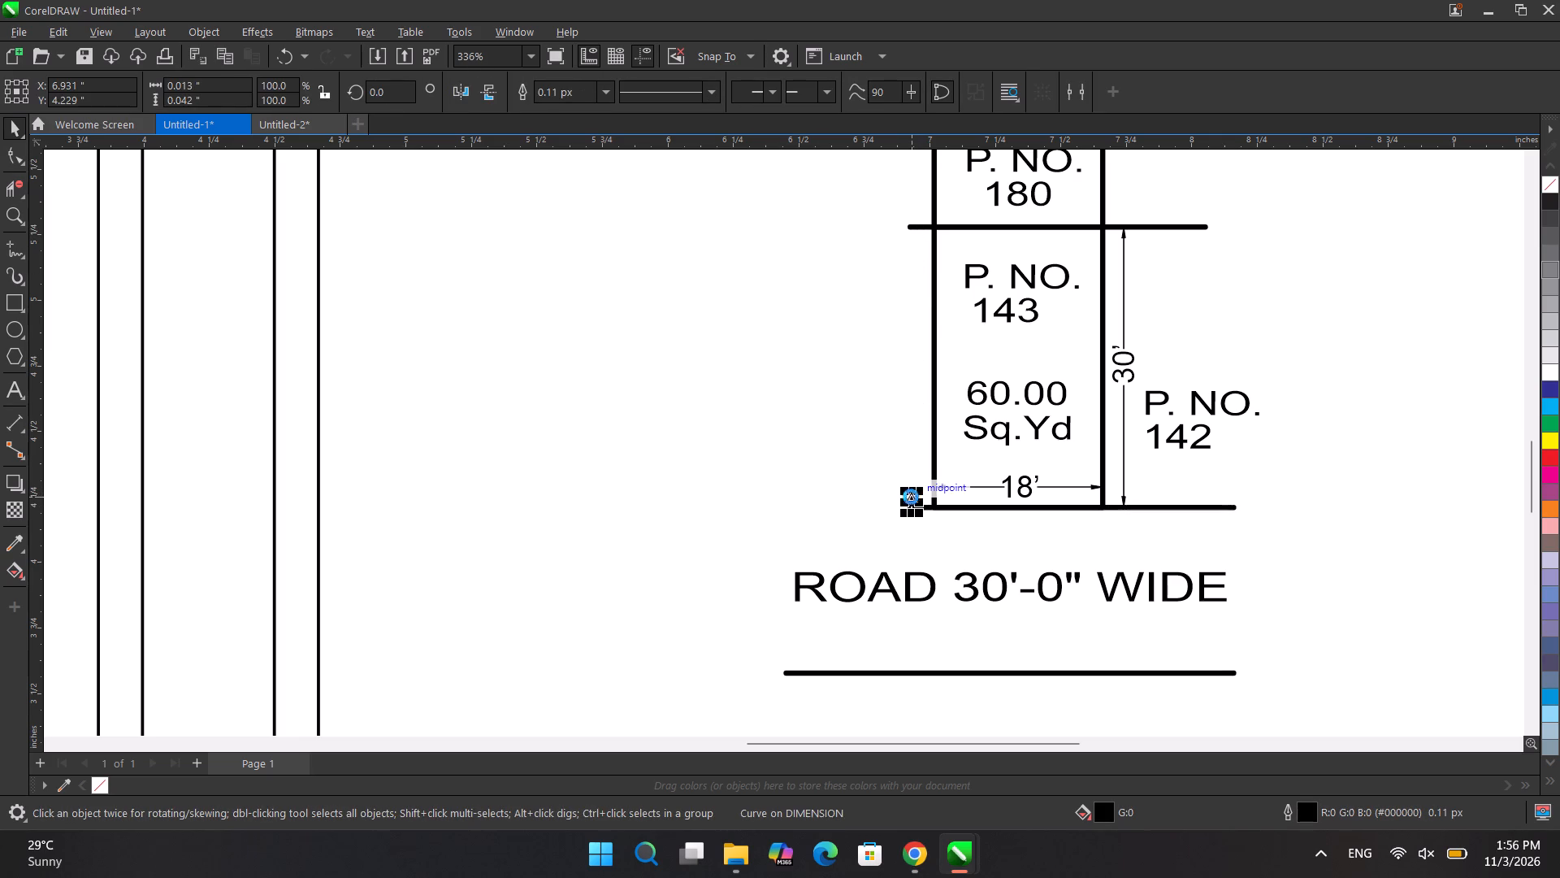
# Use Virtual Segment Delete to trim the remaining left stubs of the rear boundary and upper road lines at plot 143's left edge.
pyautogui.scroll(-2, 893, 487)
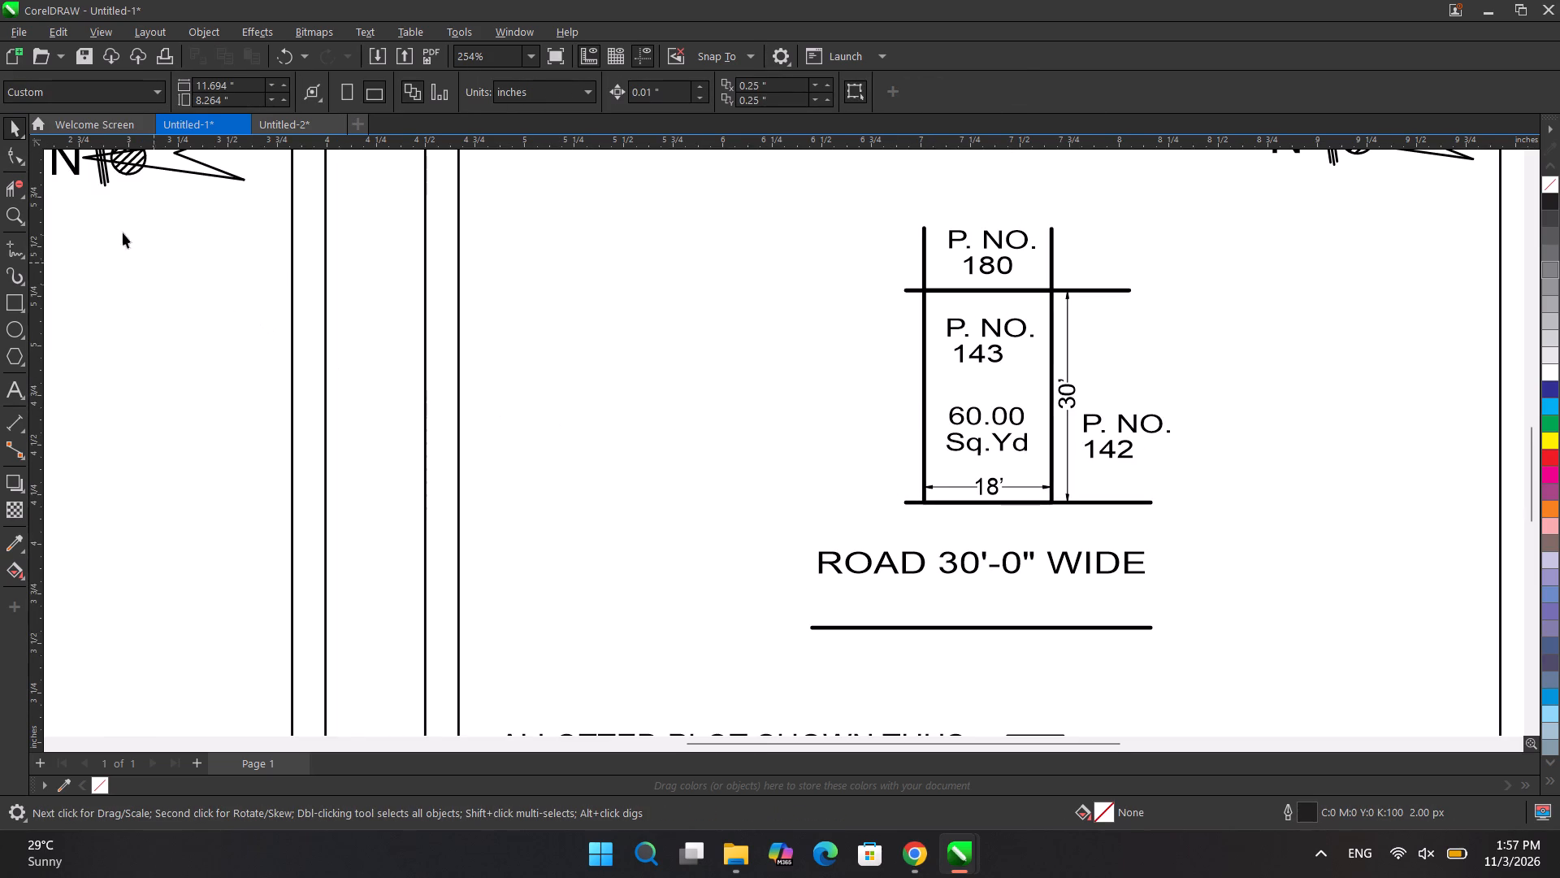
pyautogui.click(11, 188)
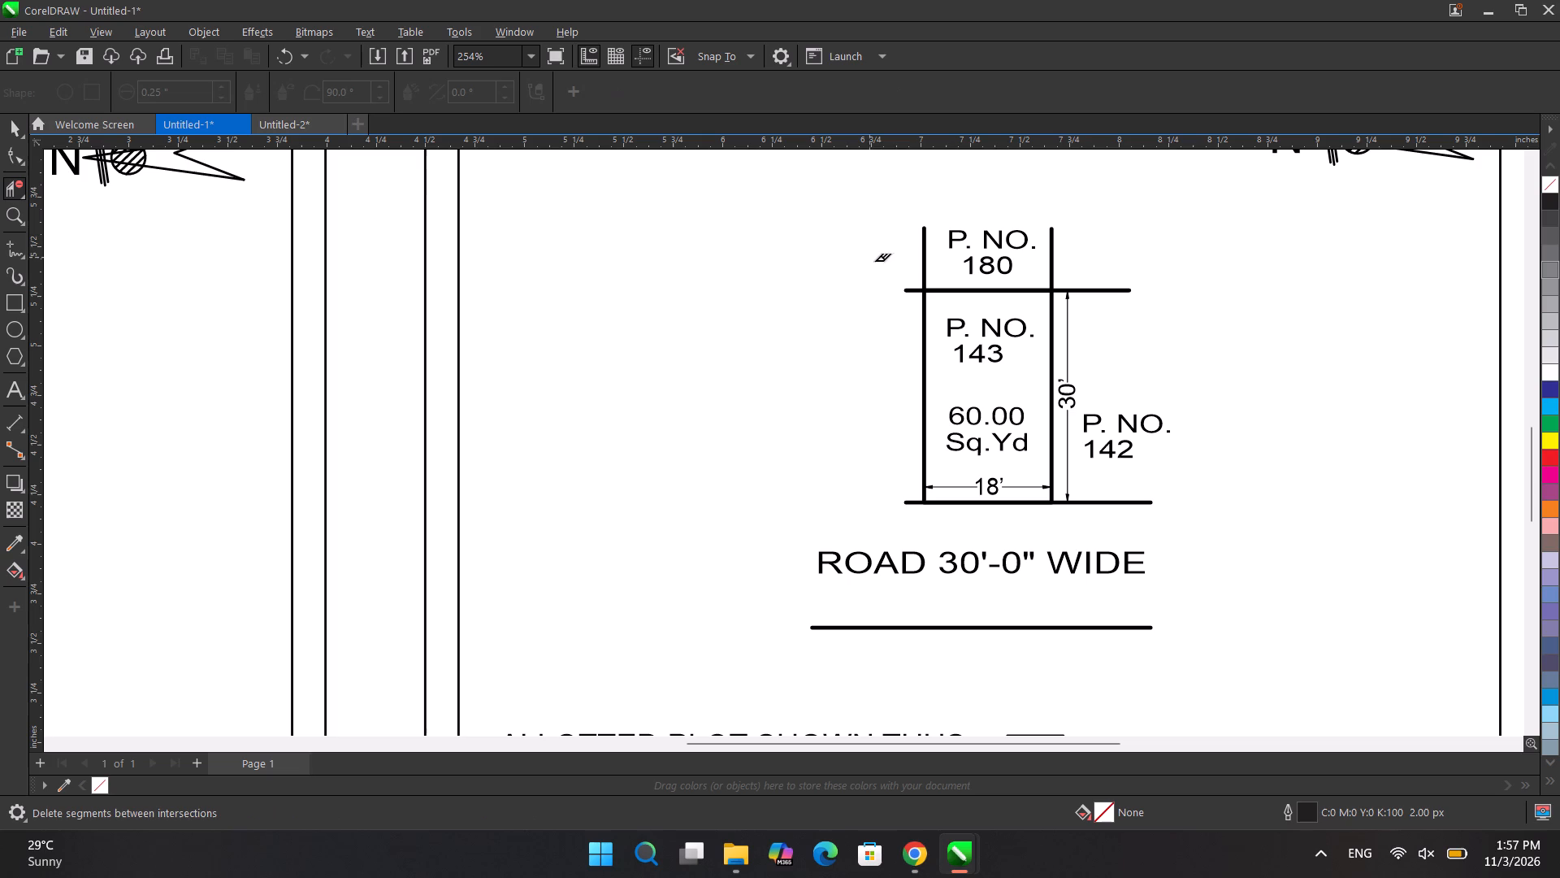
pyautogui.moveTo(909, 267); pyautogui.dragTo(908, 328)
pyautogui.moveTo(908, 487); pyautogui.dragTo(912, 530)
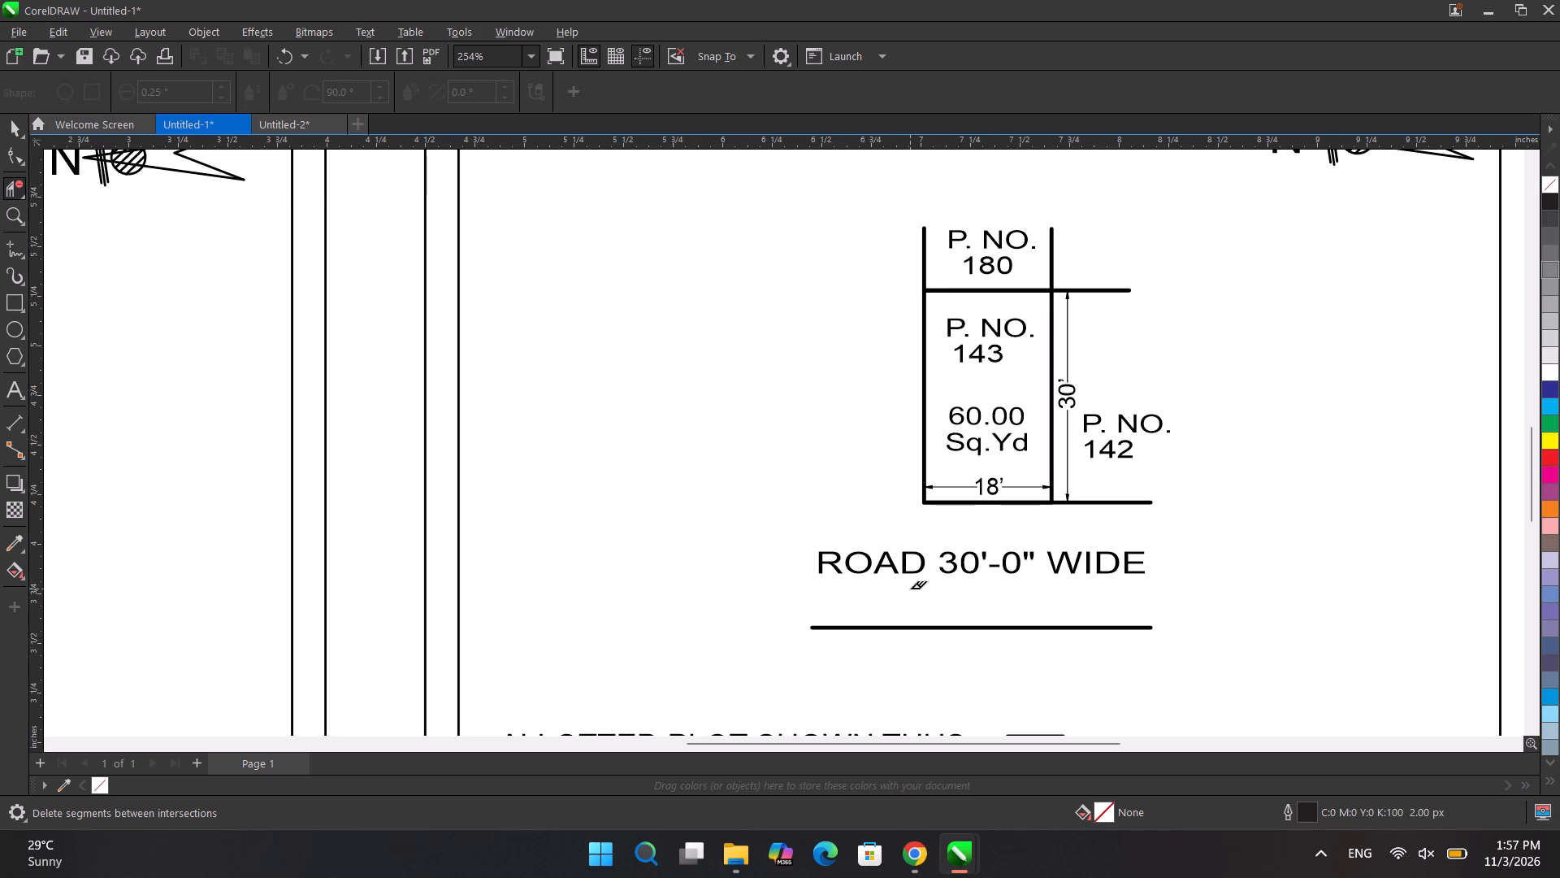
# Shorten the lower road line below plot 143 from its left end so it starts in line with the plot's left edge.
pyautogui.hotkey('ctrl', 'space')
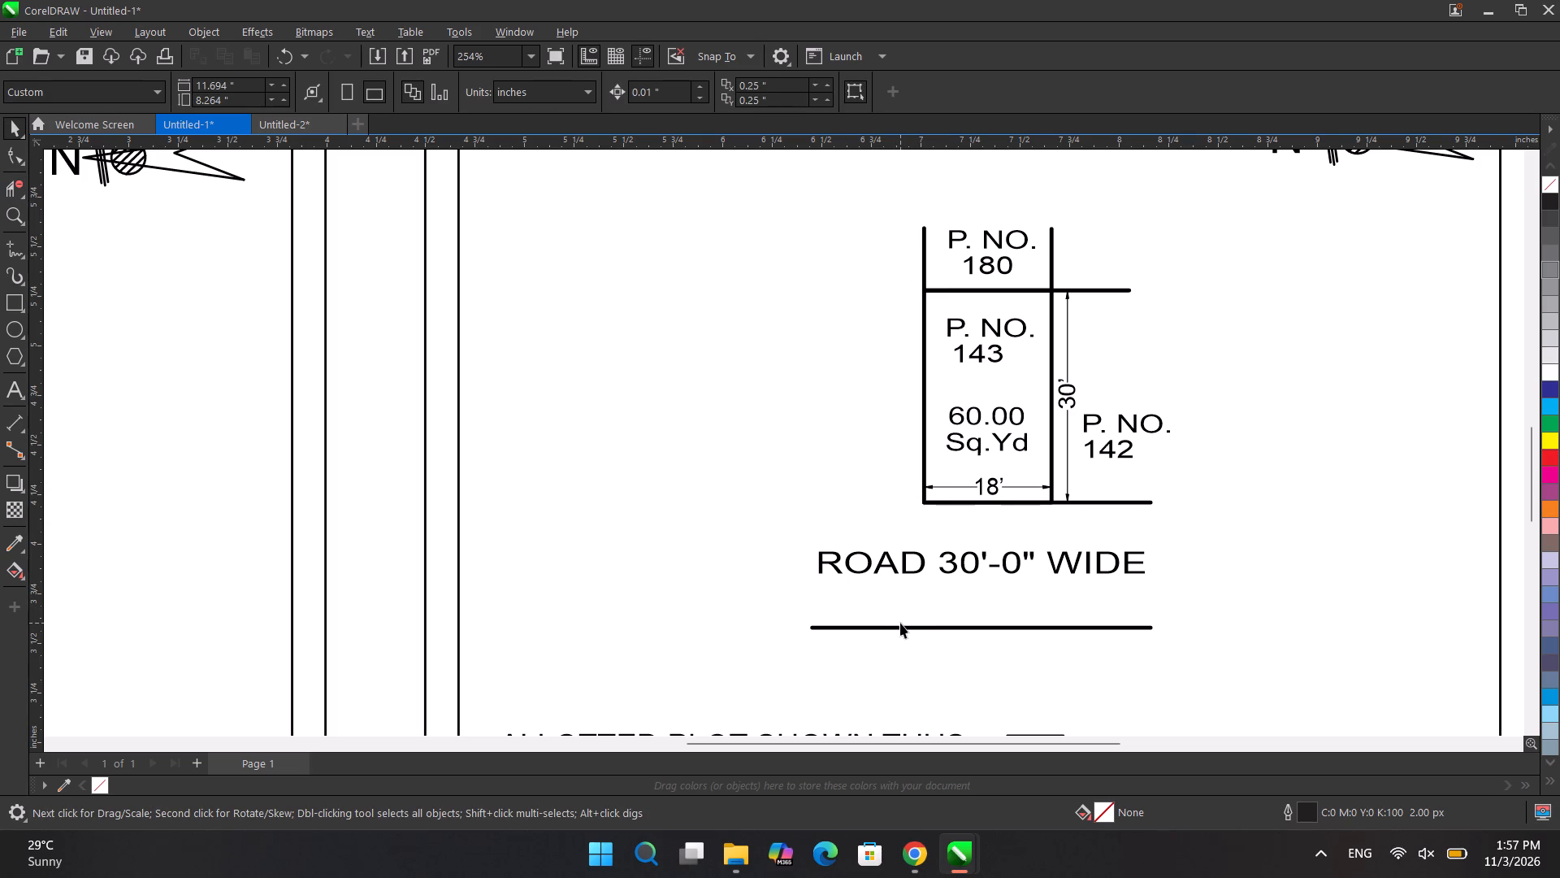
pyautogui.click(900, 623)
pyautogui.click(896, 624)
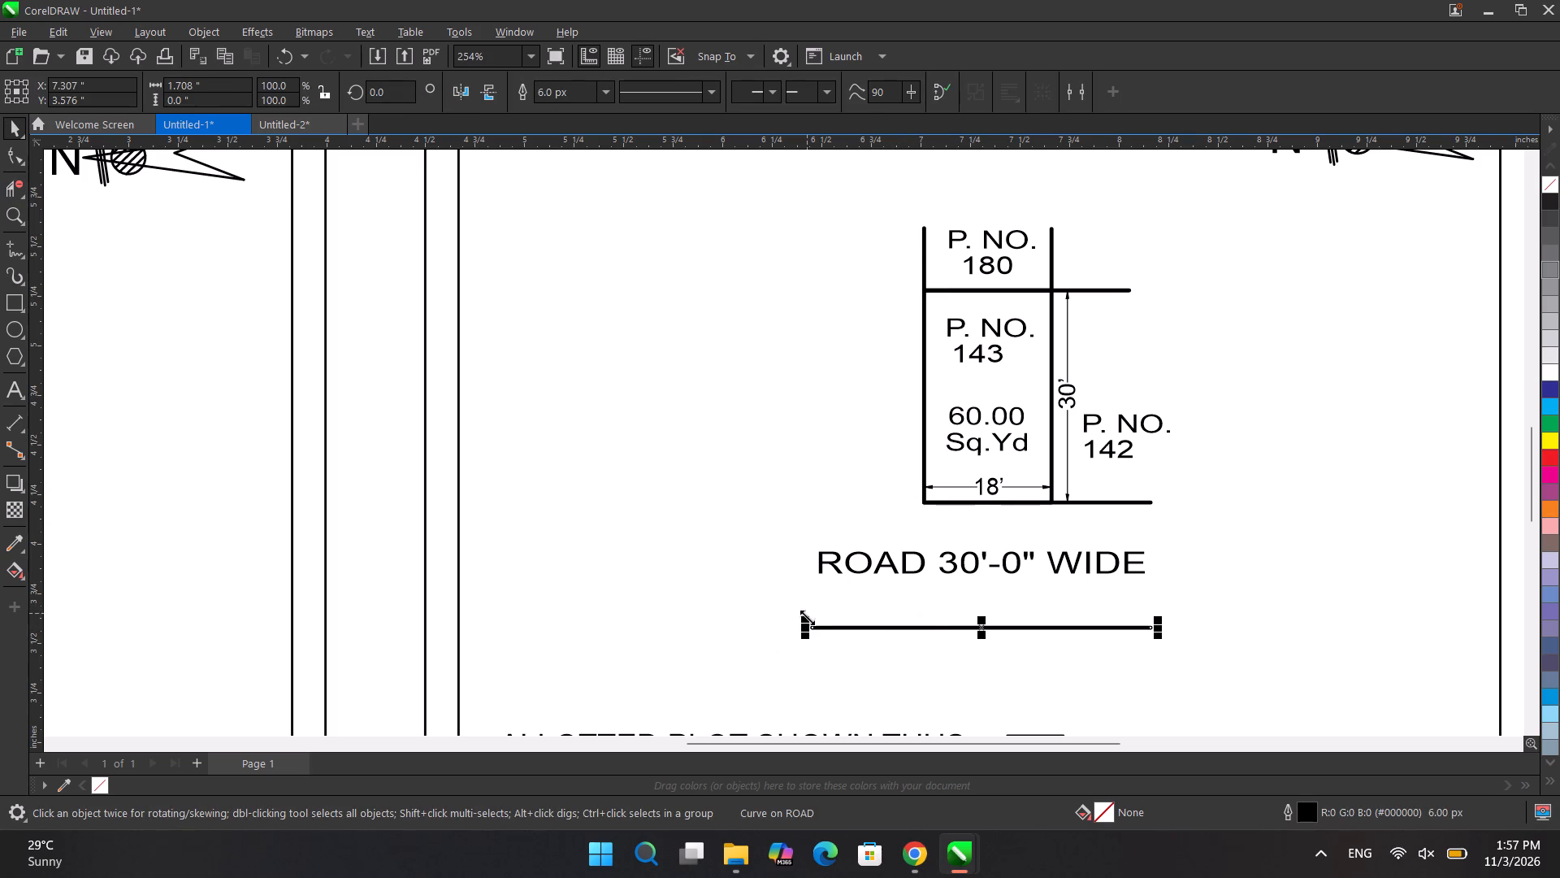
pyautogui.moveTo(804, 628); pyautogui.dragTo(916, 639)
pyautogui.moveTo(936, 657); pyautogui.dragTo(928, 654)
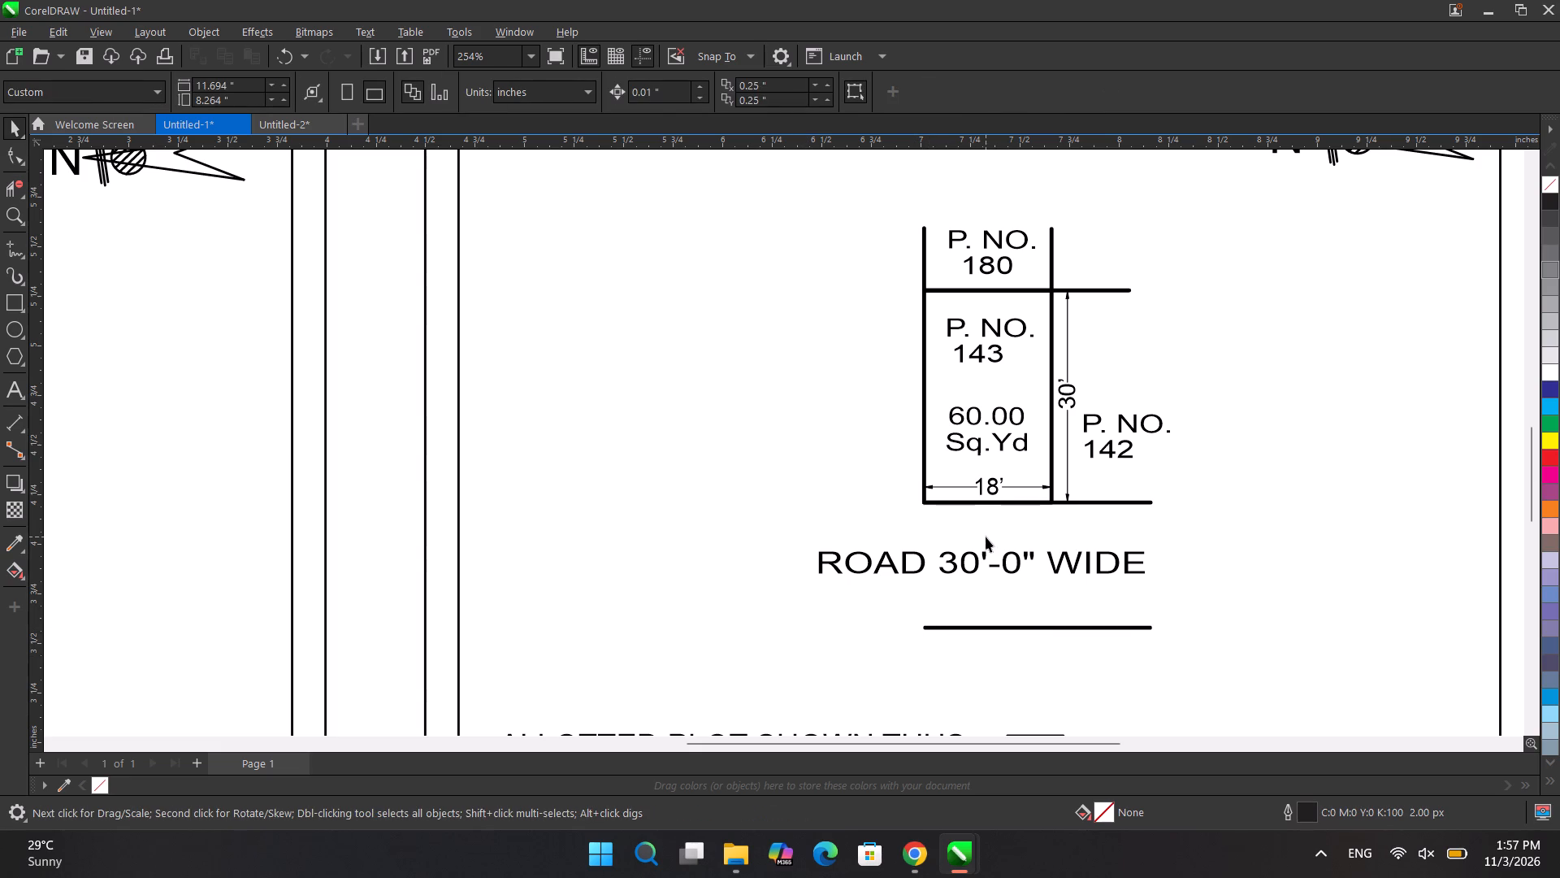
# Move the ROAD 30'-0" WIDE text below plot 143 to the right so it starts at the plot's left edge.
pyautogui.click(986, 537)
pyautogui.click(986, 554)
pyautogui.moveTo(986, 554); pyautogui.dragTo(1098, 554)
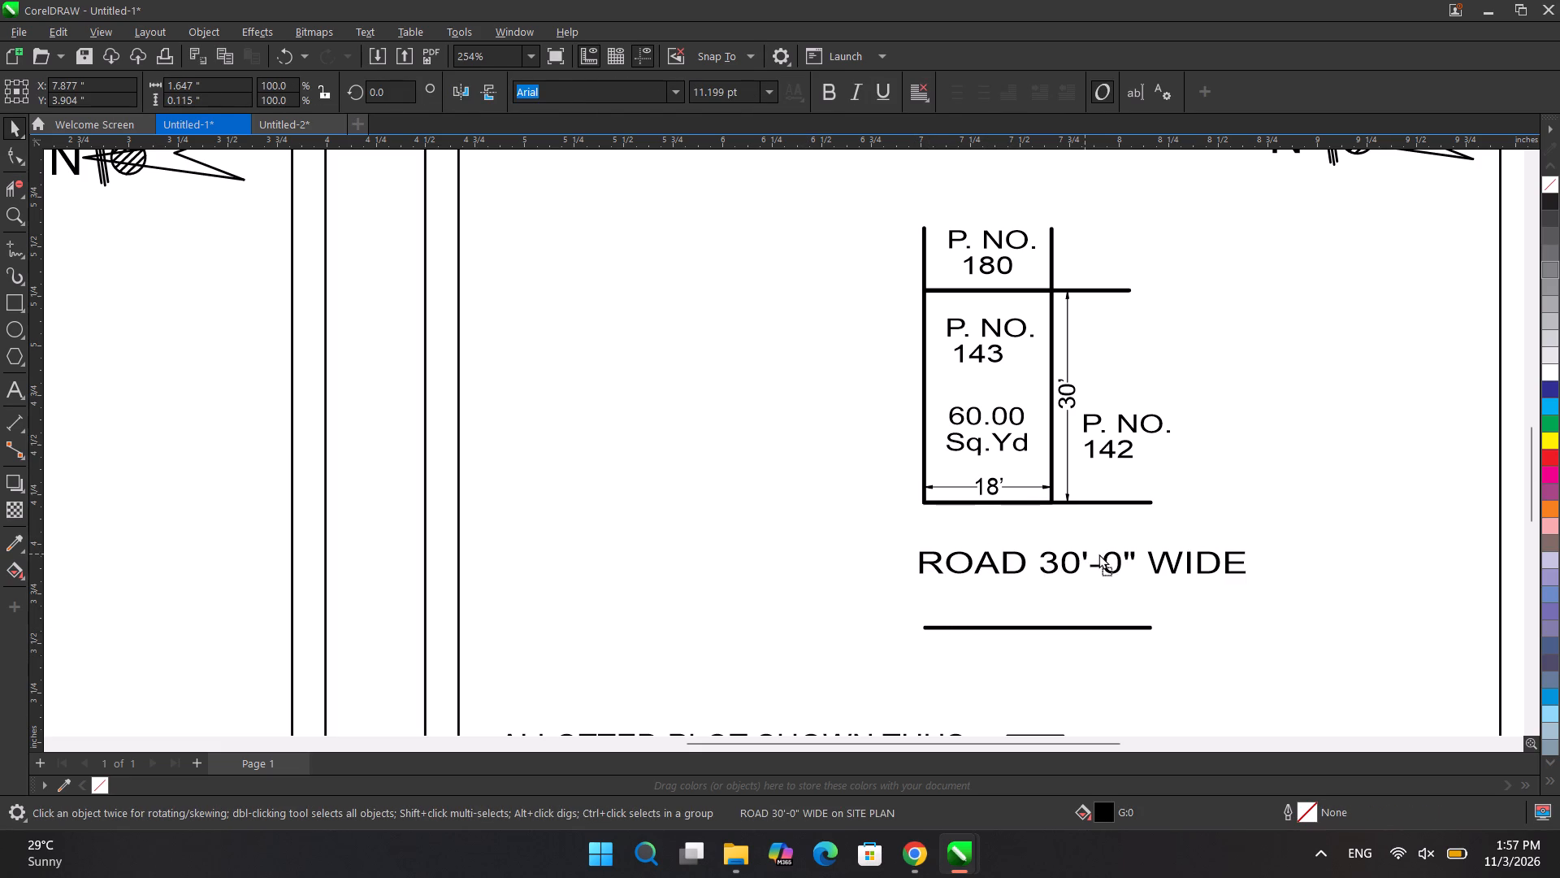
pyautogui.moveTo(1098, 554); pyautogui.dragTo(1094, 553)
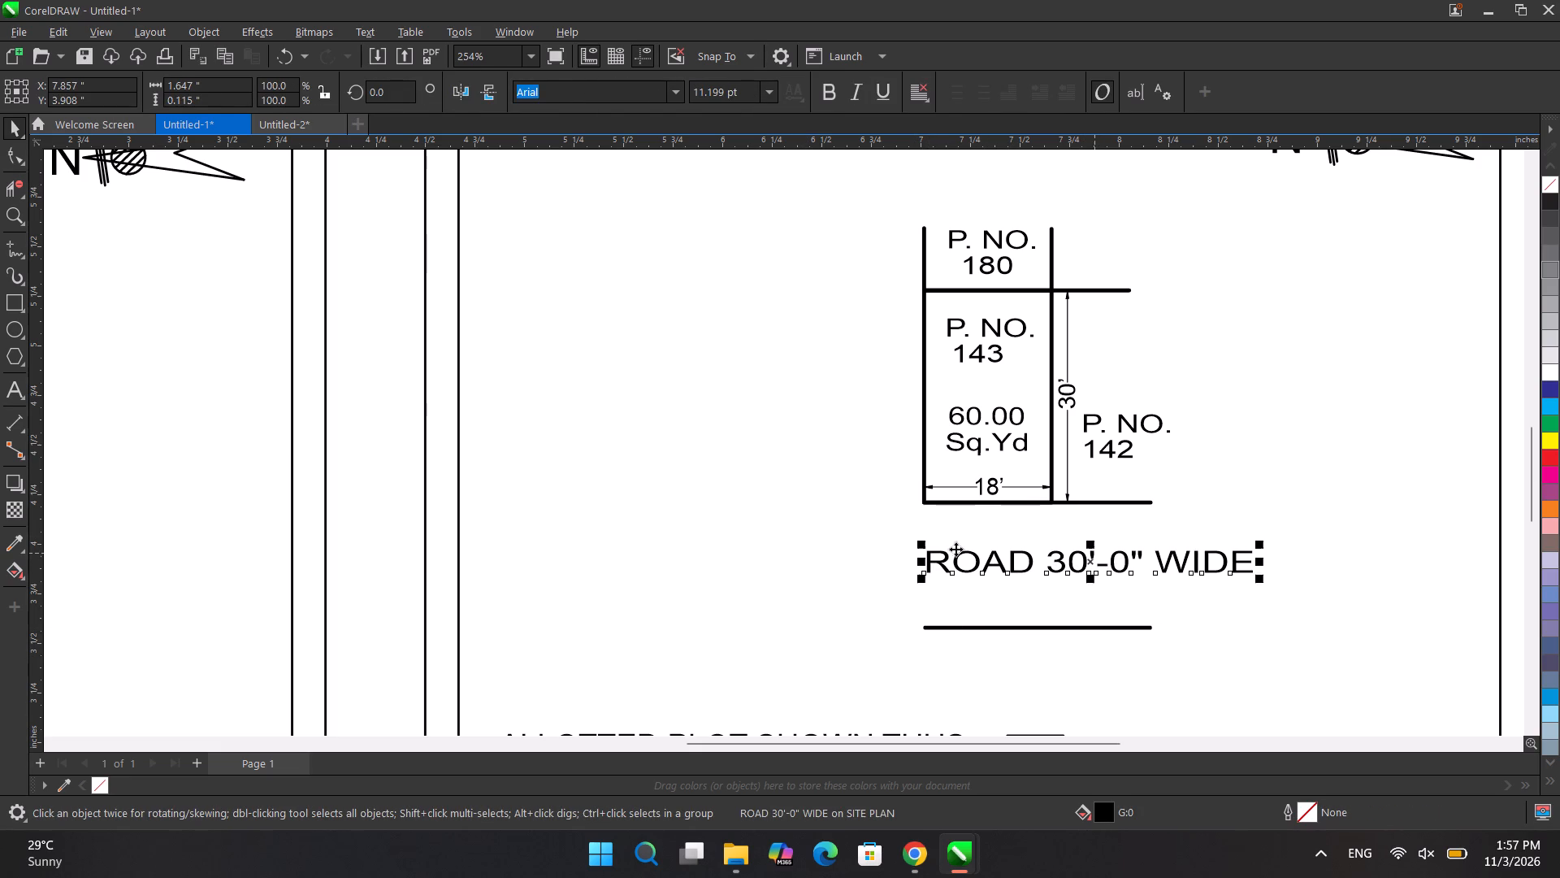
pyautogui.click(734, 502)
# Change the number of the adjoining plot behind plot 143 to 144.
pyautogui.scroll(-5, 734, 502)
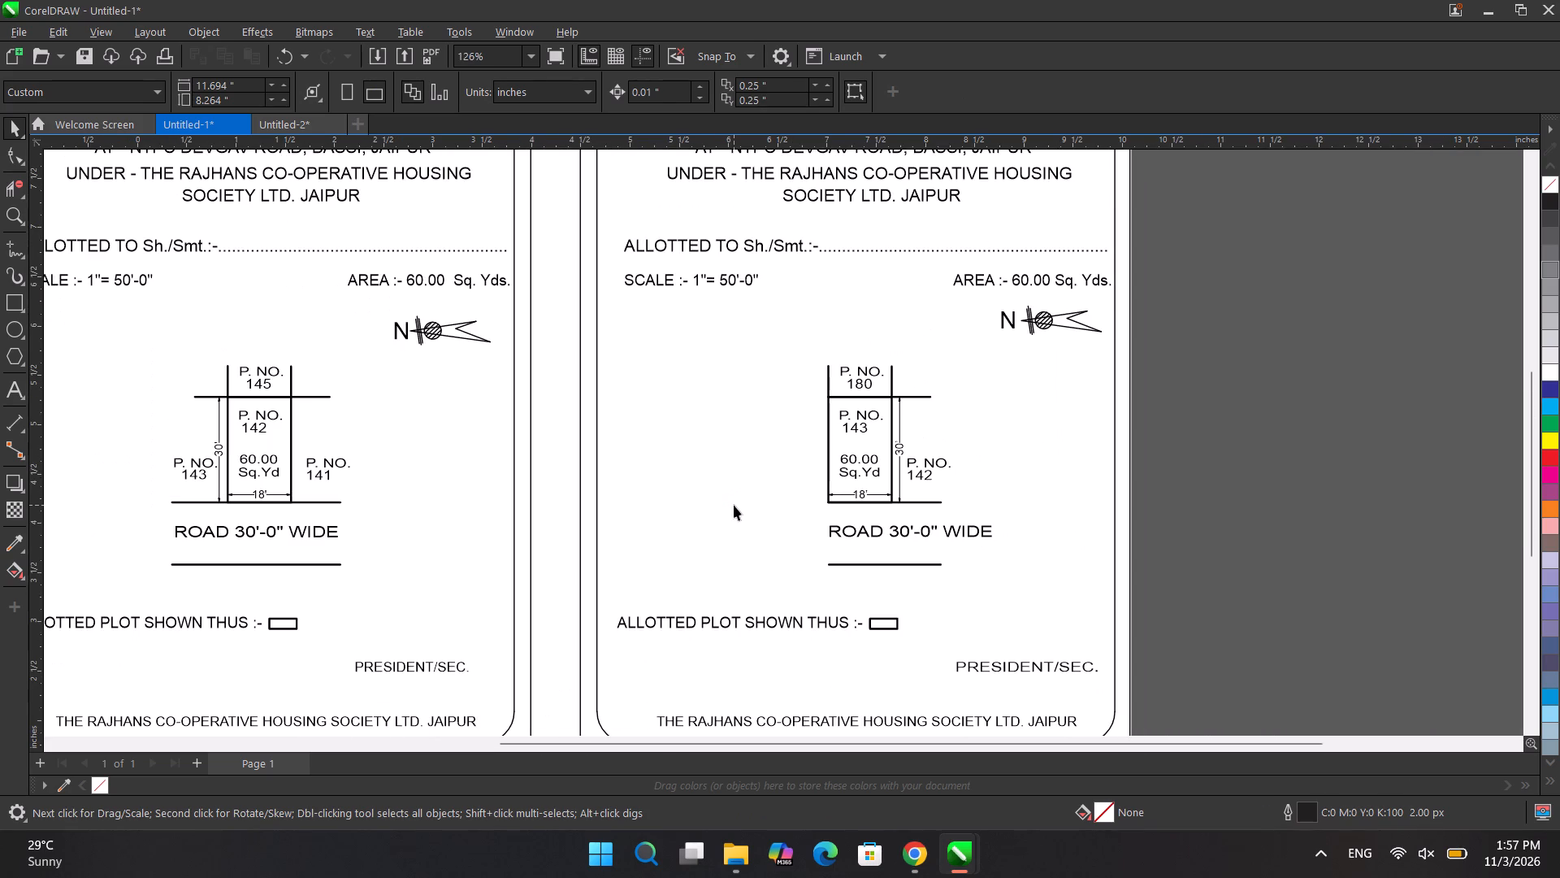
pyautogui.scroll(1, 747, 472)
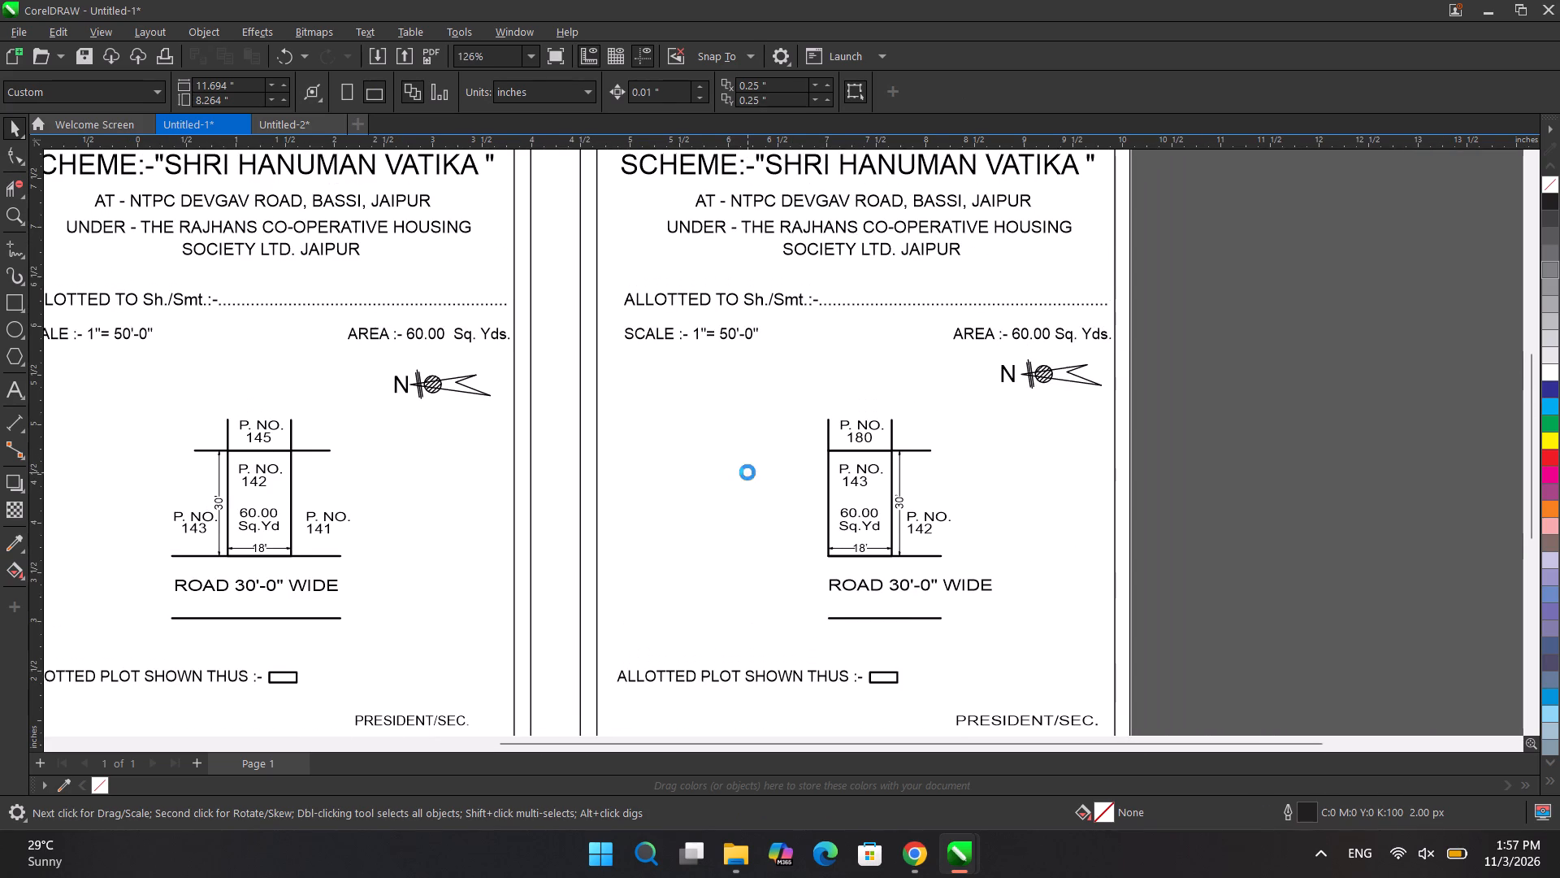
pyautogui.scroll(2, 747, 472)
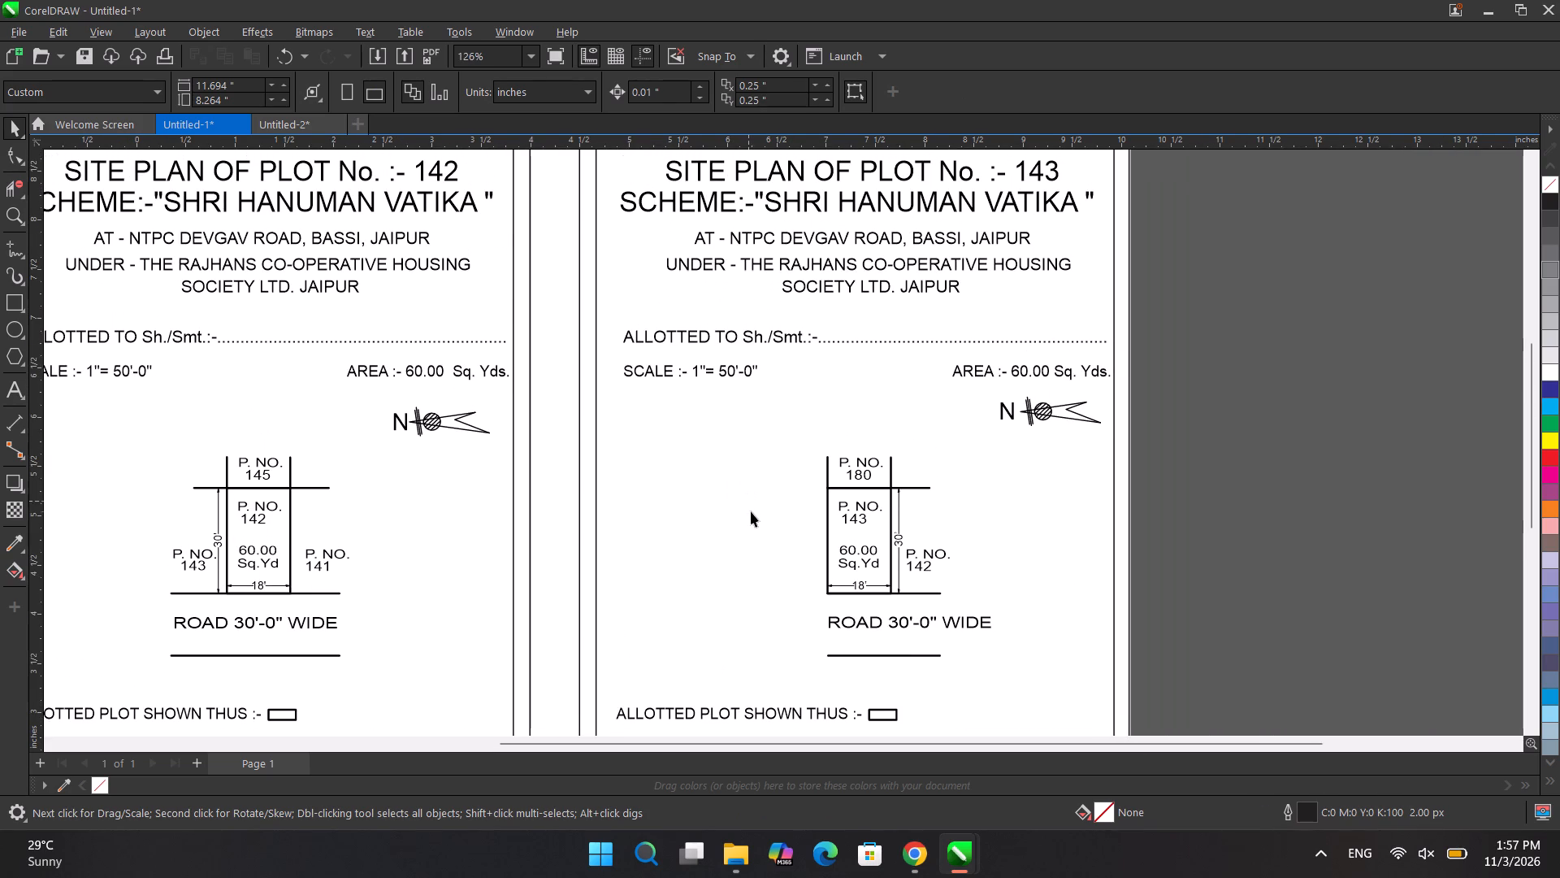
pyautogui.doubleClick(855, 476)
pyautogui.doubleClick(855, 476)
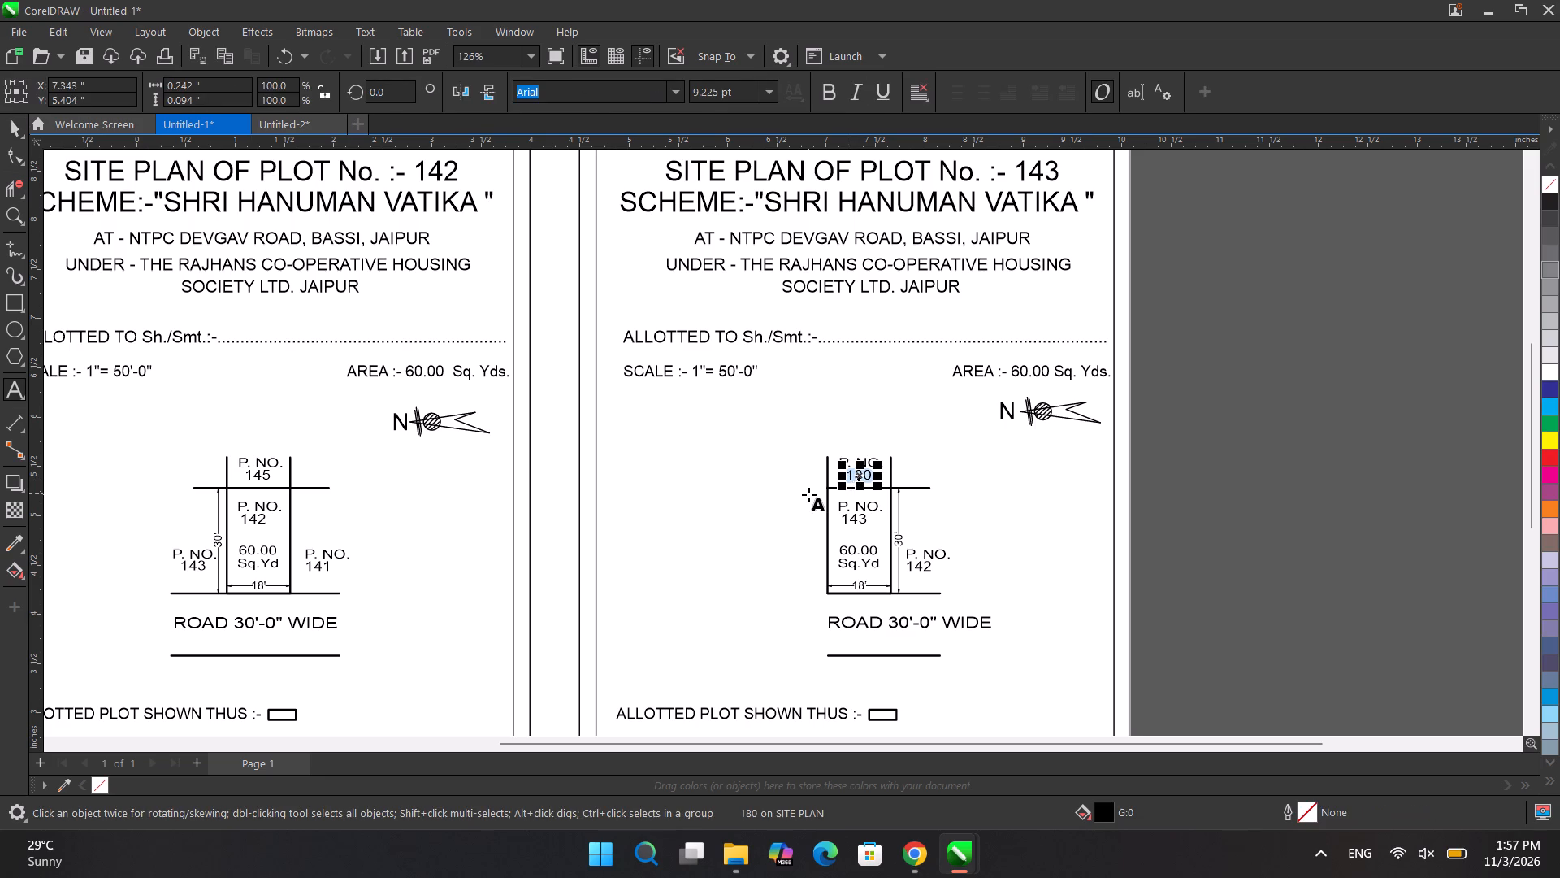
pyautogui.write('144')
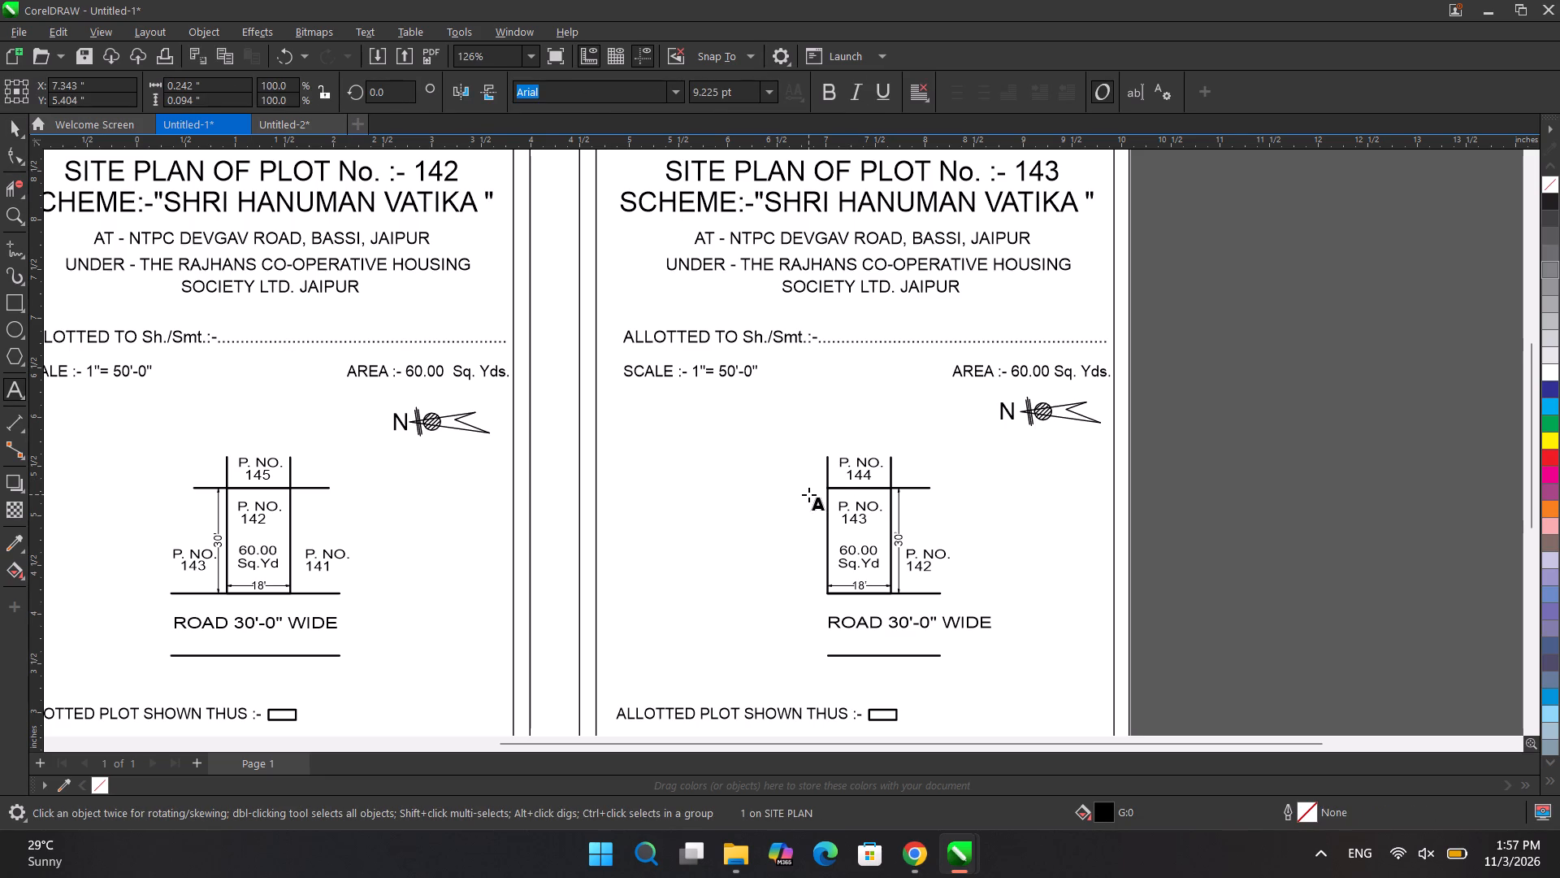
pyautogui.hotkey('ctrl', 'space')
pyautogui.scroll(-2, 1240, 483)
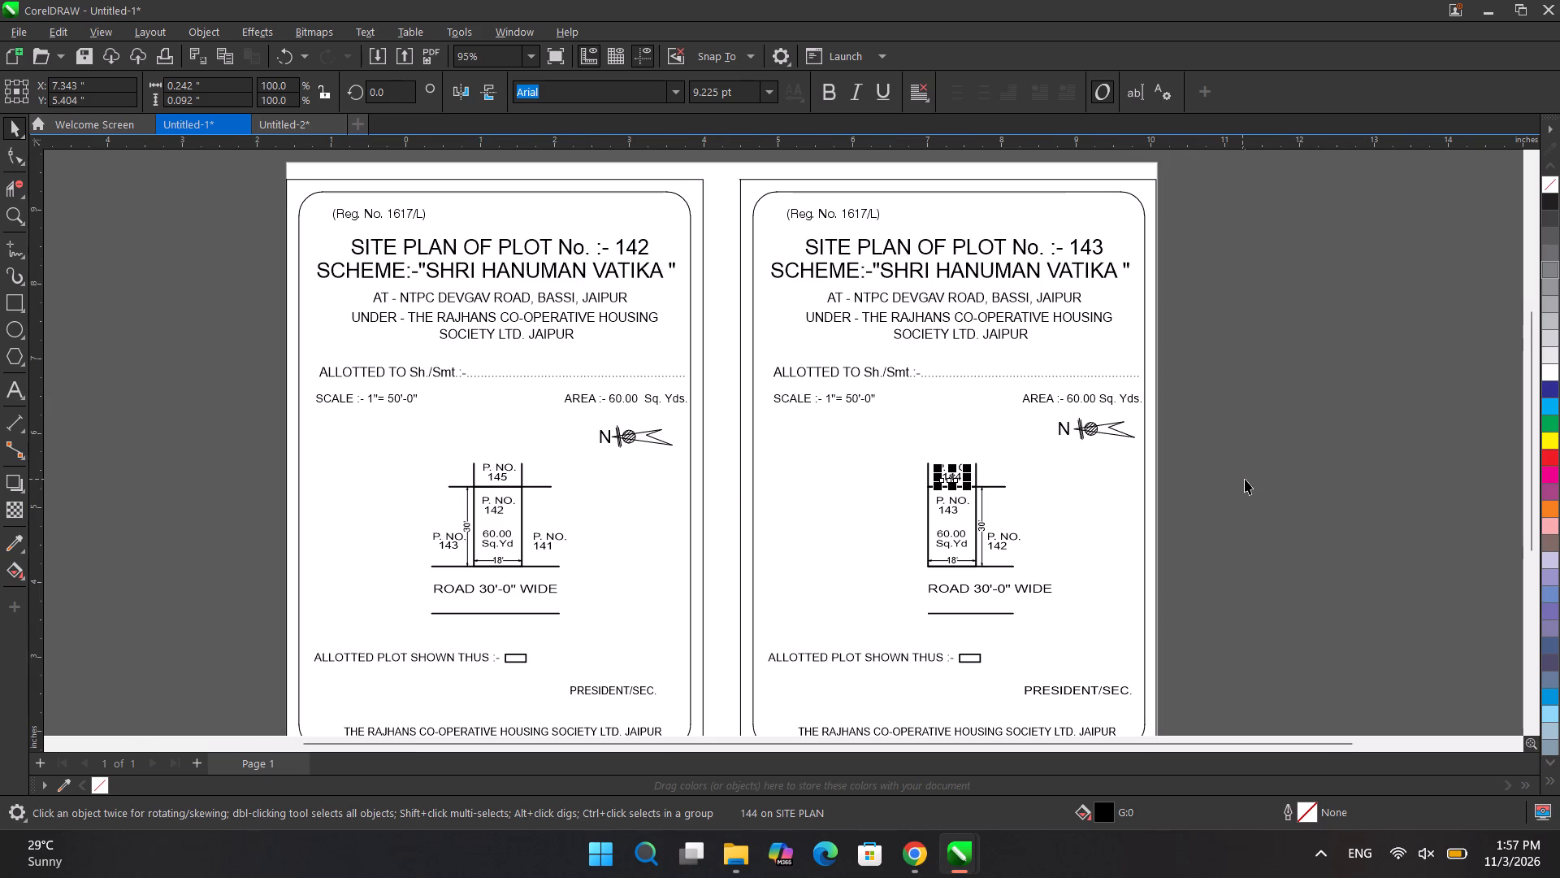
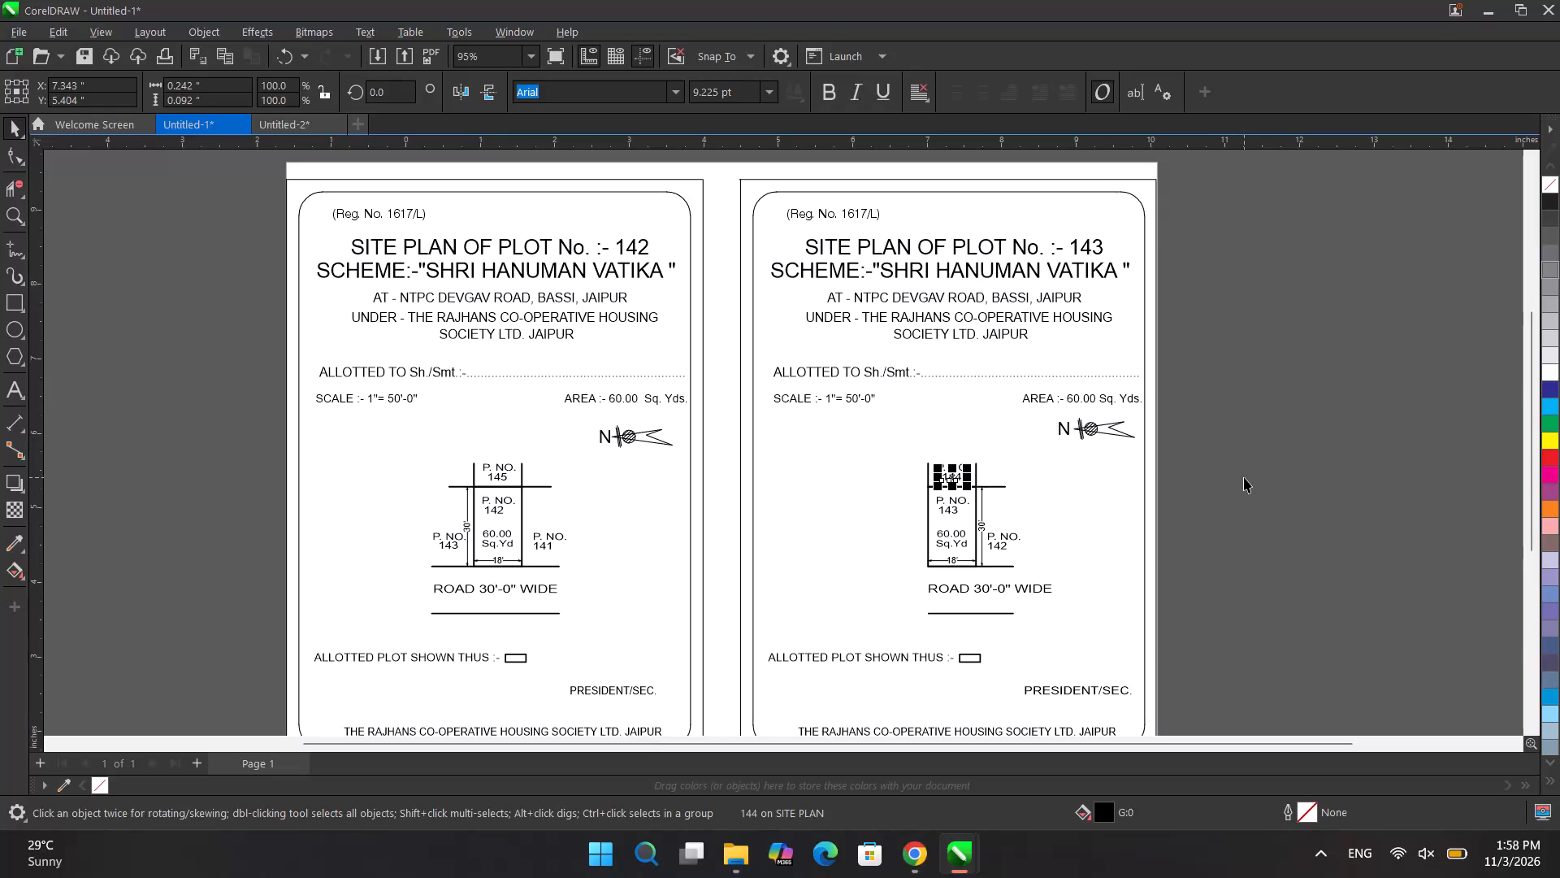
# Select all objects of both site plan sheets, plots 142 and 143, together.
pyautogui.click(1258, 502)
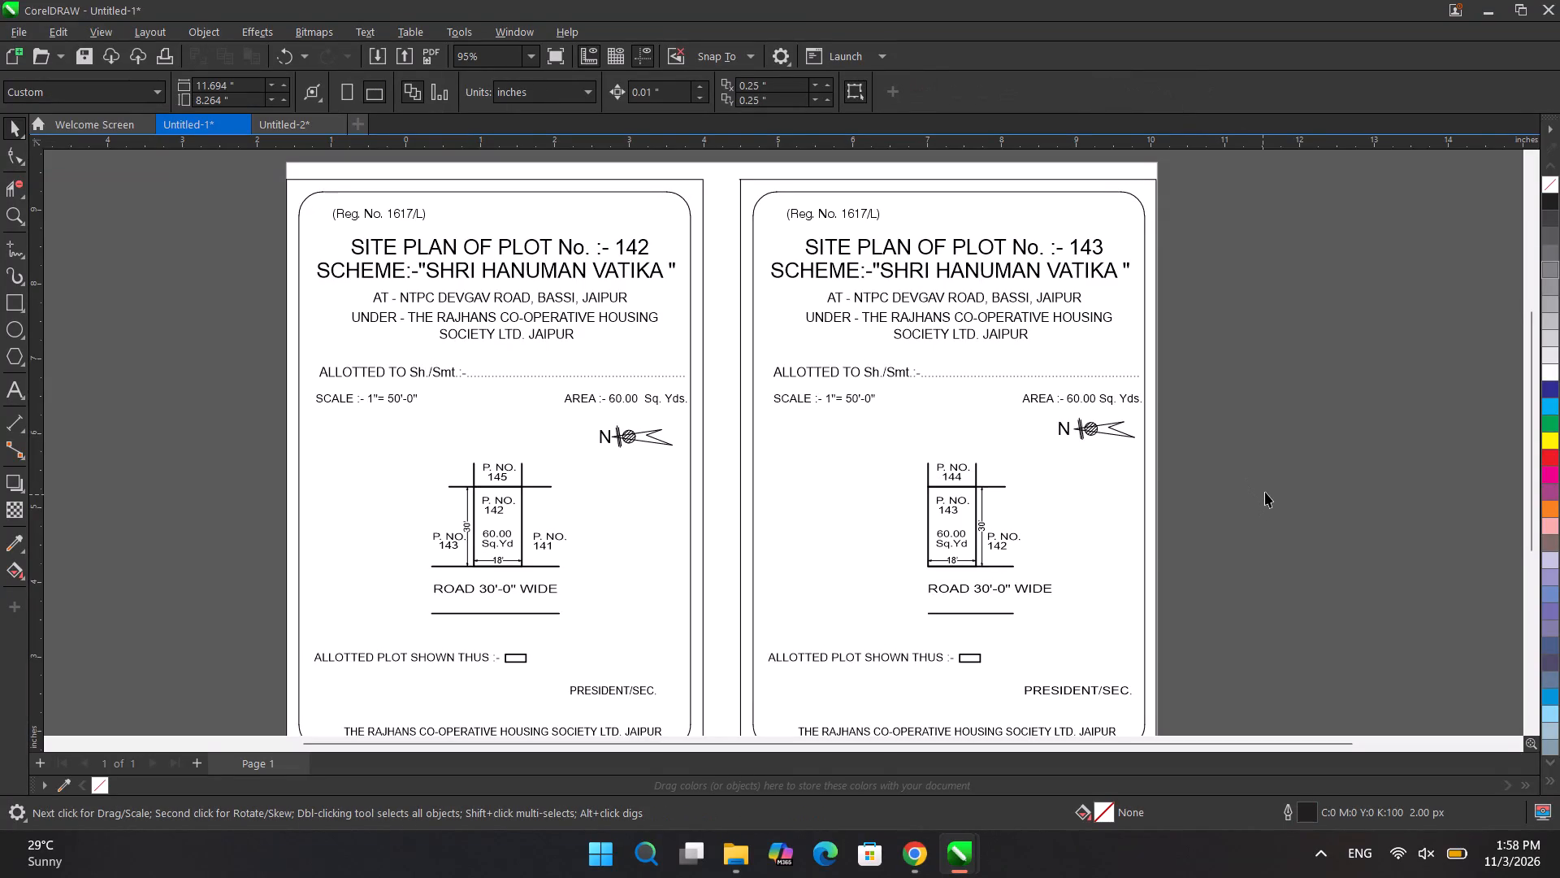
pyautogui.scroll(-3, 1268, 493)
pyautogui.moveTo(478, 213); pyautogui.dragTo(1276, 693)
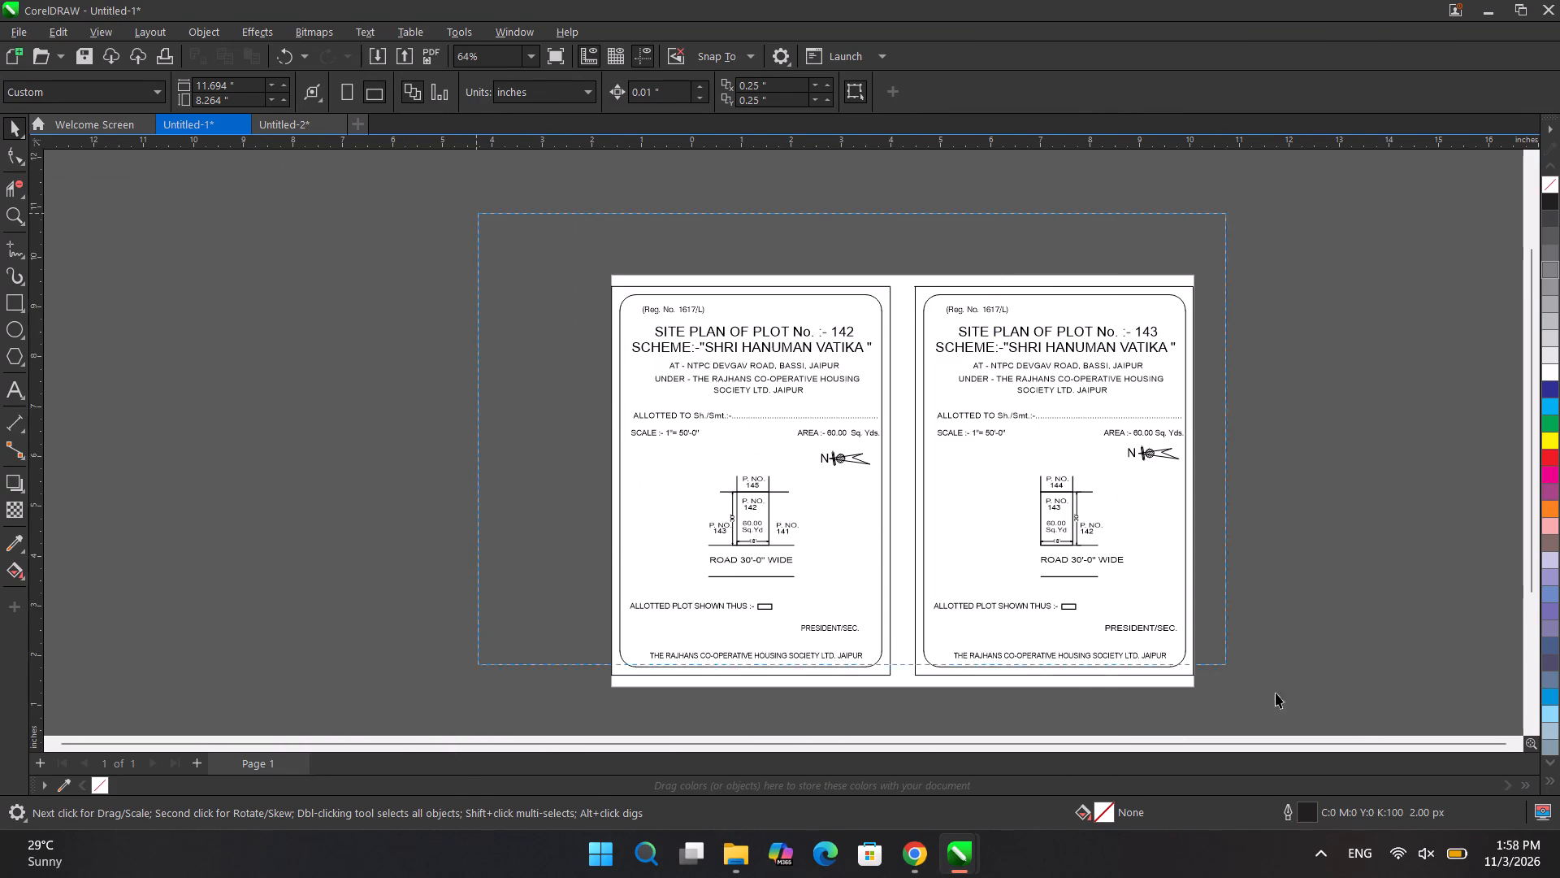
# Export only the selected objects of both sheets, plots 142 and 143, to Downloads as a PDF named "142 , 143".
pyautogui.moveTo(1276, 693); pyautogui.dragTo(1366, 710)
pyautogui.hotkey('ctrl', 'e')
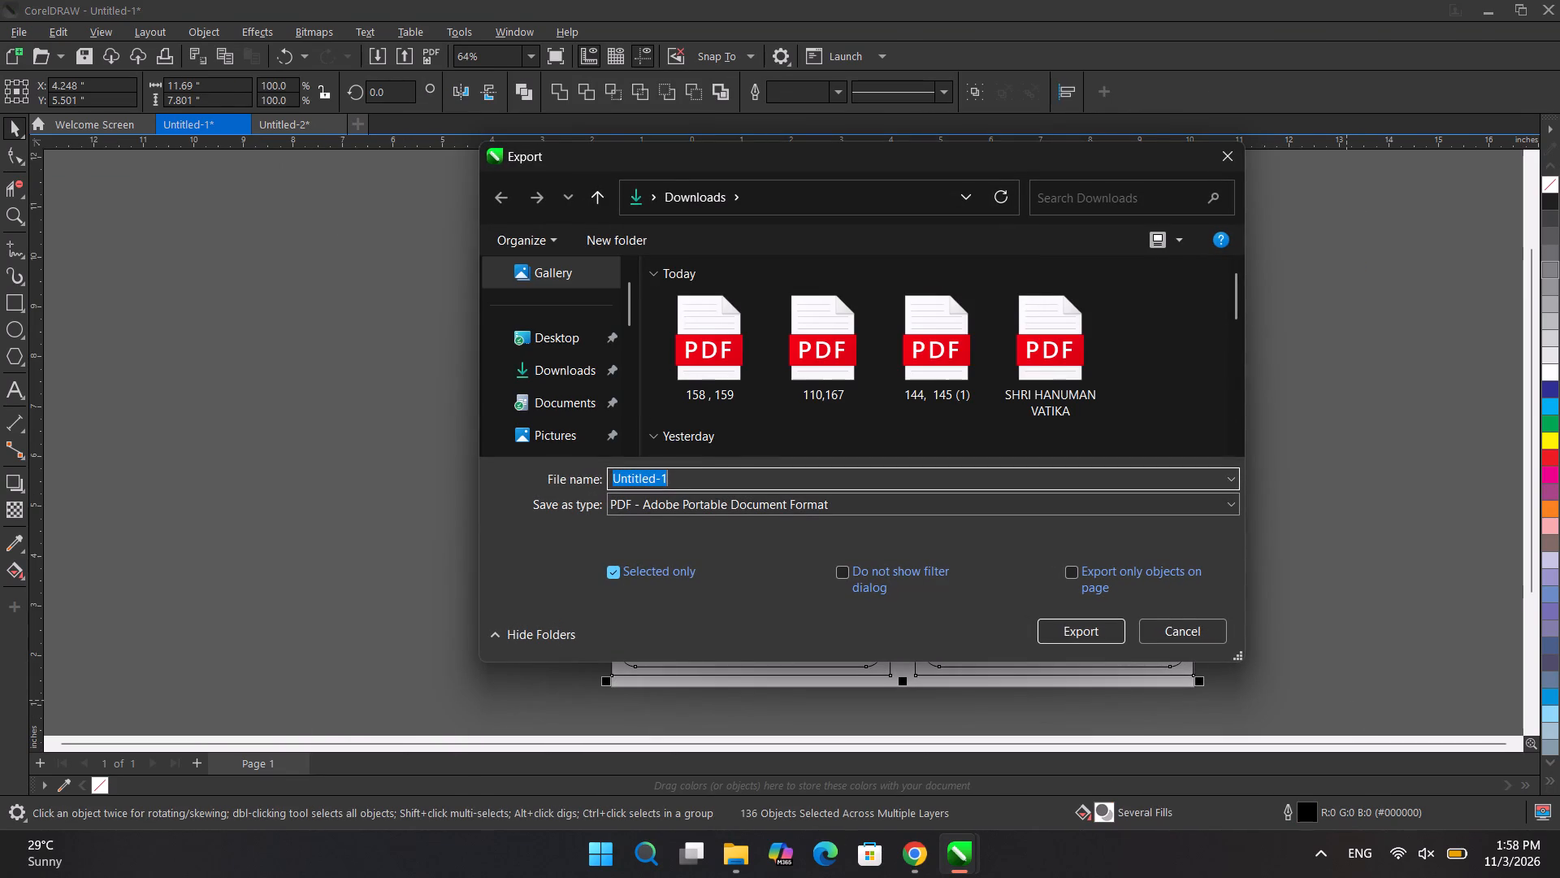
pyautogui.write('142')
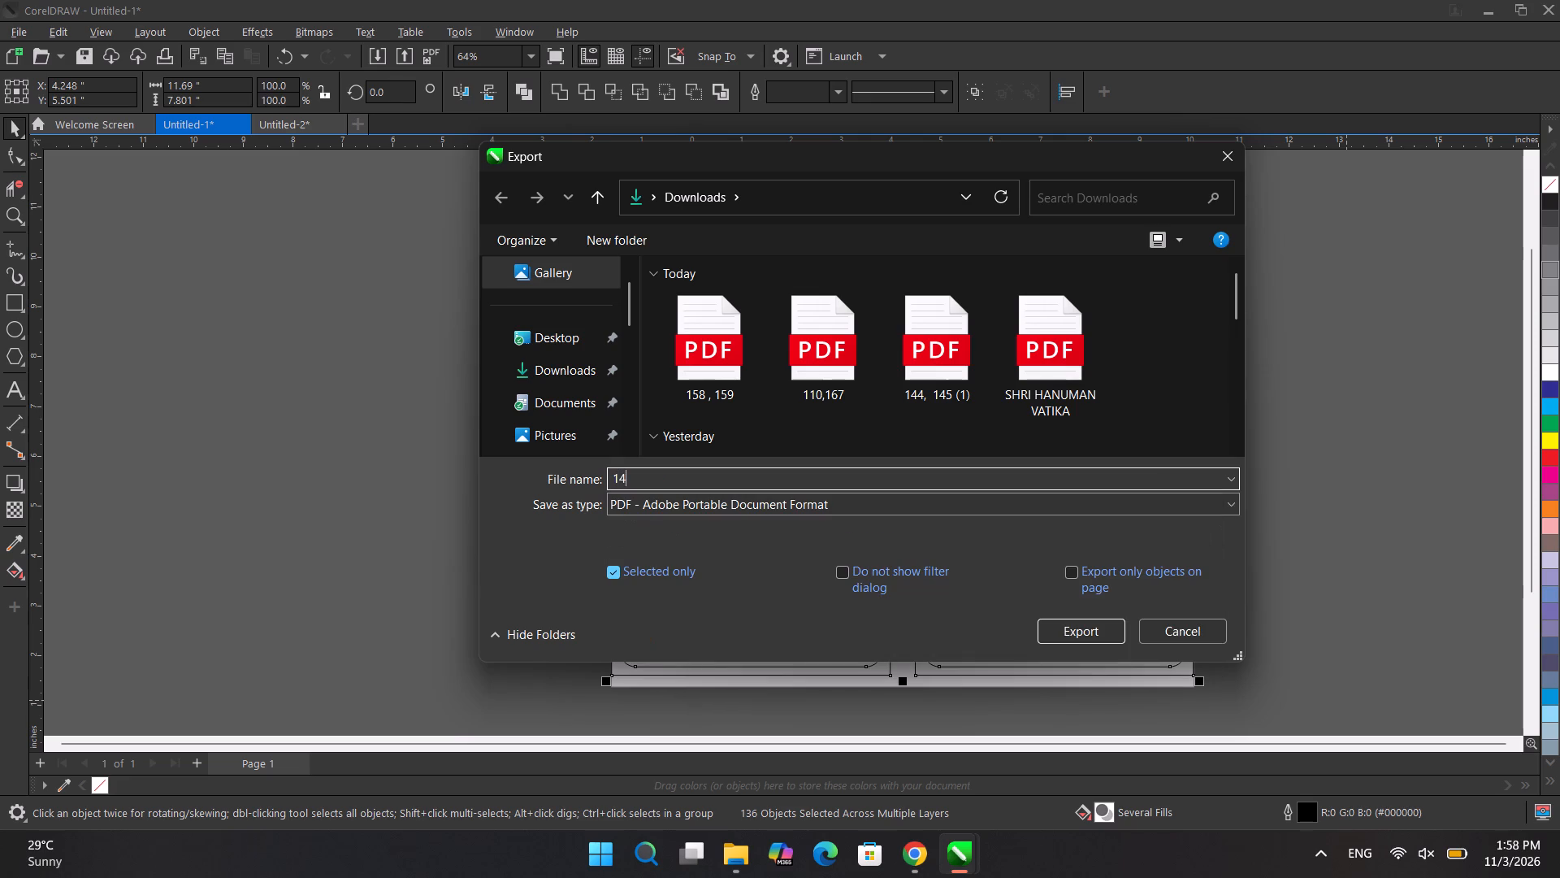